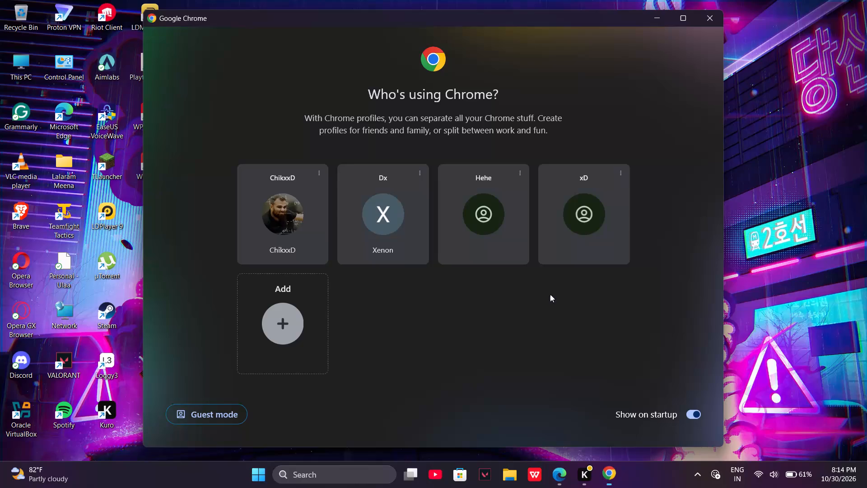
Open Chrome with the ChikxxD profile and go to the Canva website.
click(272, 226)
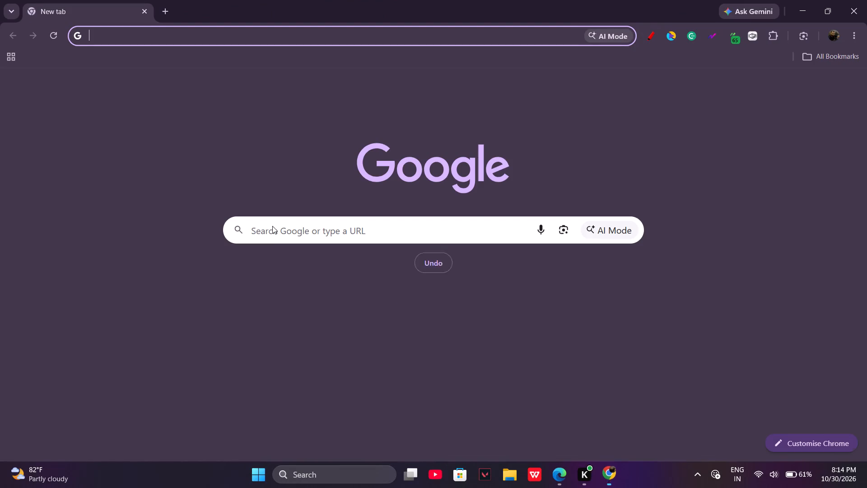
text(ca)
key(Return)
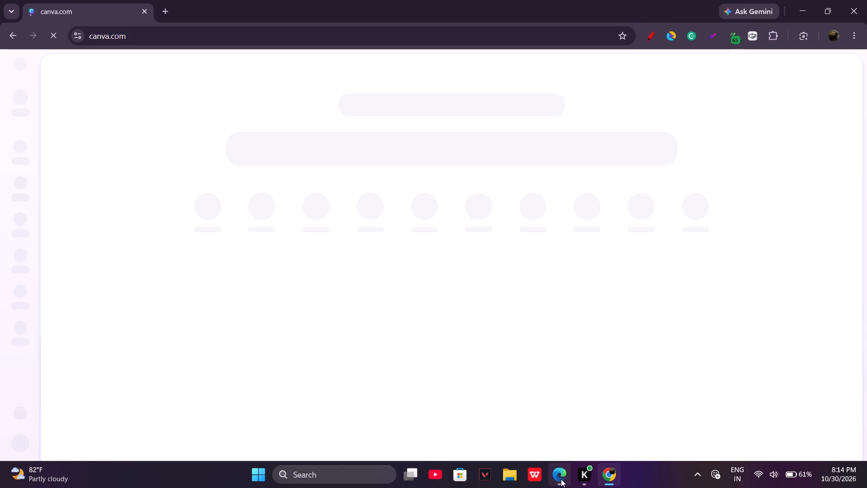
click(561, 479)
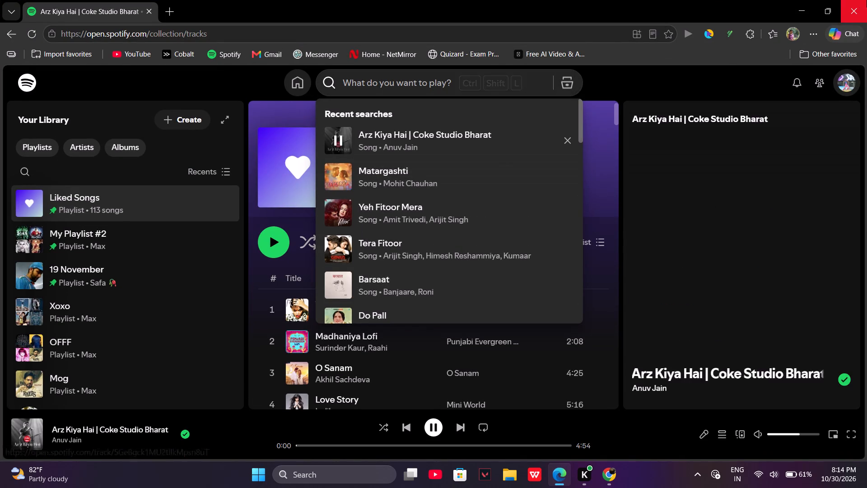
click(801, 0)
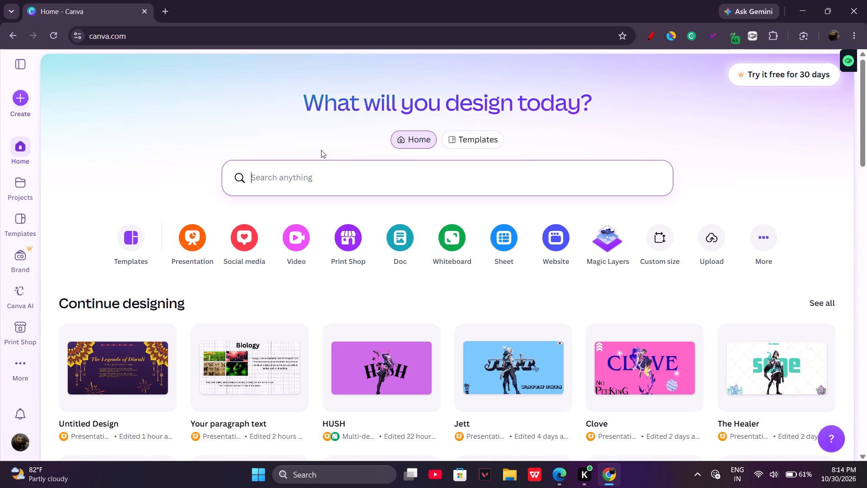
Create a new blank presentation and close the Canva home page's browser tab.
click(196, 241)
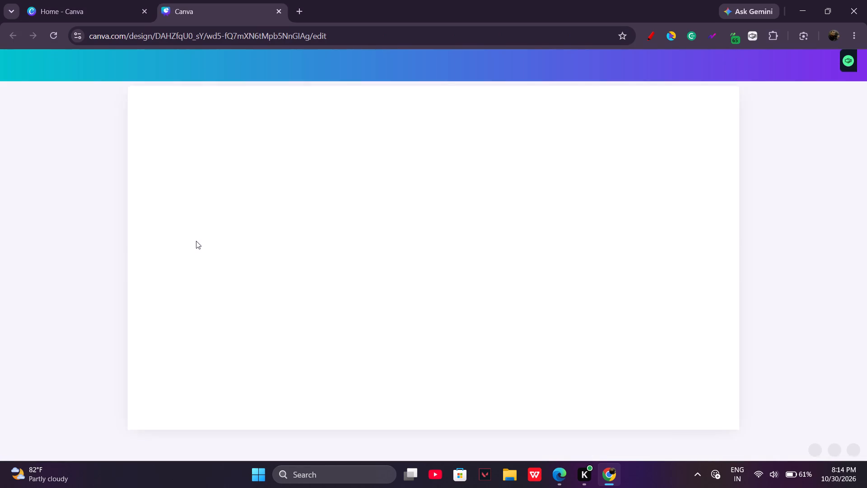
click(142, 11)
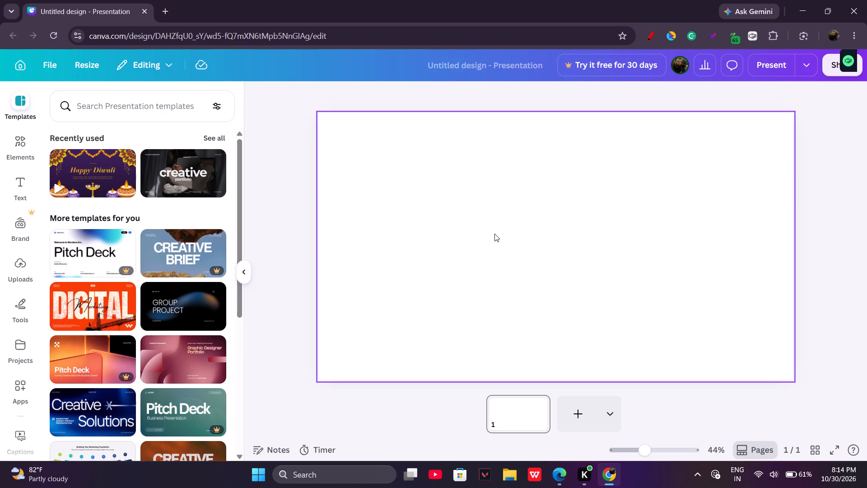
Select the blank page and show the background choices for replacing its background.
click(494, 234)
right_click(494, 234)
click(536, 97)
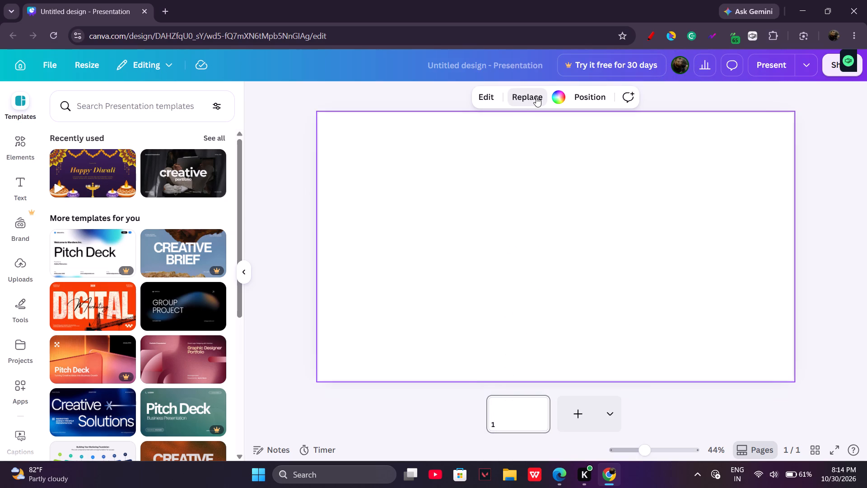
click(536, 97)
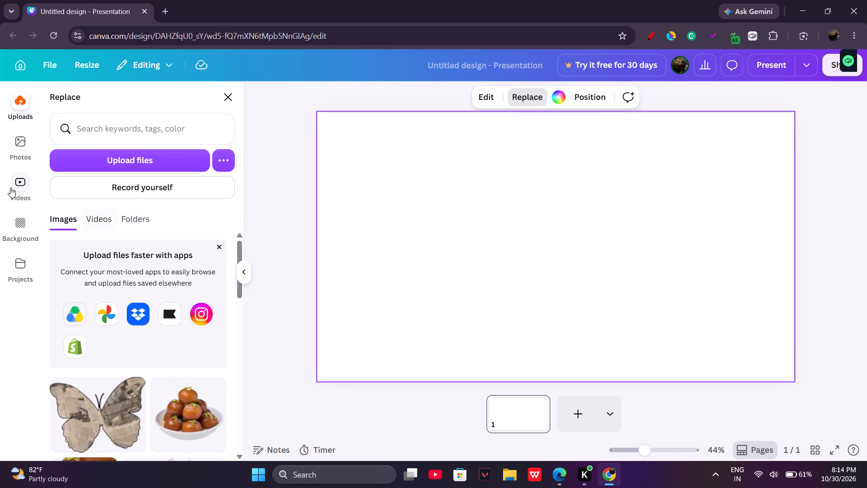
click(17, 206)
click(22, 215)
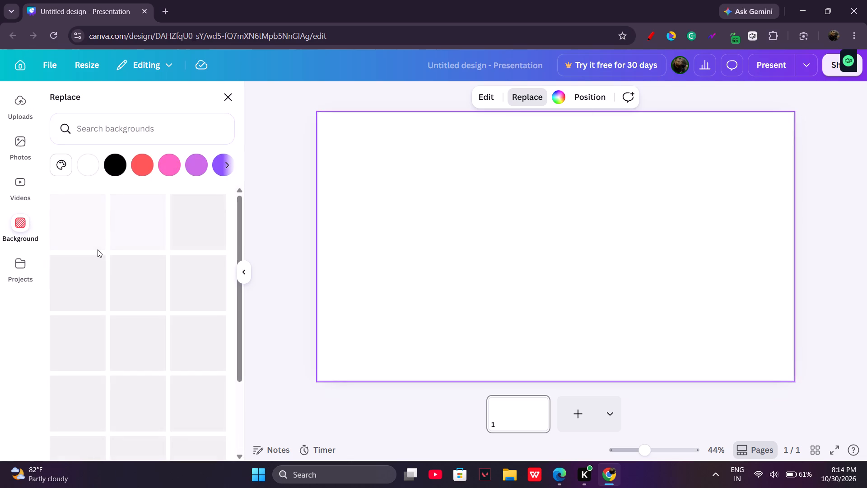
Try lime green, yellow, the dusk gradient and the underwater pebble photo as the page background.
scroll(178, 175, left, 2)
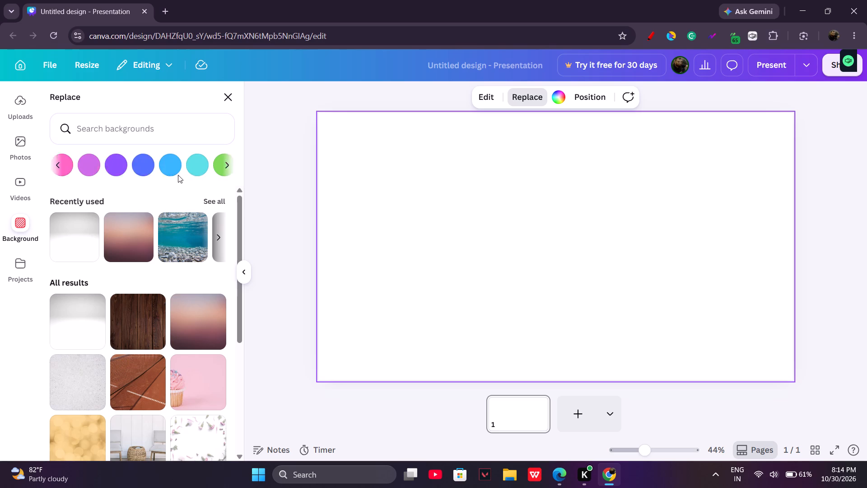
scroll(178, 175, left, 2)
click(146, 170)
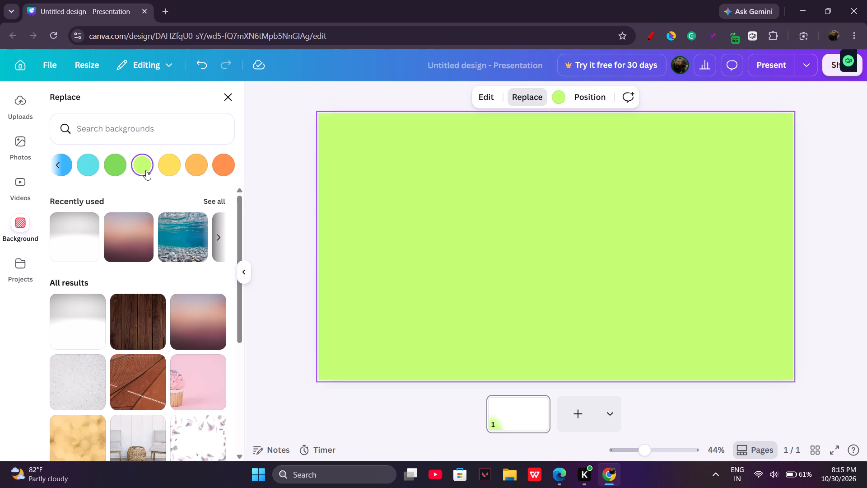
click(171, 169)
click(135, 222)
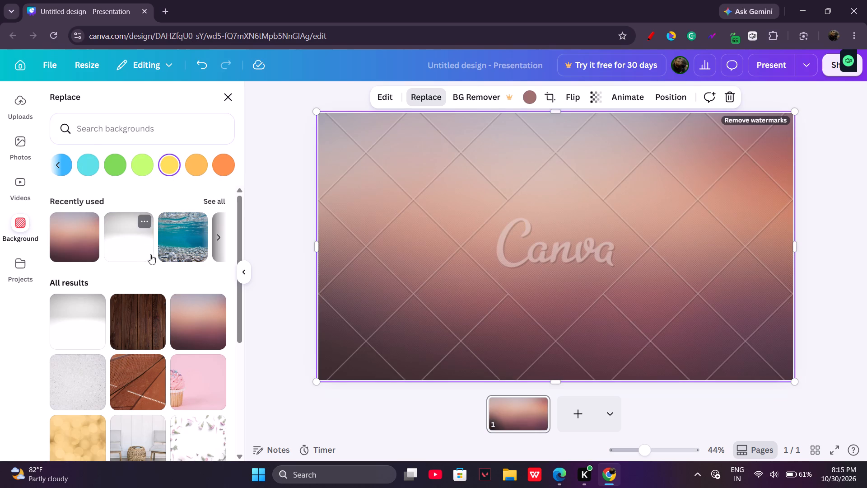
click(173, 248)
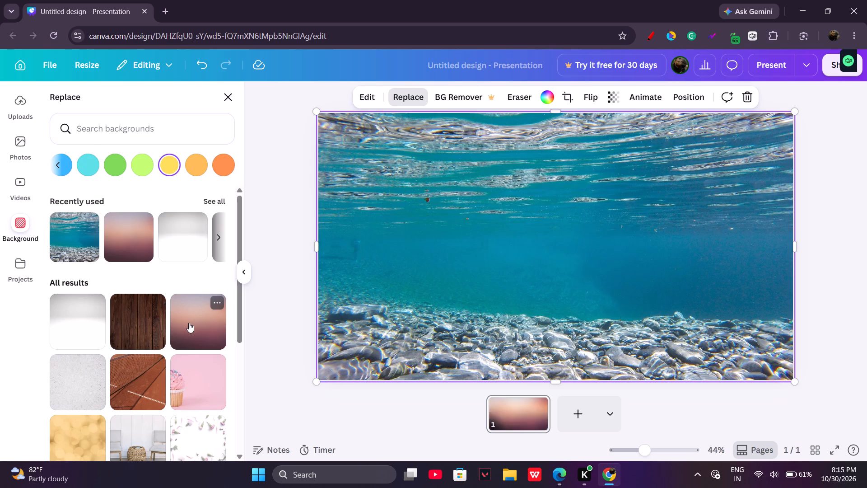
Set the pink cupcake photo as the page background.
scroll(183, 342, down, 1)
click(183, 354)
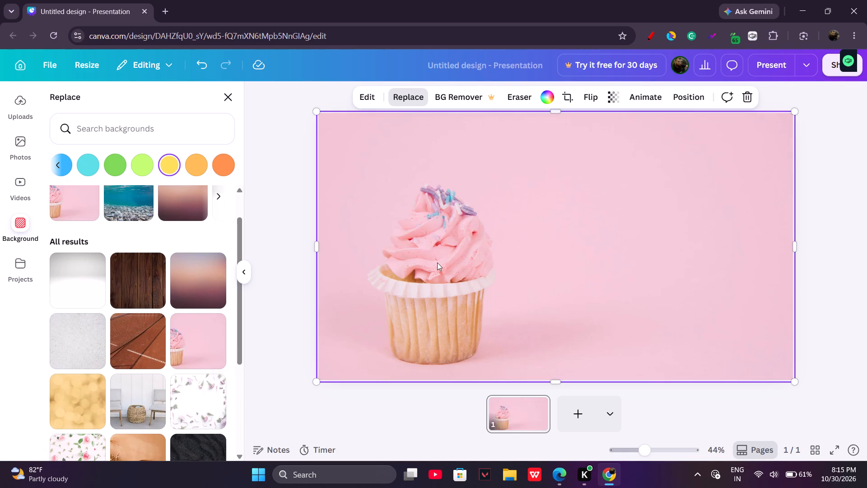
Stretch the cupcake photo far past the page's left edge so only its plain pink area fills the page.
drag(437, 263, 492, 255)
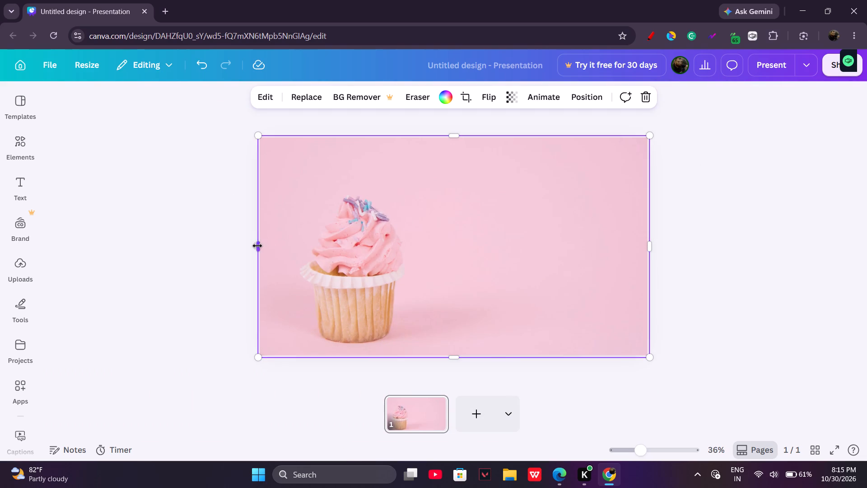
drag(257, 246, 55, 258)
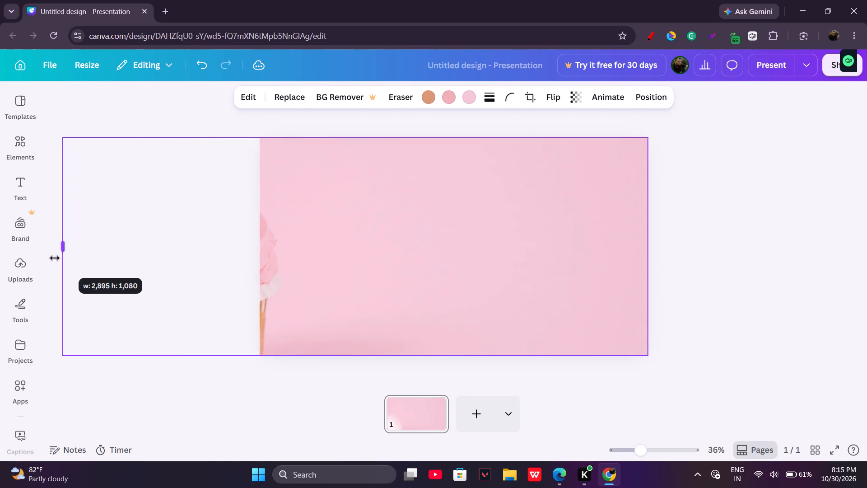
drag(55, 258, 27, 259)
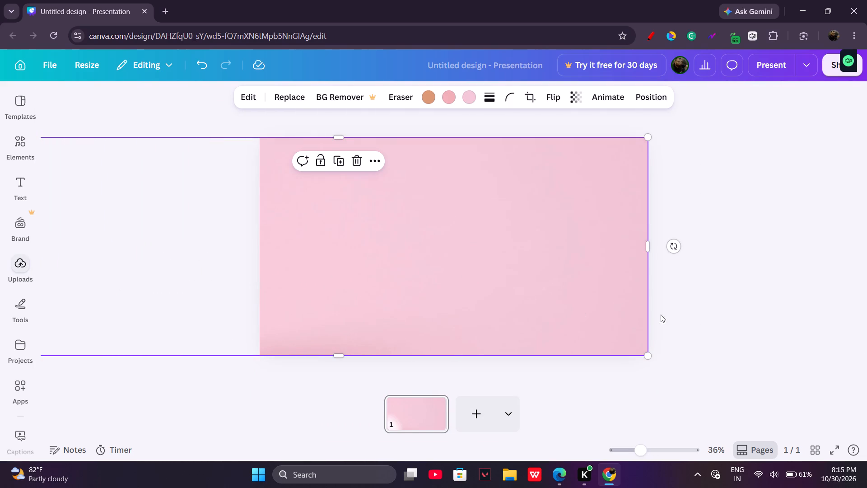
click(683, 314)
click(369, 344)
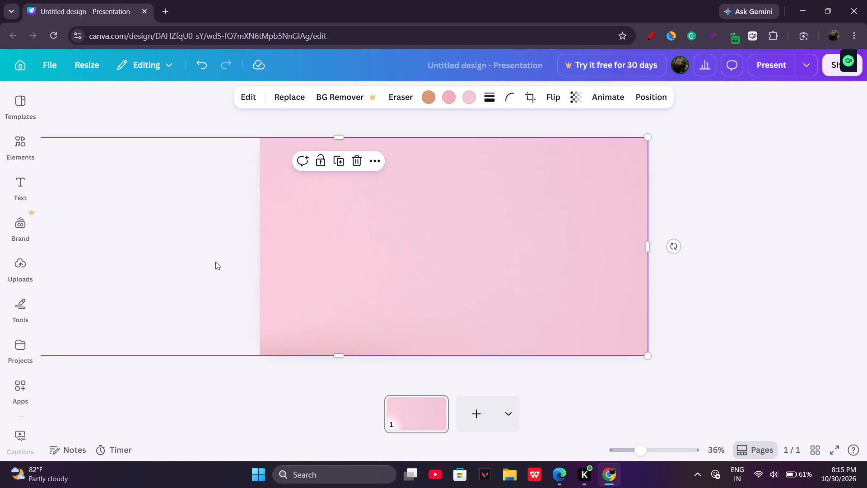
click(215, 262)
Stretch the pink background photo downward well past the page's lower edge.
click(13, 104)
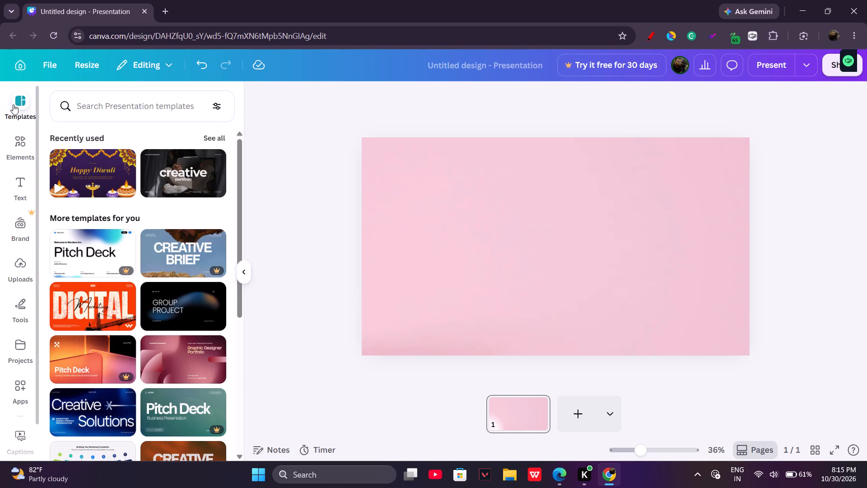
click(326, 300)
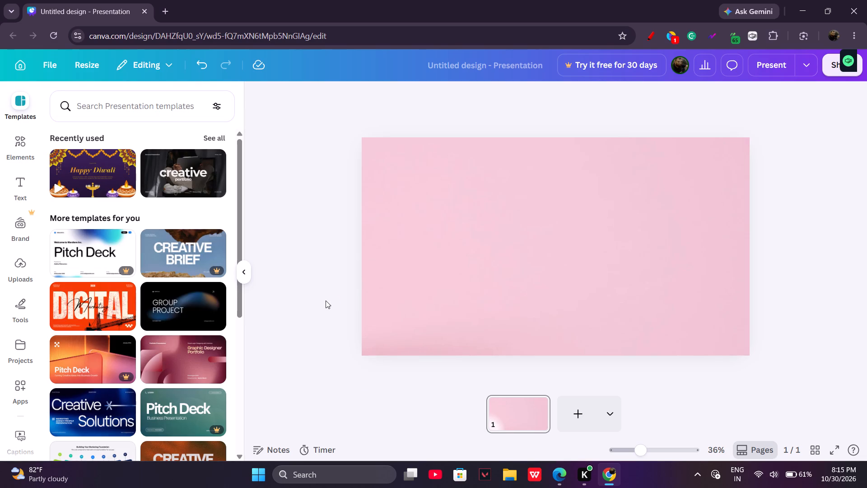
click(407, 286)
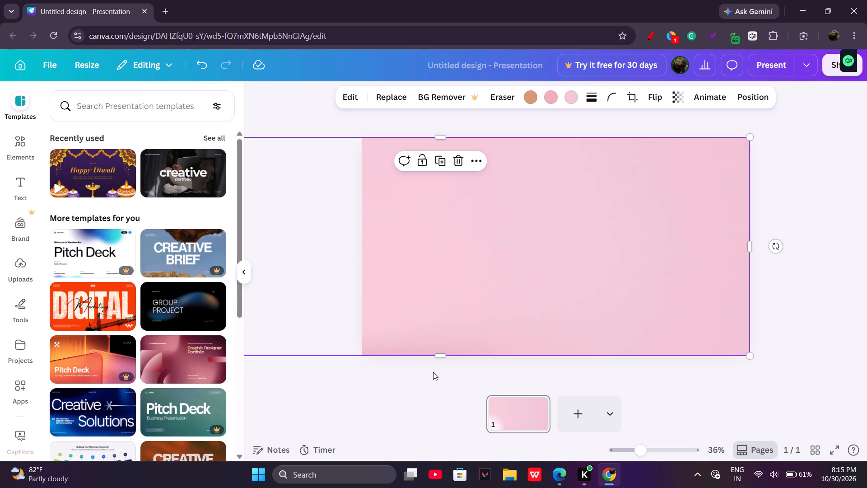
drag(438, 357, 447, 487)
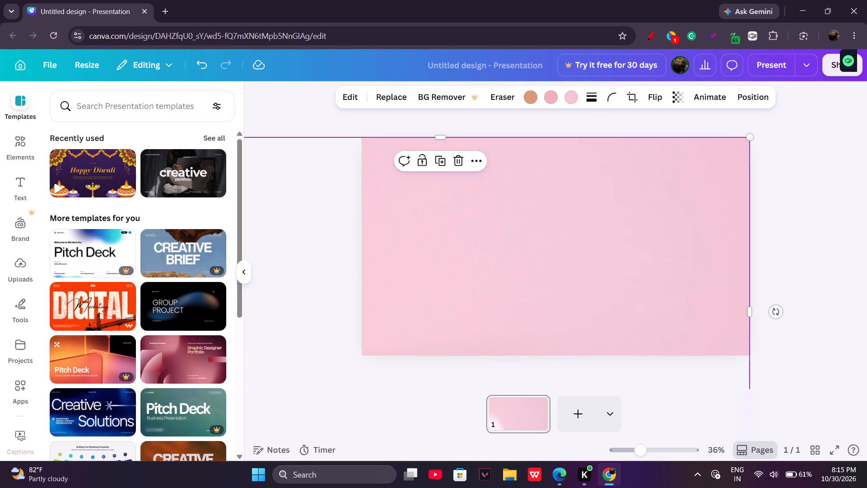
drag(508, 419, 517, 414)
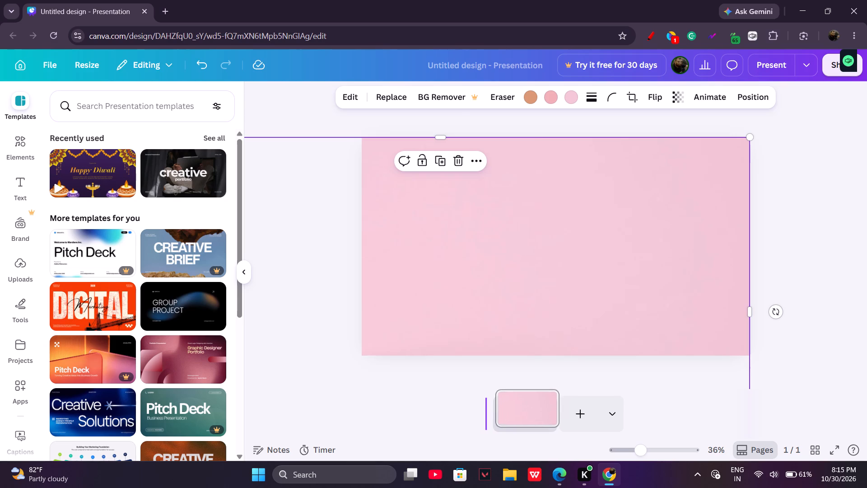
drag(517, 414, 516, 415)
click(444, 399)
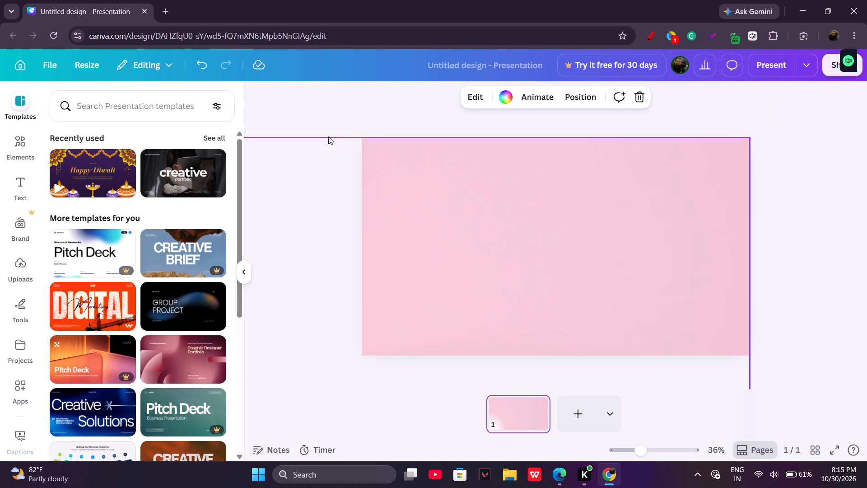
Place the uploaded cutout of the leaping character with purple and yellow flames near the centre of the page.
click(17, 202)
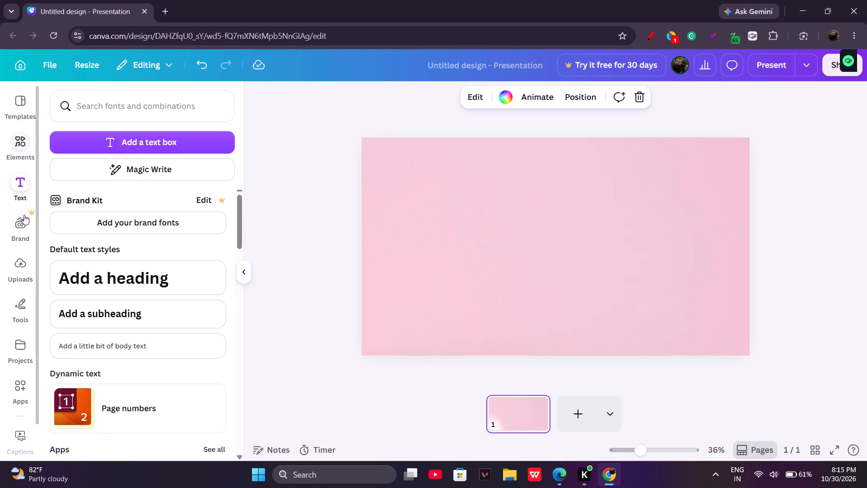
click(19, 268)
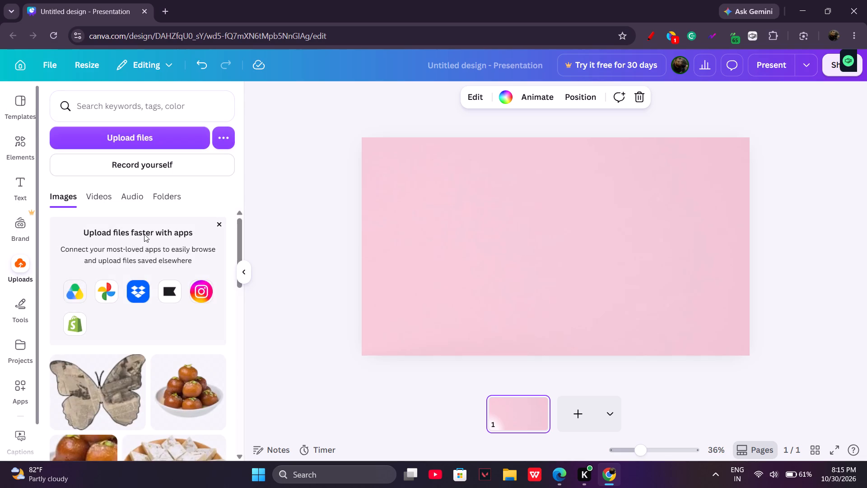
scroll(121, 336, down, 6)
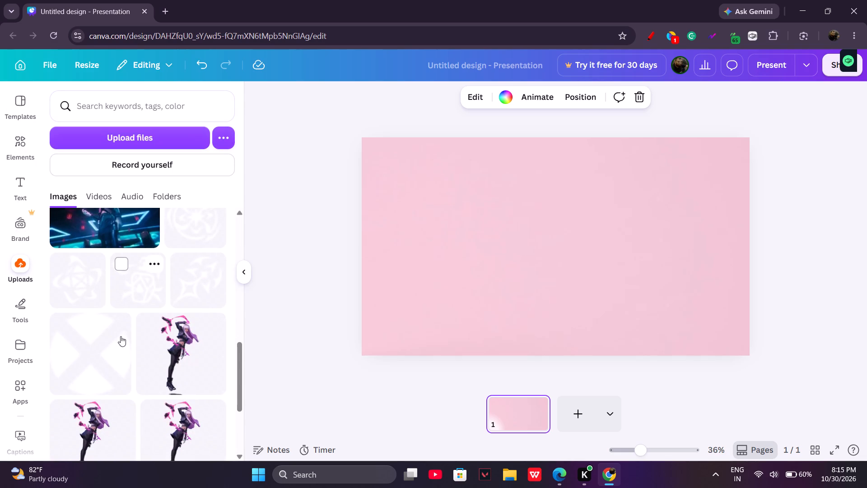
scroll(121, 336, down, 4)
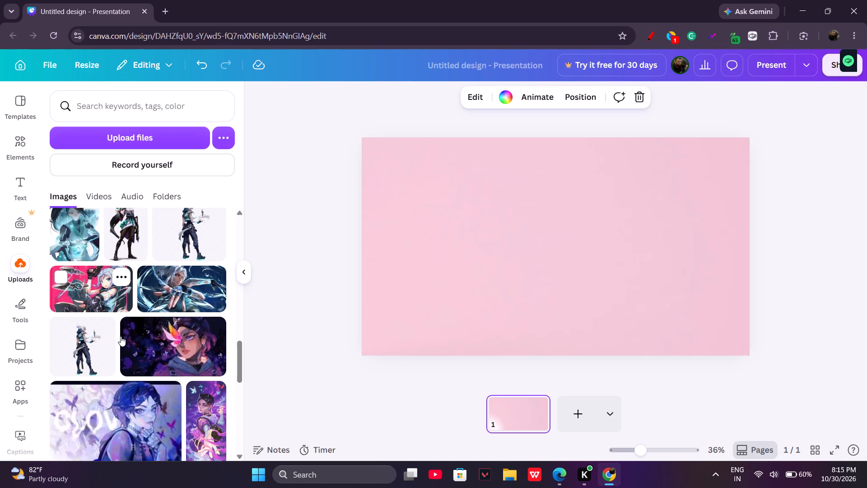
scroll(121, 336, down, 6)
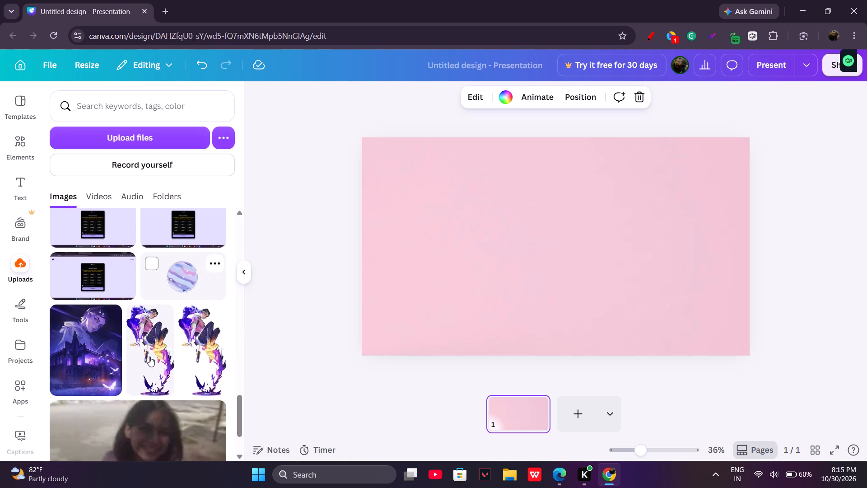
scroll(171, 367, down, 1)
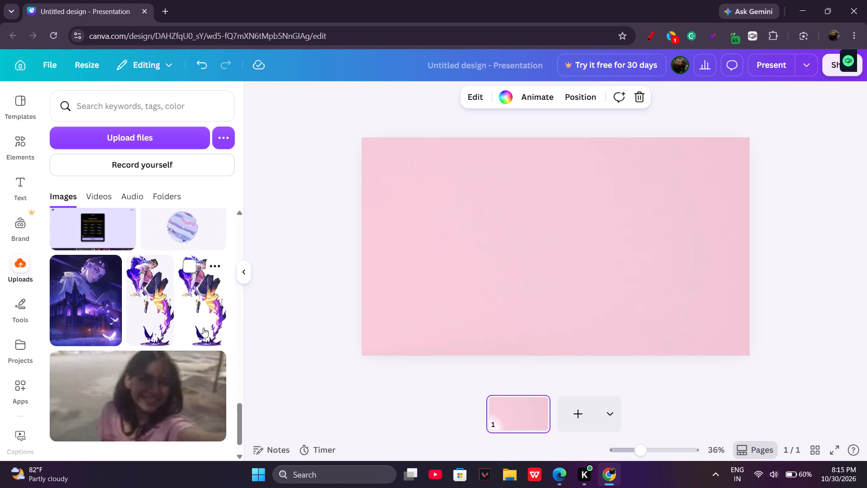
drag(144, 300, 452, 277)
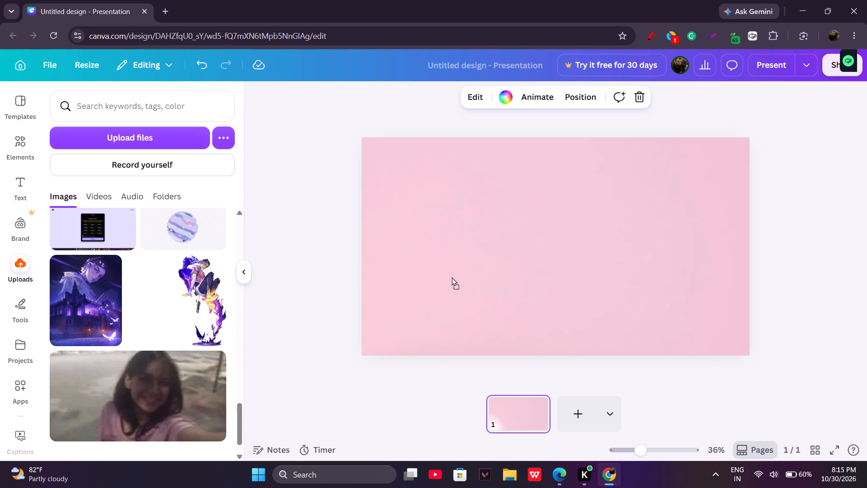
drag(452, 277, 525, 251)
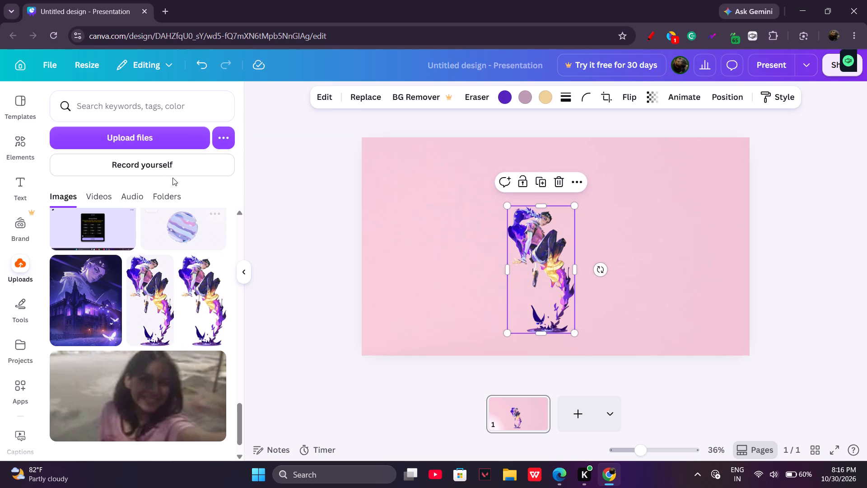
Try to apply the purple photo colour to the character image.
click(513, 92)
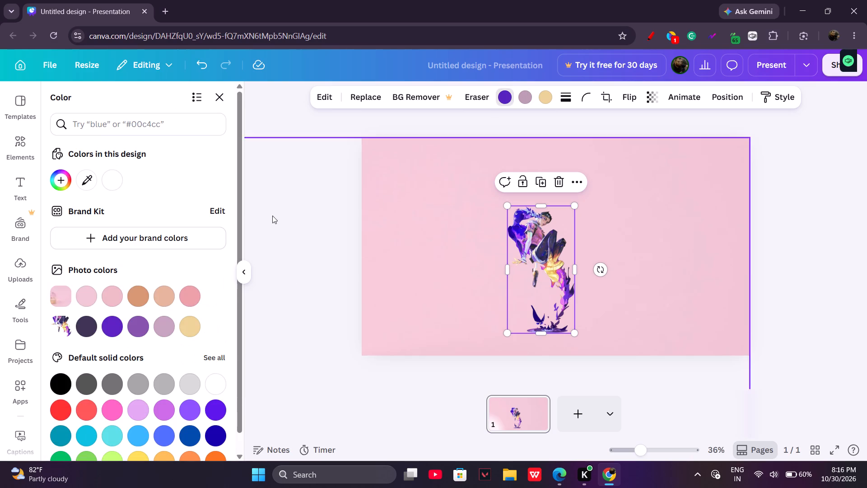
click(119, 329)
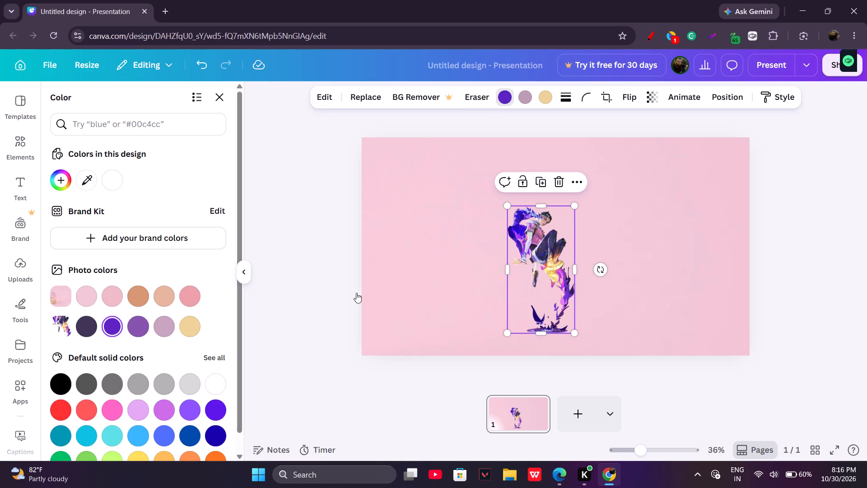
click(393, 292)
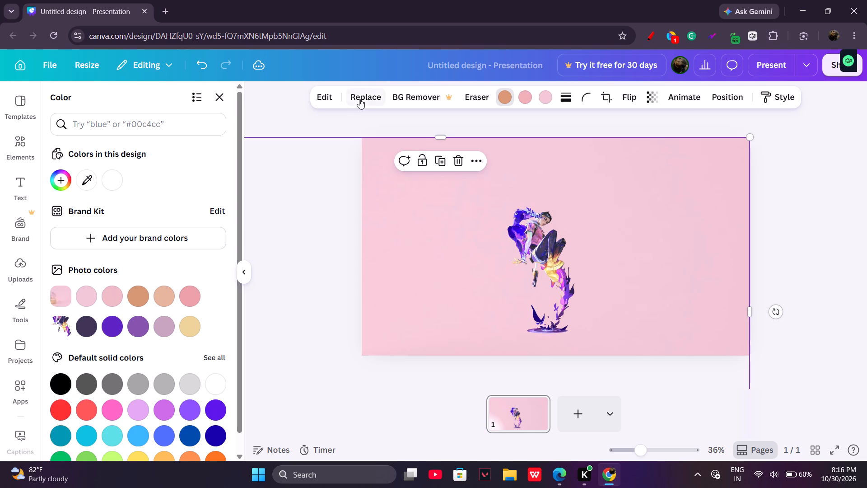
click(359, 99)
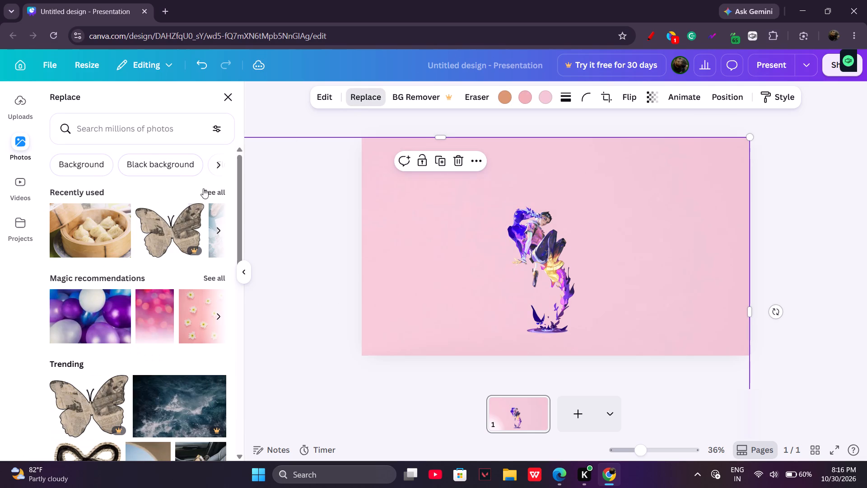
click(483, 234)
Move the character cutout down to the page's bottom edge, enlarge it to about 832 high and stretch it slightly wider.
drag(518, 254, 534, 275)
drag(562, 230, 566, 175)
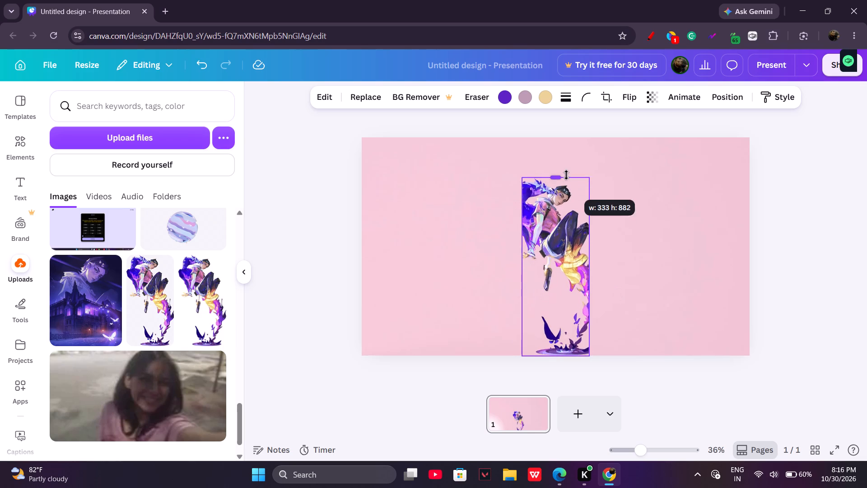
drag(566, 175, 567, 204)
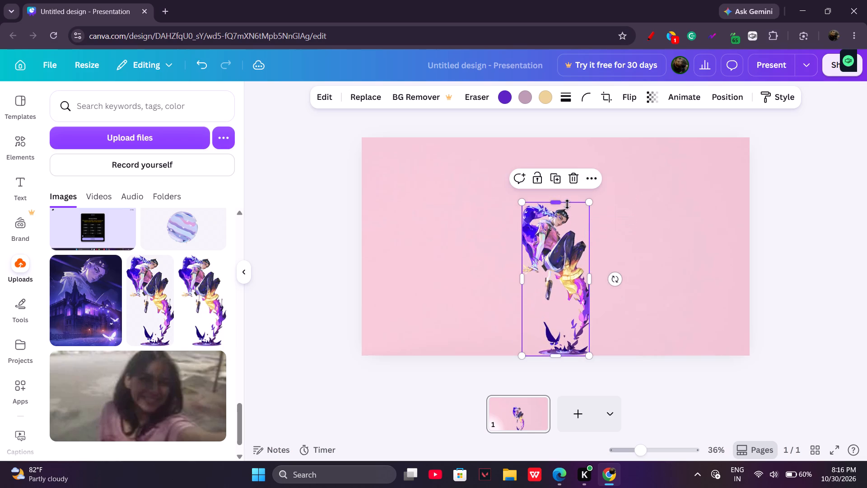
click(548, 270)
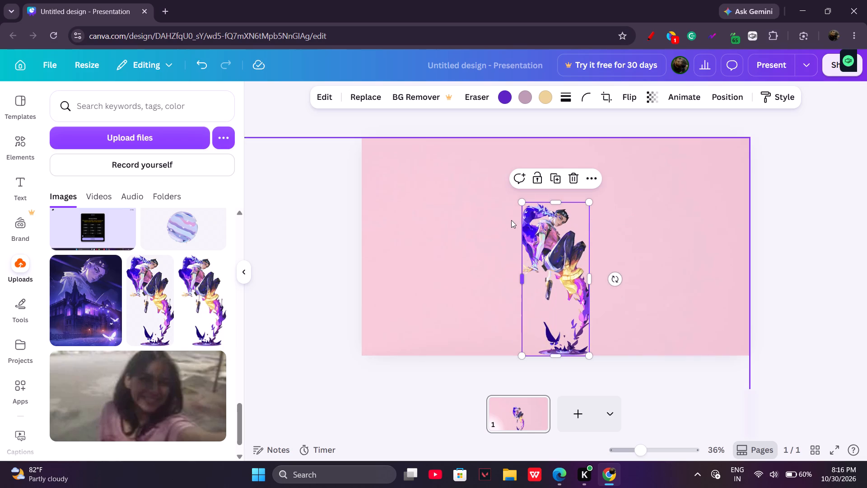
drag(522, 202, 511, 189)
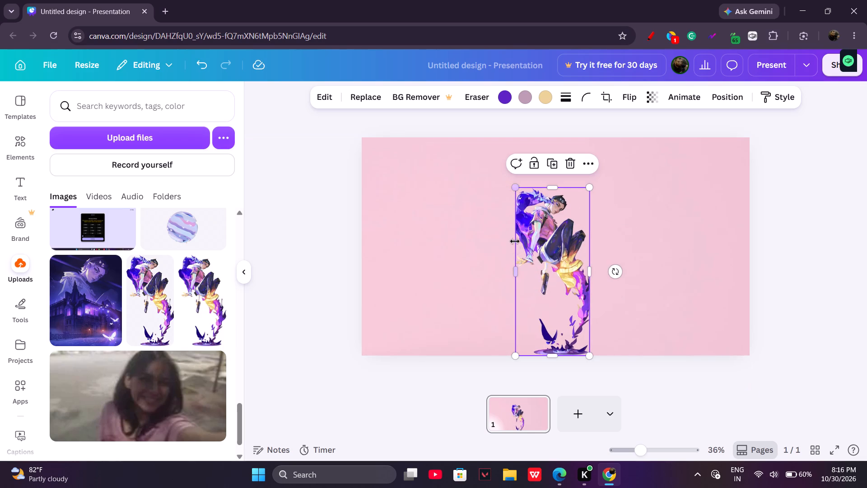
drag(517, 277, 504, 273)
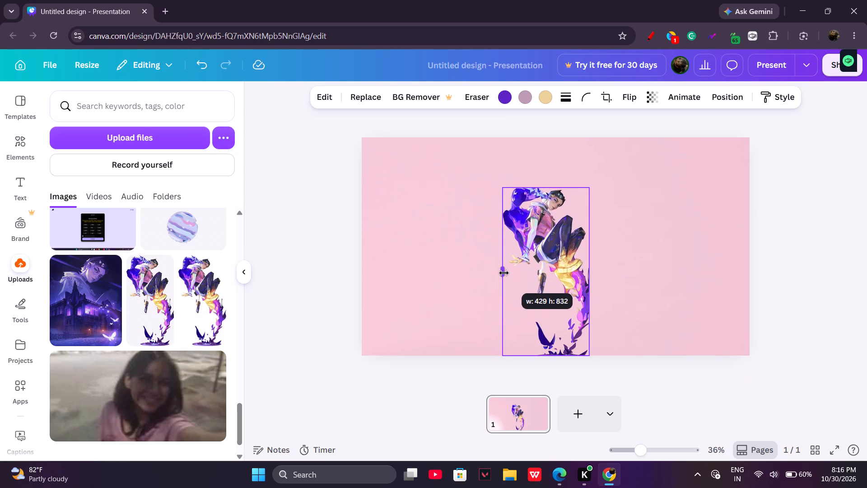
drag(504, 273, 509, 279)
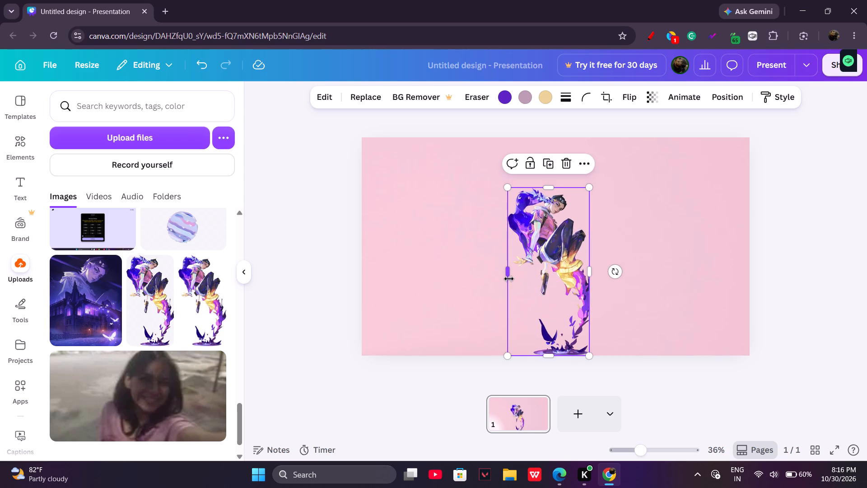
click(793, 321)
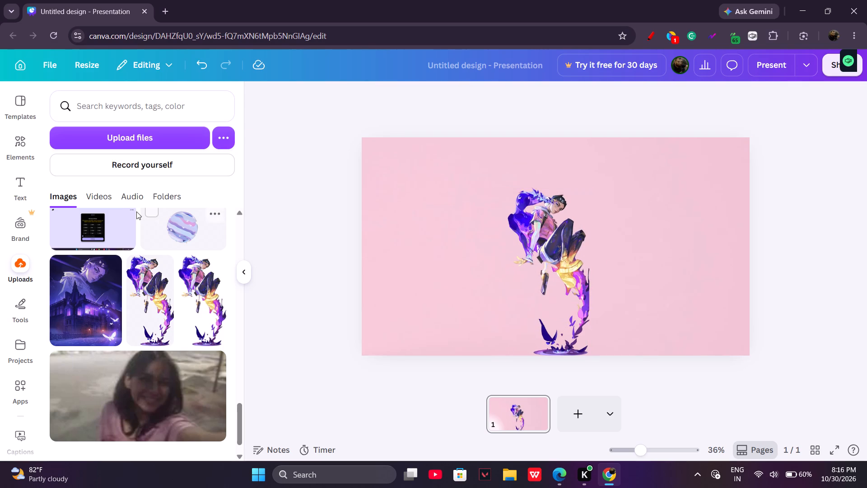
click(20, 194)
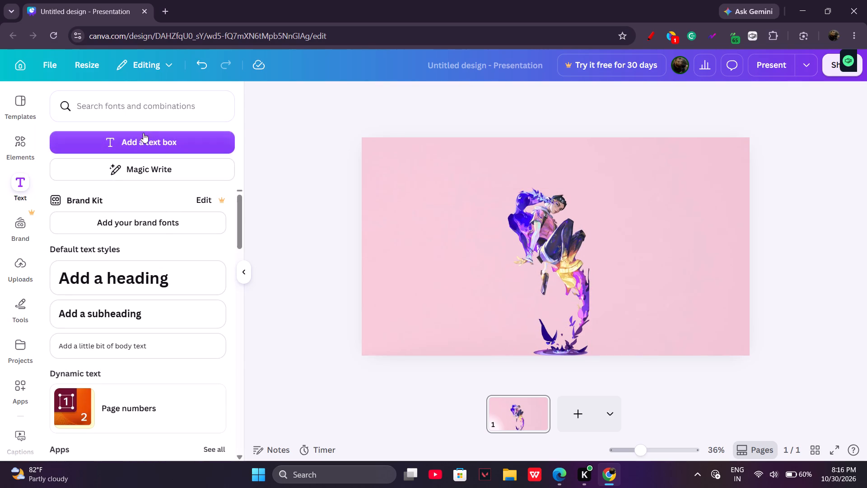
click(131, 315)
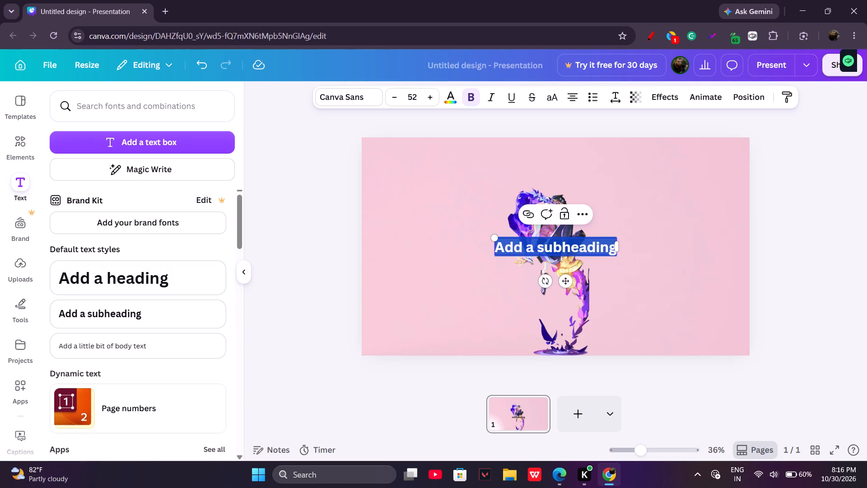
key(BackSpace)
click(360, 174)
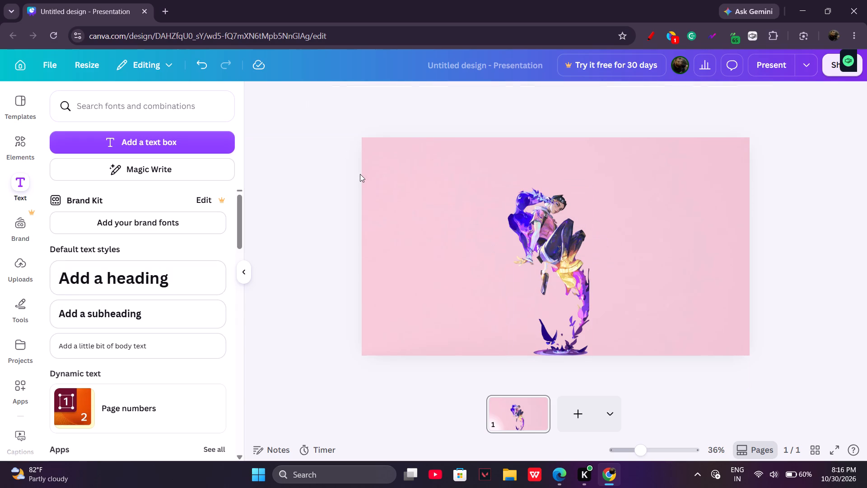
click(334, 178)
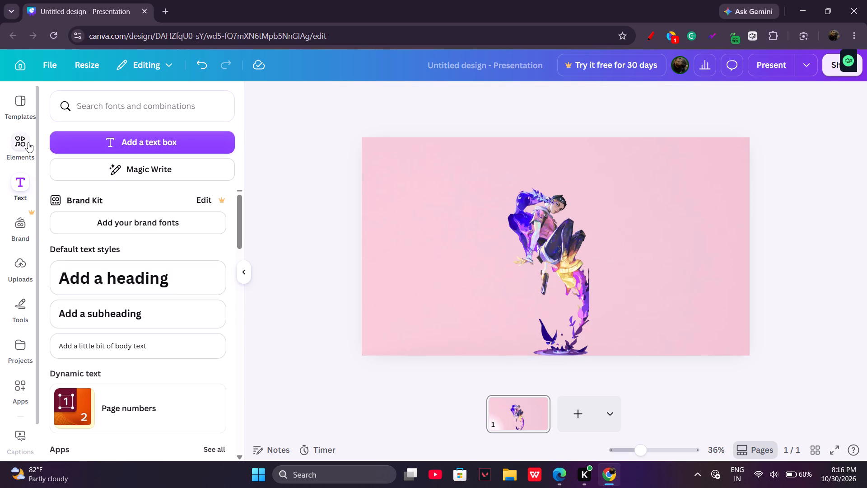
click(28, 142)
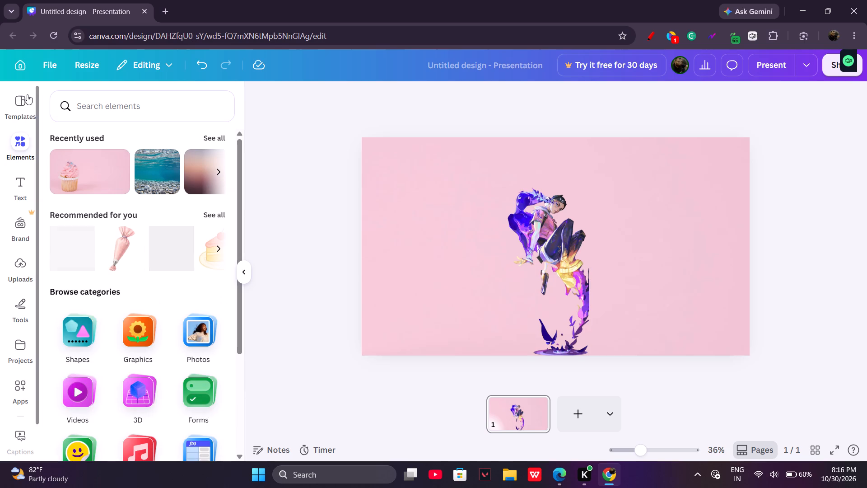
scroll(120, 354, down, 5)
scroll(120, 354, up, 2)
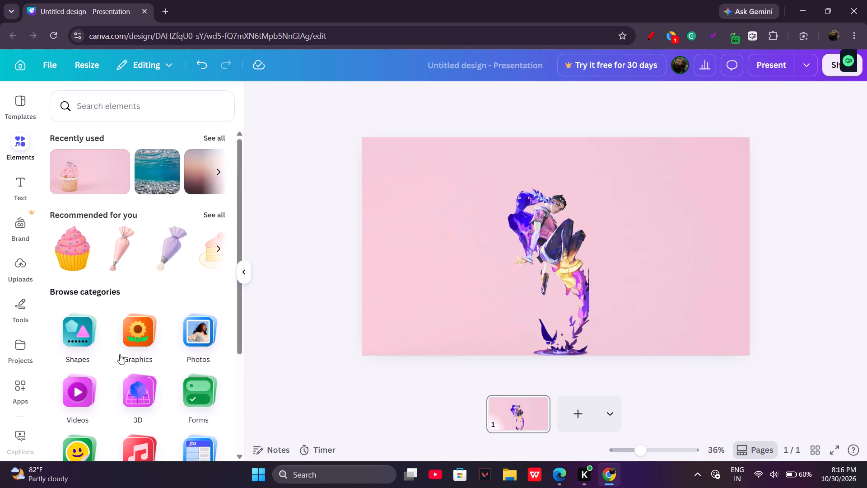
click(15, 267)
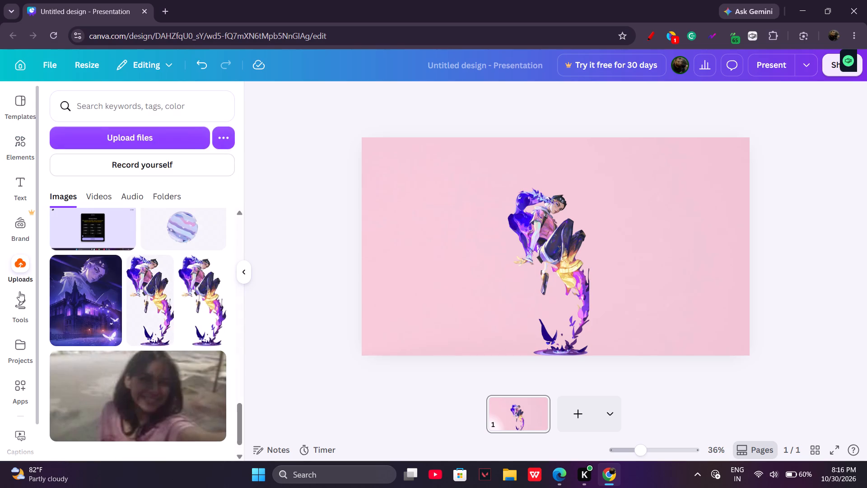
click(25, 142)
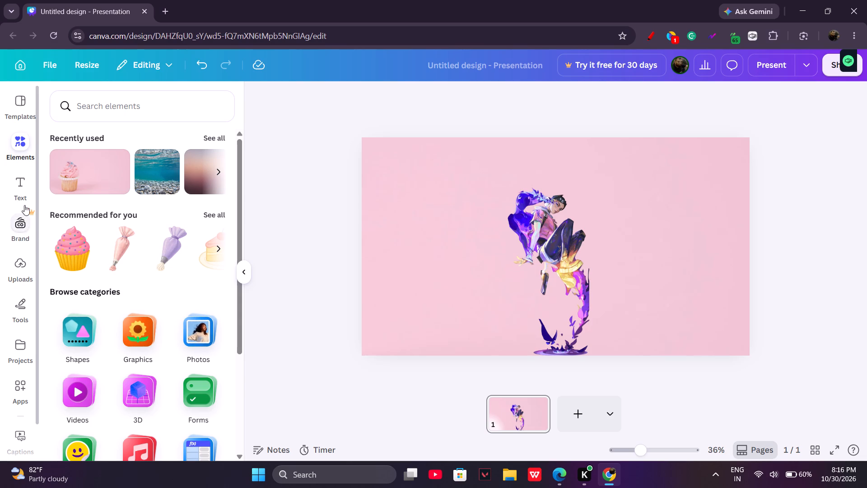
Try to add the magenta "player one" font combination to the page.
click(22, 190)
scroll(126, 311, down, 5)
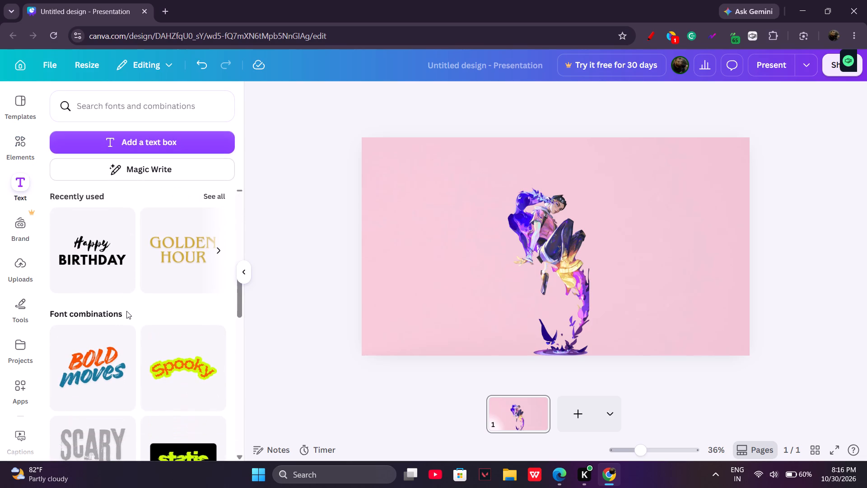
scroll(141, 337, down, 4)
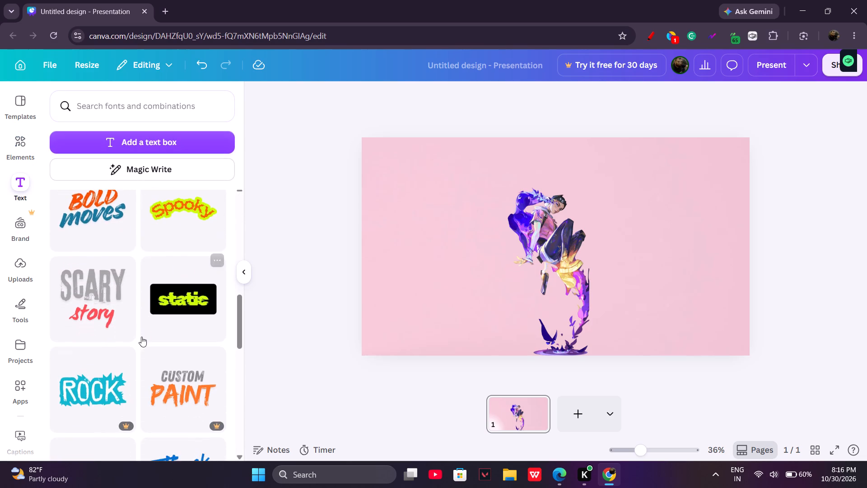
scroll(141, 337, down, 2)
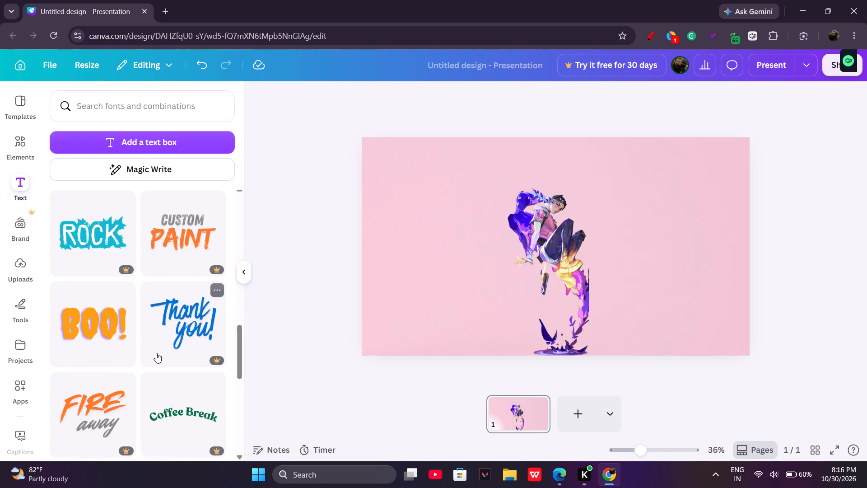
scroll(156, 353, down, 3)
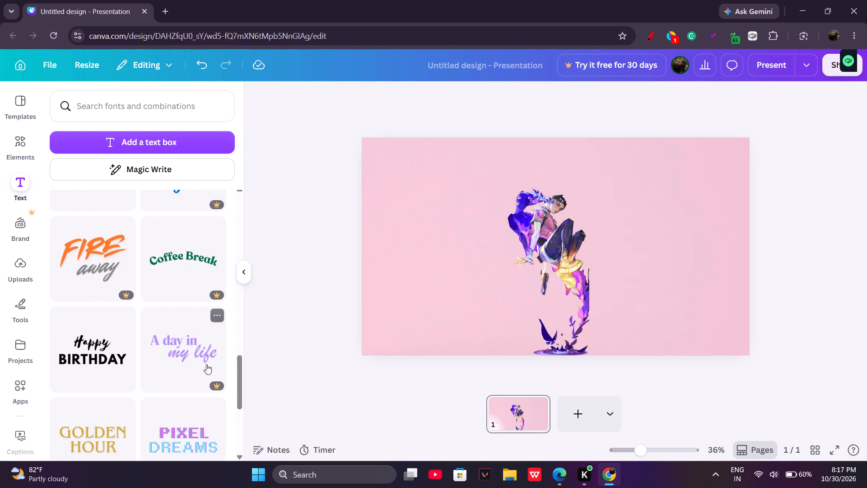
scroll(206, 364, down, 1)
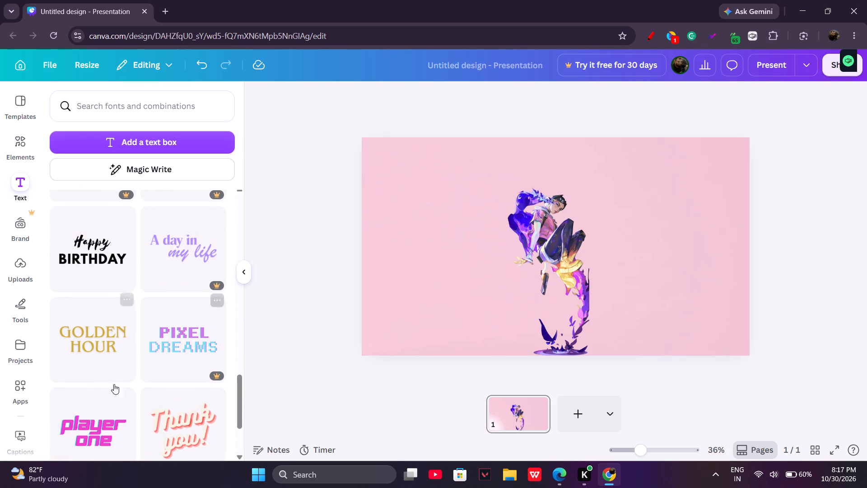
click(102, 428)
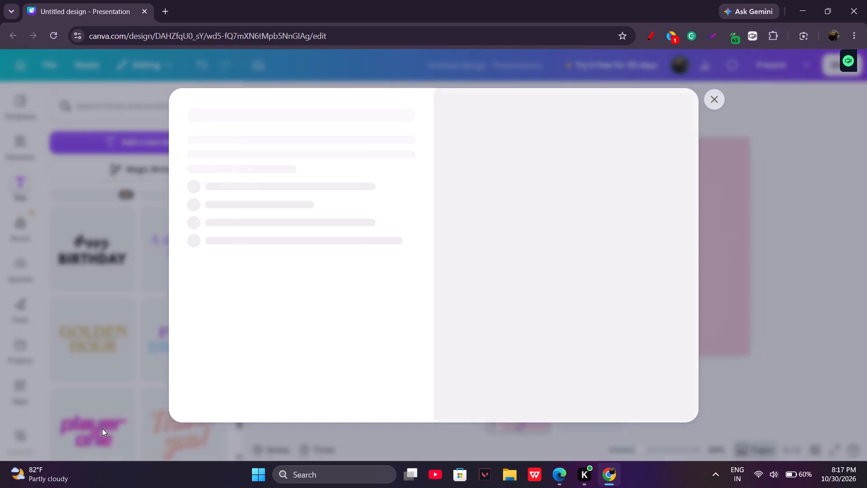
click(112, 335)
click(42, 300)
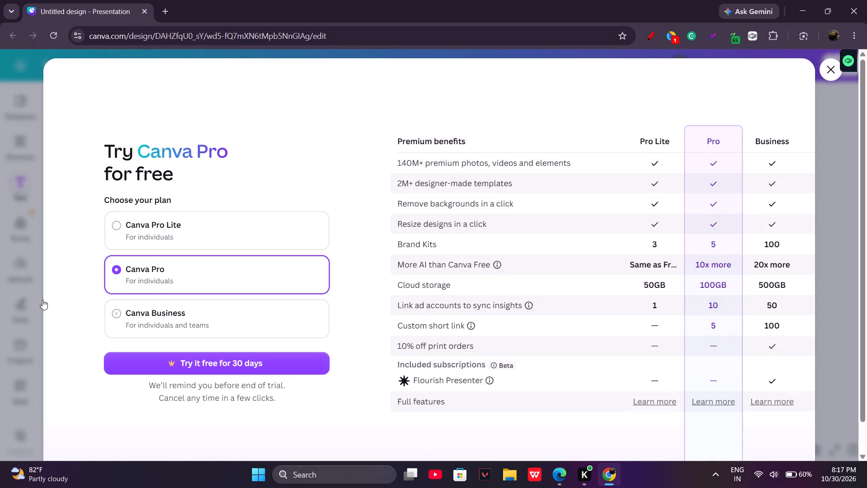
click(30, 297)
Add the glowing purple "Now Open!" font combination to the page.
scroll(203, 328, down, 2)
scroll(198, 378, down, 2)
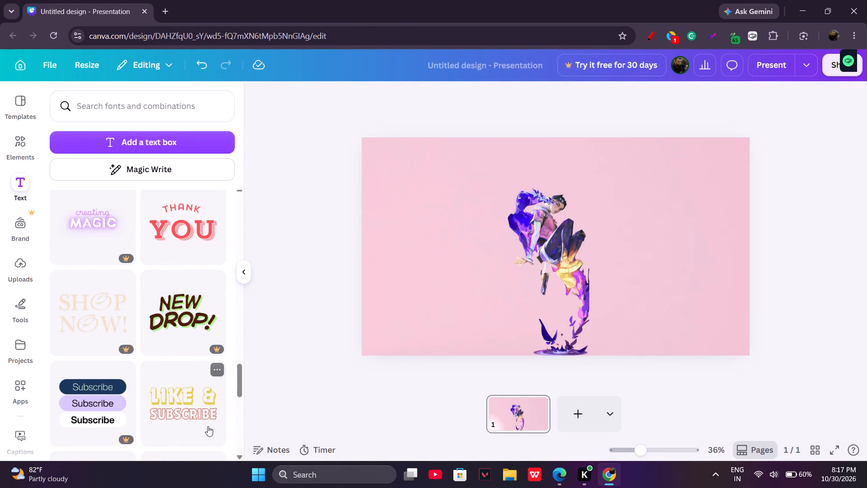
scroll(208, 426, down, 4)
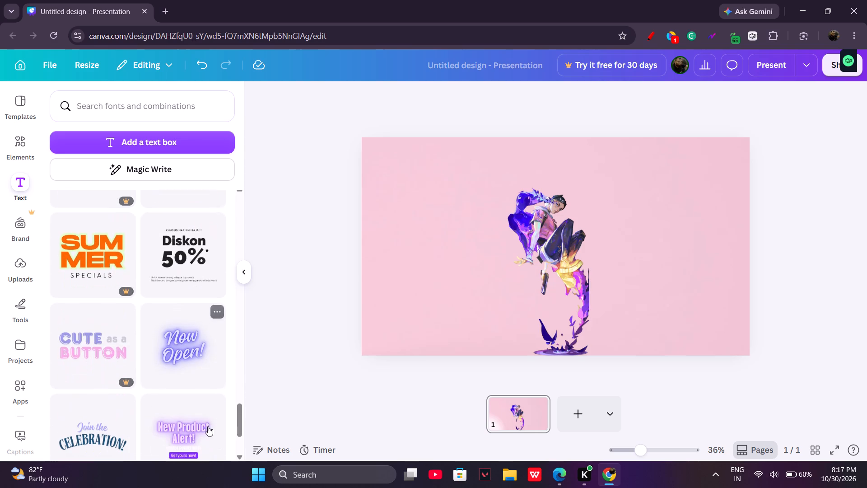
scroll(208, 426, down, 1)
scroll(176, 279, down, 1)
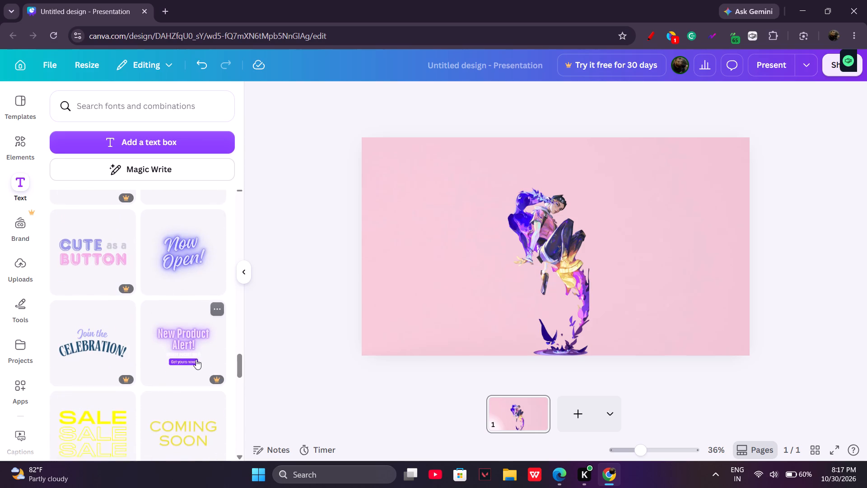
scroll(196, 359, down, 1)
scroll(196, 359, up, 1)
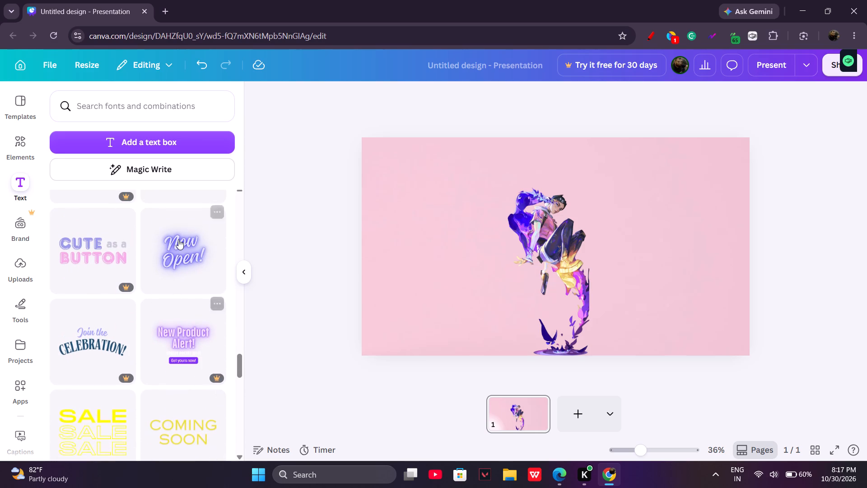
click(178, 251)
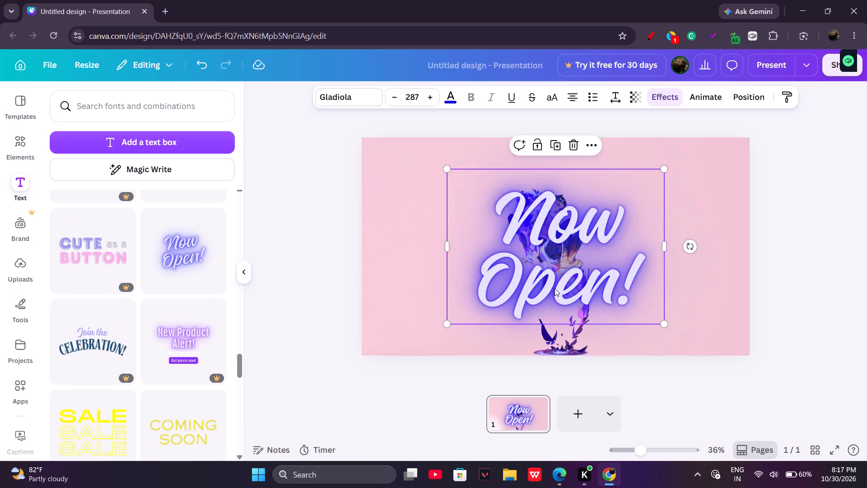
Widen the "Now Open!" text box past the page's right edge and enlarge the text to font size 376.
drag(658, 323, 718, 356)
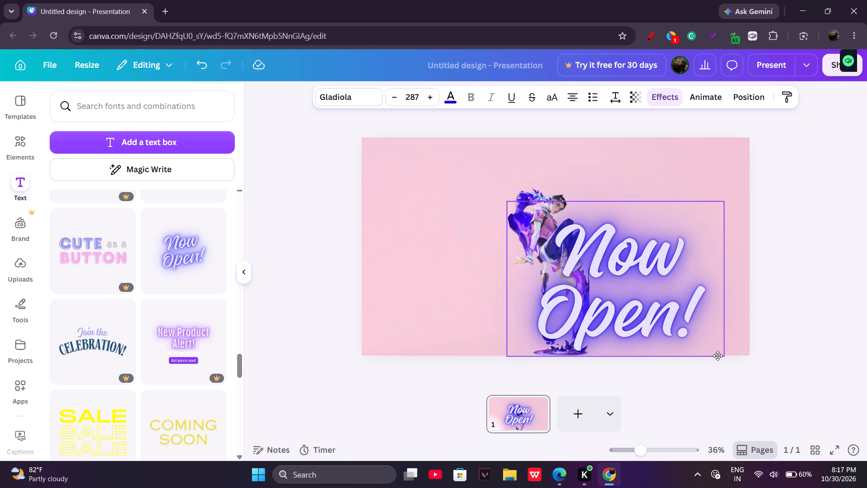
drag(718, 356, 674, 331)
drag(683, 250, 803, 250)
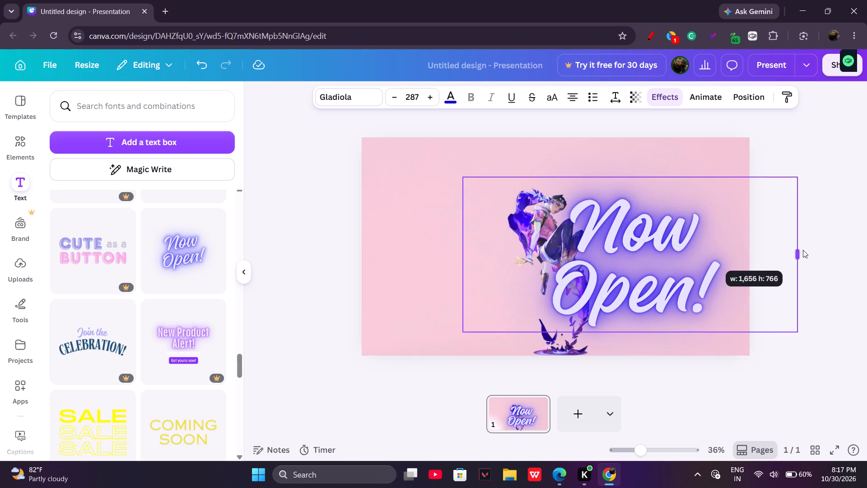
drag(803, 250, 805, 250)
drag(462, 177, 354, 136)
click(718, 286)
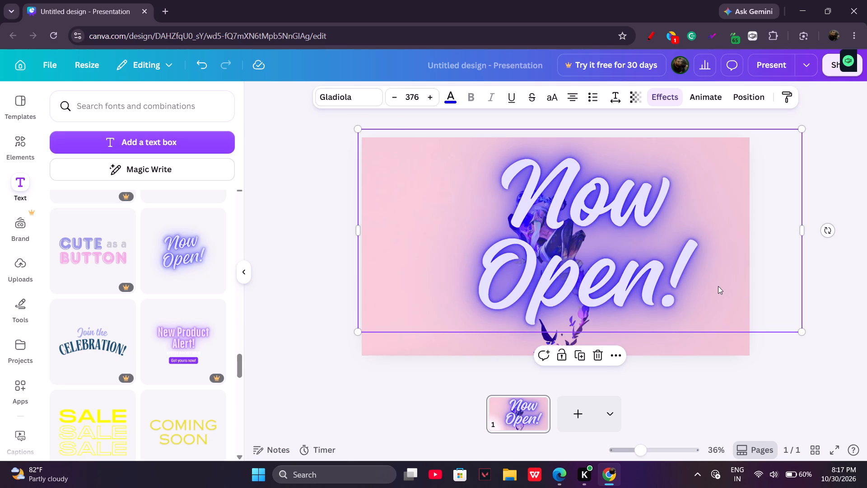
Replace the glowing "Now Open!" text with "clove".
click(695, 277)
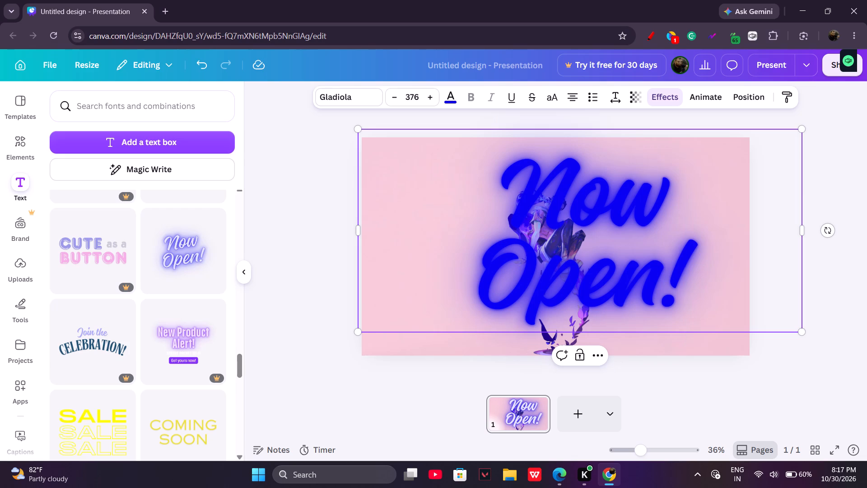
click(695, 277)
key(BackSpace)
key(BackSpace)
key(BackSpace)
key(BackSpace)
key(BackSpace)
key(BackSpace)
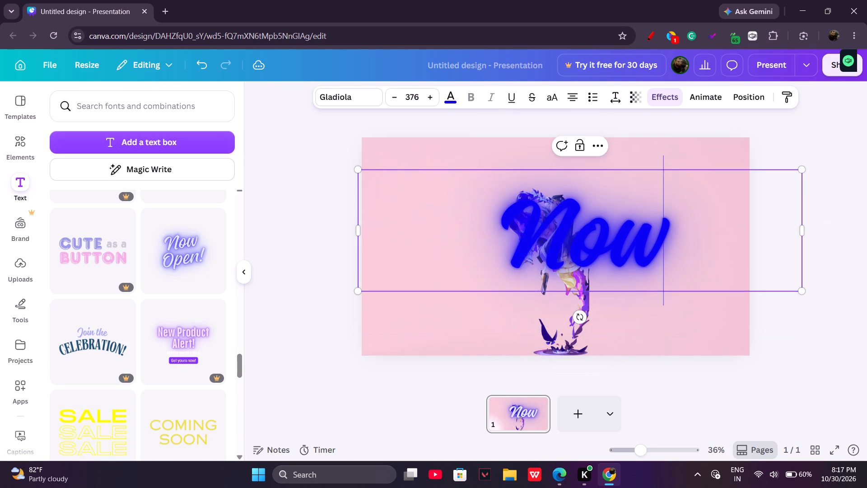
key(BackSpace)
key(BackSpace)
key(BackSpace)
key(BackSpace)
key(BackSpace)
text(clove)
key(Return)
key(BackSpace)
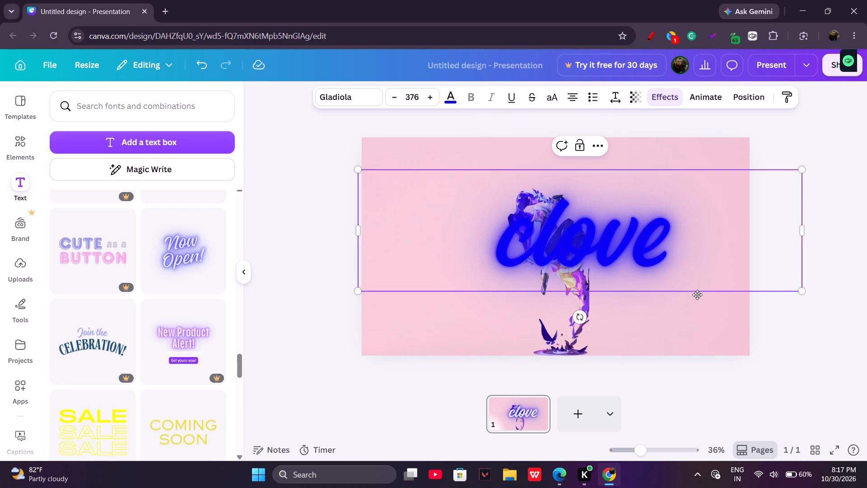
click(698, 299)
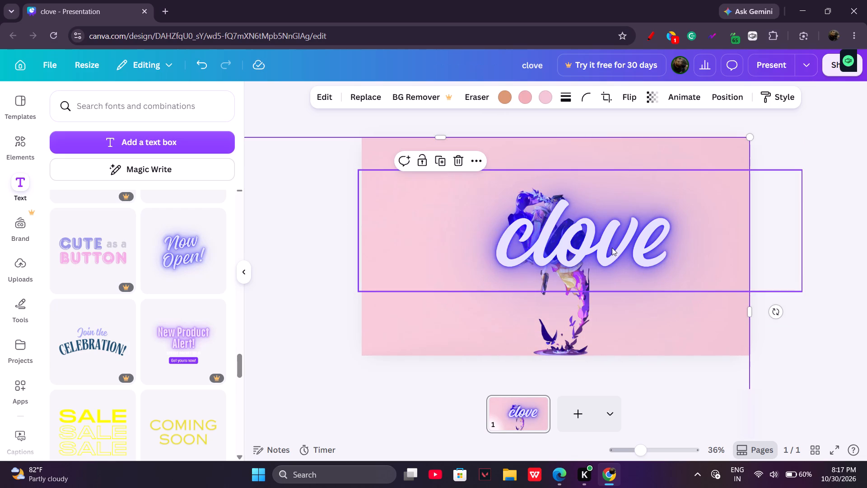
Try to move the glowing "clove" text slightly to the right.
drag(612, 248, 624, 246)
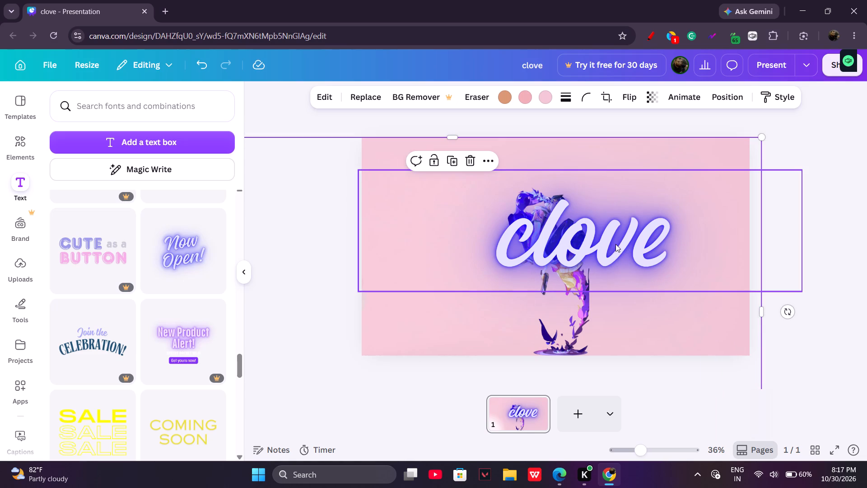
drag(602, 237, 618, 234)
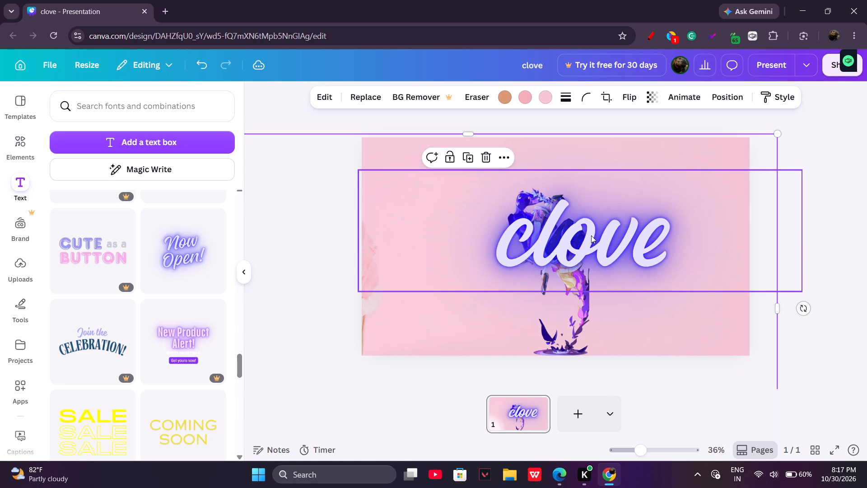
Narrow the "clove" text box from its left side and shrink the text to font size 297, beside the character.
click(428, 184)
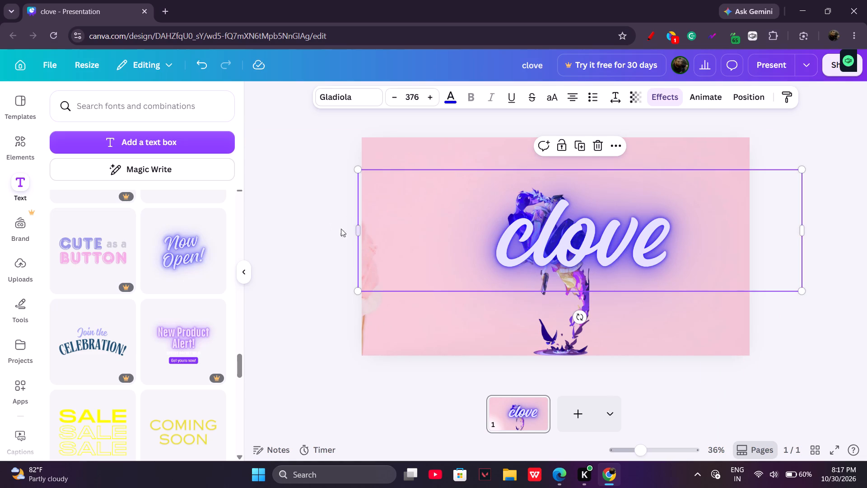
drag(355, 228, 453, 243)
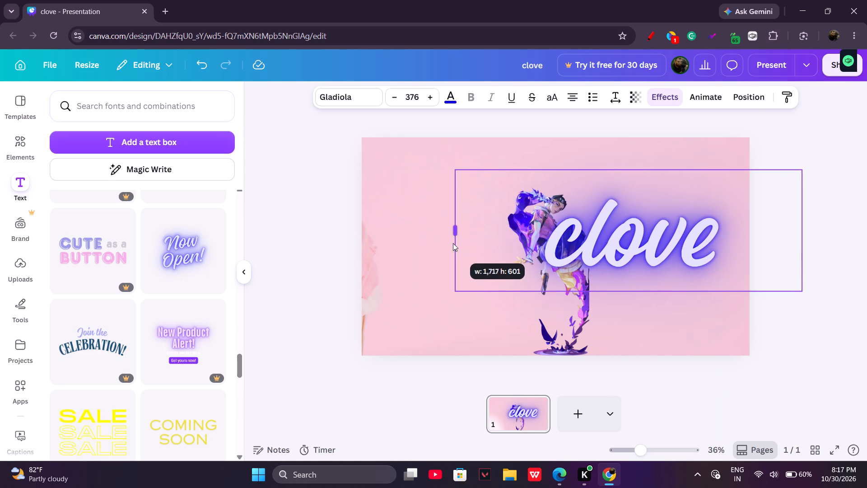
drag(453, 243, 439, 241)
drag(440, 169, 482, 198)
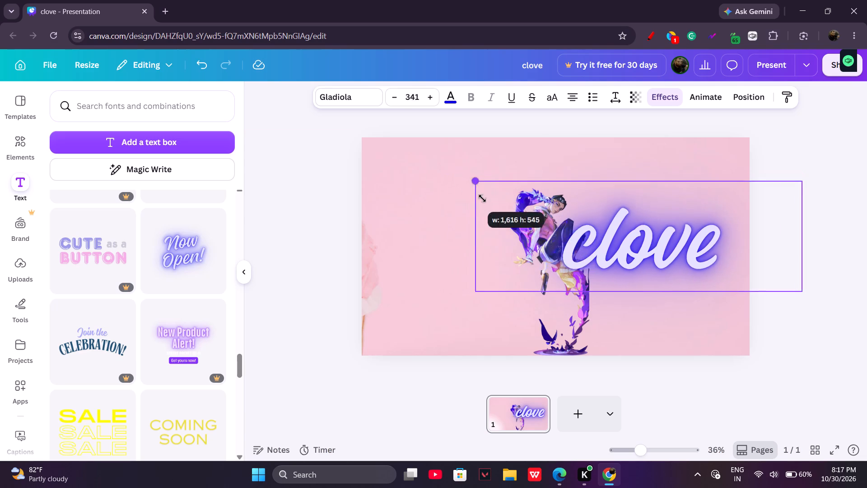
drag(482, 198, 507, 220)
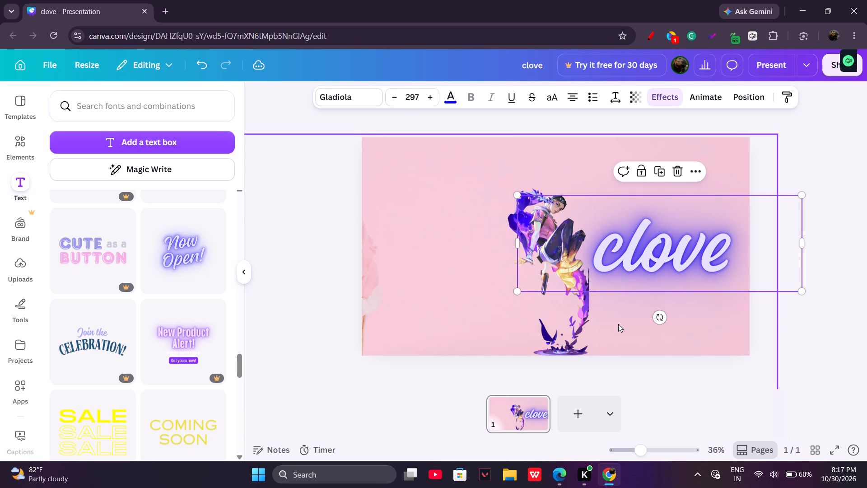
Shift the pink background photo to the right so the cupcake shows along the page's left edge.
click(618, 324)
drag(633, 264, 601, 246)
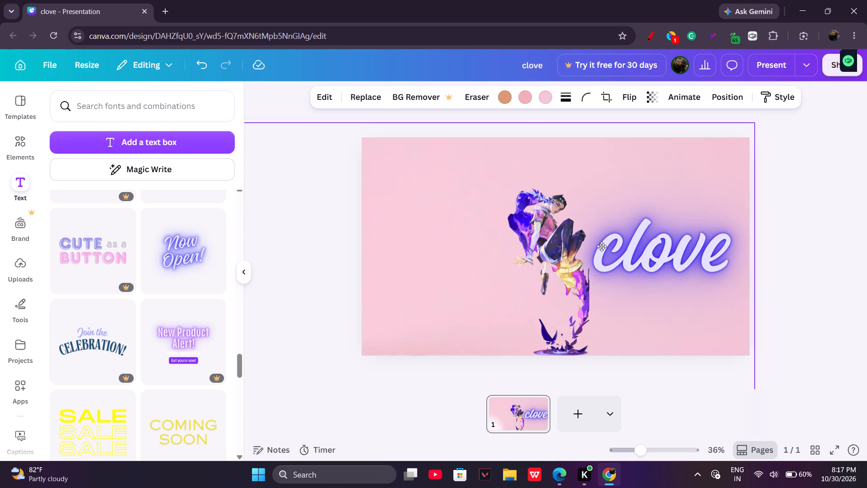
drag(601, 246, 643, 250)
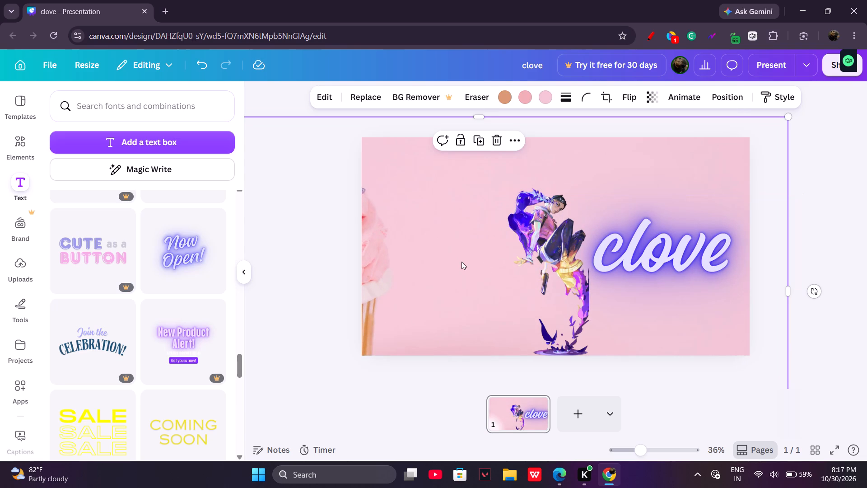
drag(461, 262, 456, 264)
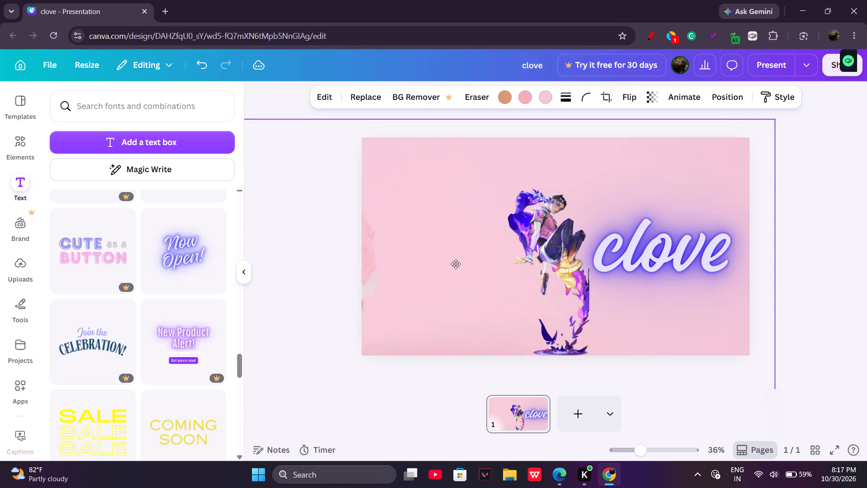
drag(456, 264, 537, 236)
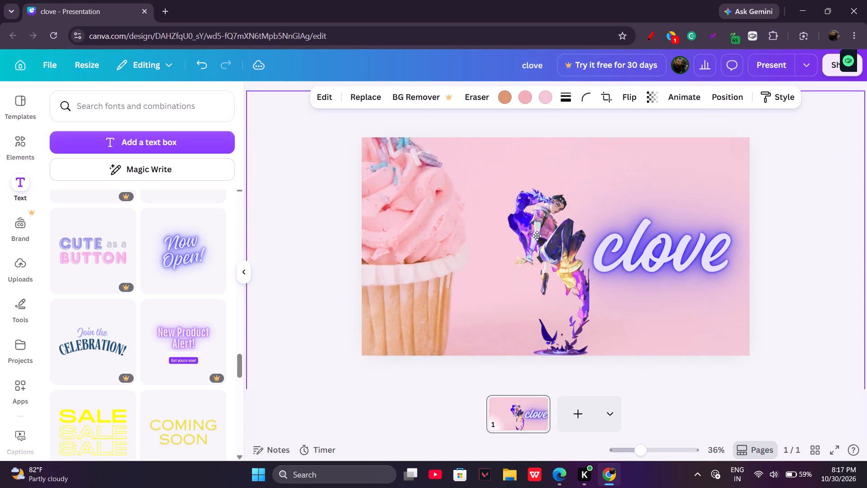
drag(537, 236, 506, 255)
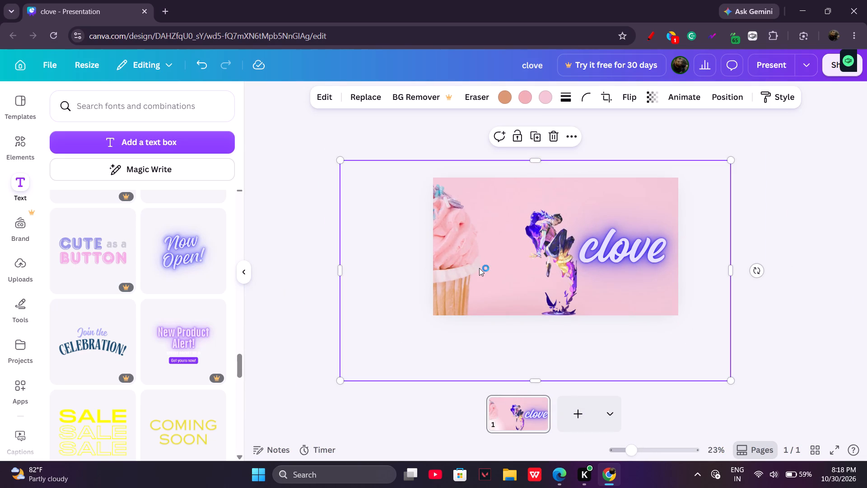
Clear the page by deleting the "clove" text, the character cutout and the pink cupcake photo.
click(479, 268)
click(550, 216)
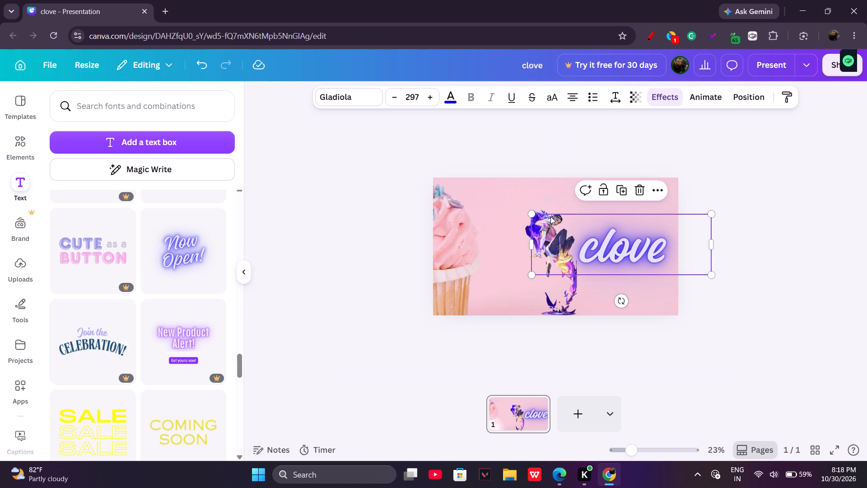
key(BackSpace)
click(550, 216)
key(BackSpace)
click(550, 216)
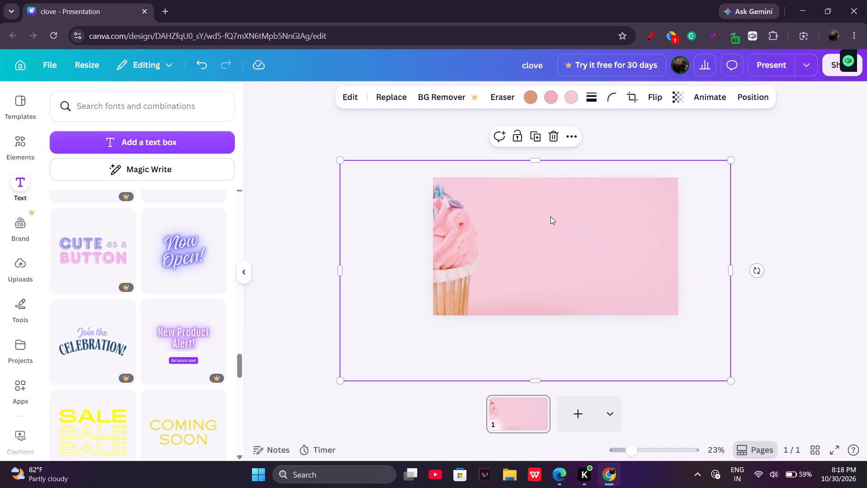
key(BackSpace)
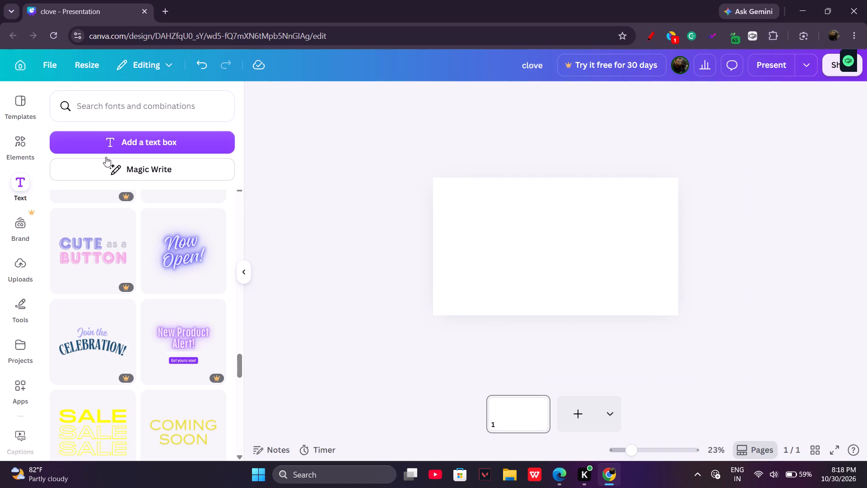
Set the blank page's background to the light purple default solid color.
click(5, 100)
right_click(528, 250)
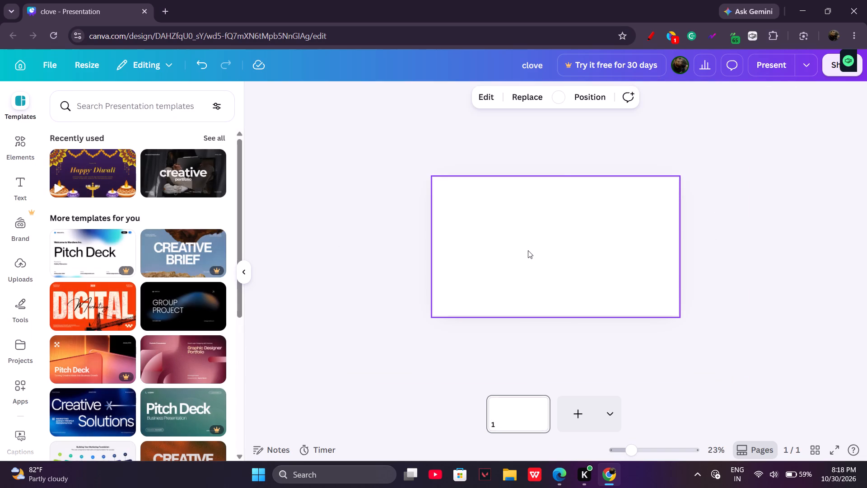
click(554, 91)
click(554, 91)
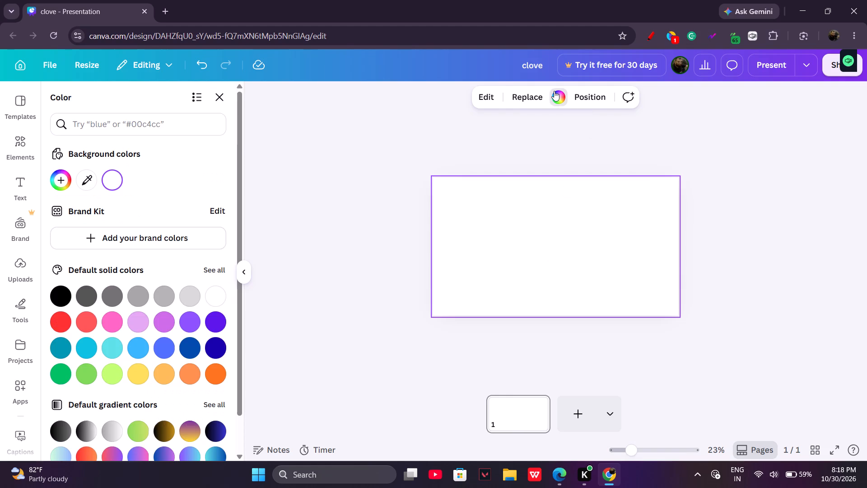
click(144, 317)
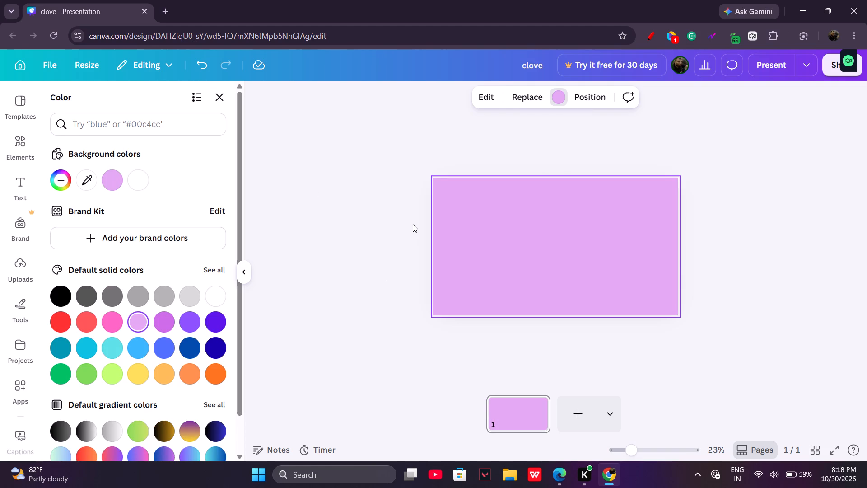
Add the uploaded character cutout to the page and stretch it downward to about 333 wide by 750 high.
click(26, 259)
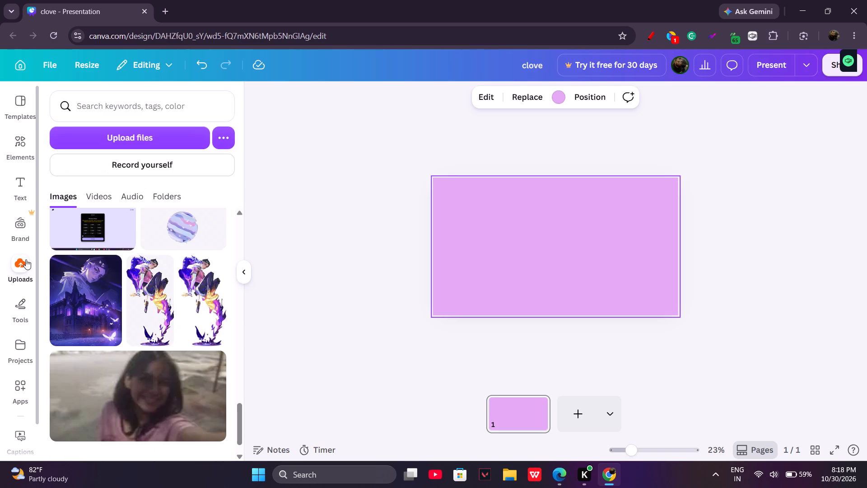
click(149, 327)
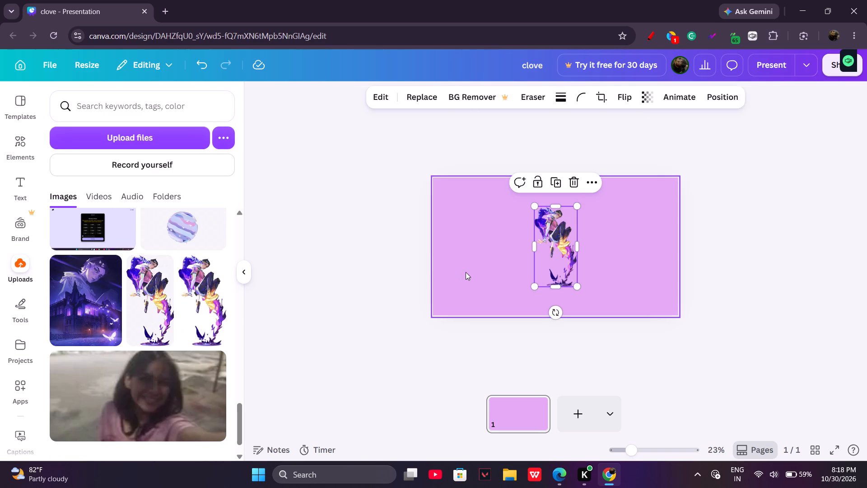
drag(560, 286, 564, 303)
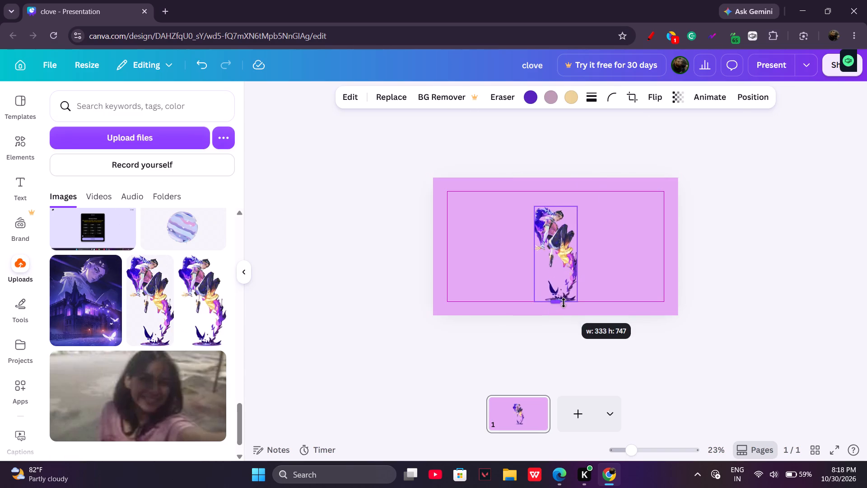
drag(564, 303, 563, 304)
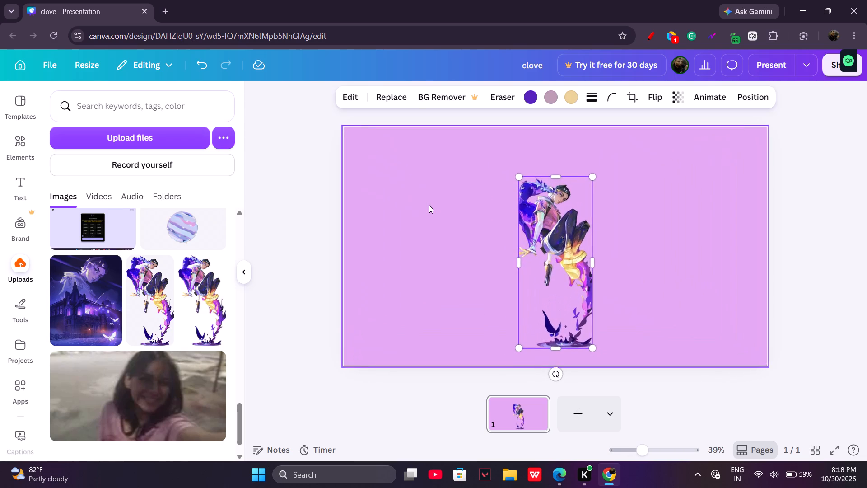
Move the character cutout down to the page's bottom edge, enlarge it to about 811 high and widen it to about 388.
drag(547, 202, 544, 226)
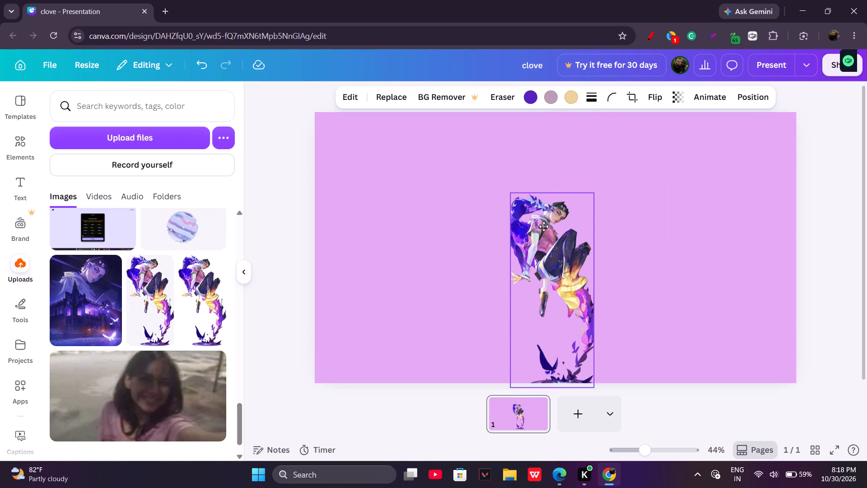
drag(544, 226, 542, 226)
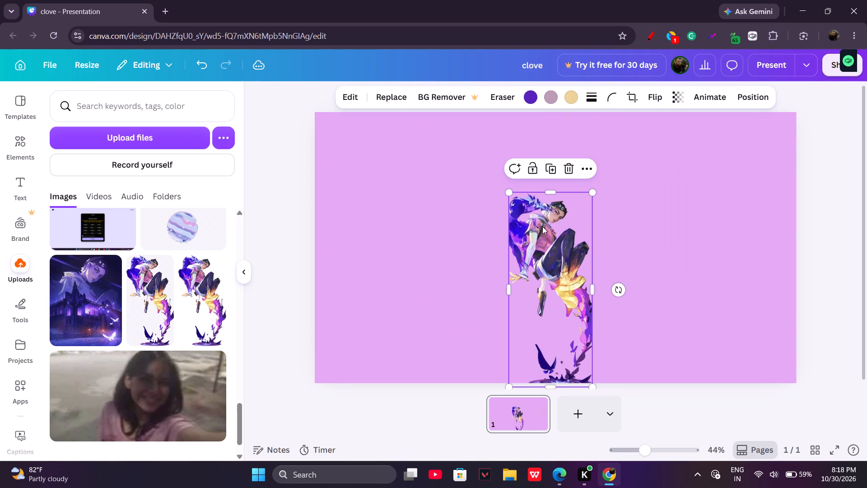
drag(508, 188, 496, 179)
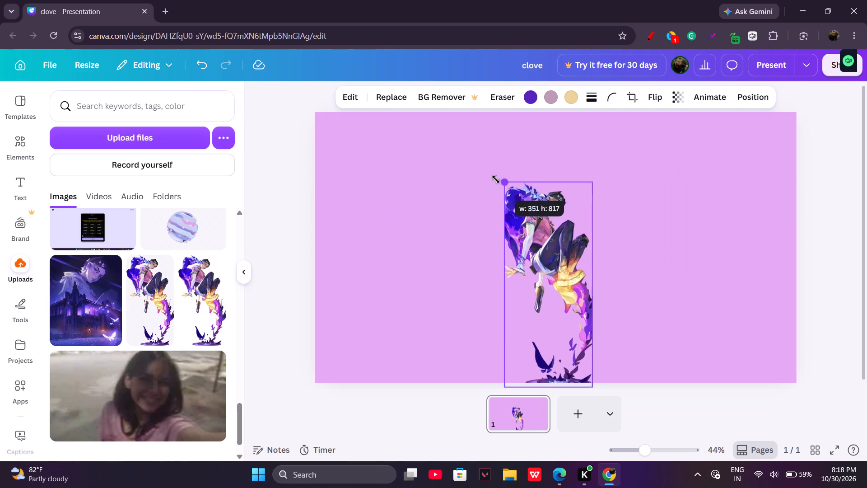
drag(496, 179, 499, 182)
drag(505, 288, 494, 287)
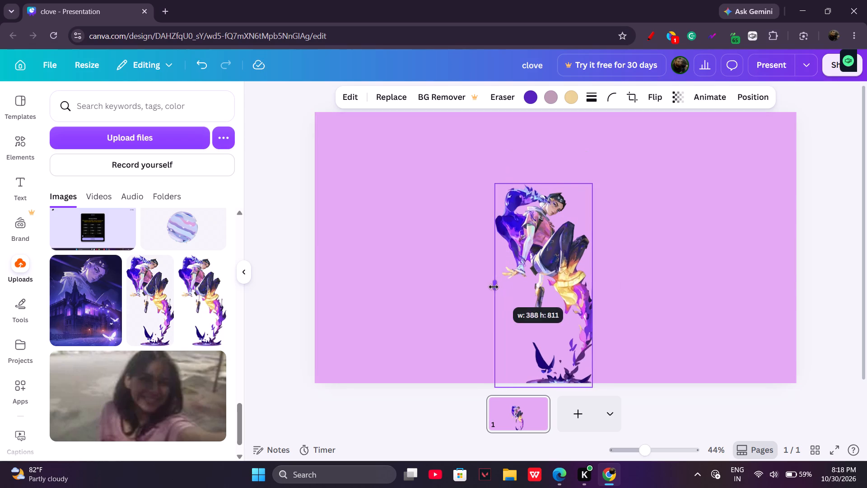
drag(494, 287, 495, 286)
click(523, 282)
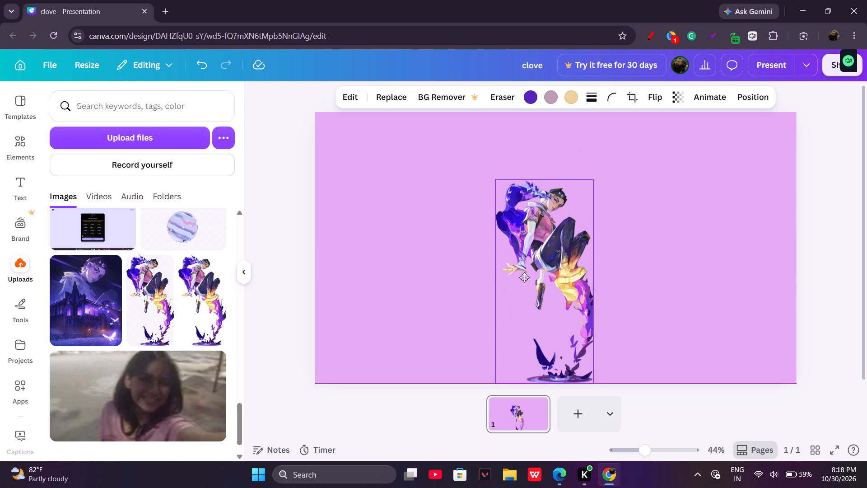
Add the glowing purple "Now Open!" font combination to the page.
click(30, 183)
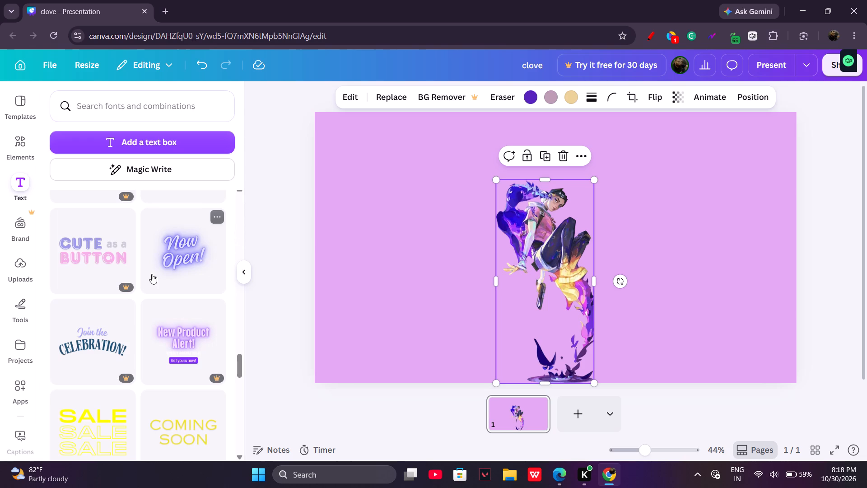
click(196, 256)
Replace the "Now Open!" text with "Clove".
click(661, 301)
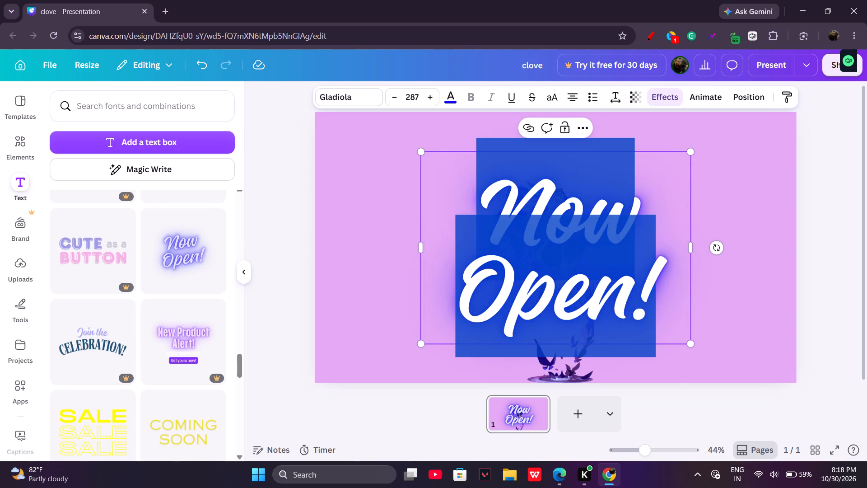
click(661, 299)
key(BackSpace)
key(BackSpace)
key(BackSpace)
key(BackSpace)
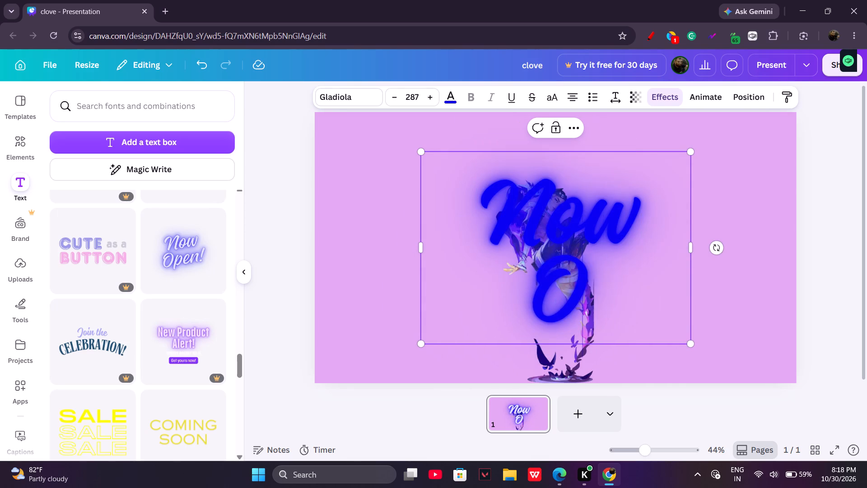
key(BackSpace)
key(BackSpace)
key(BackSpace)
key(BackSpace)
key(BackSpace)
key(BackSpace)
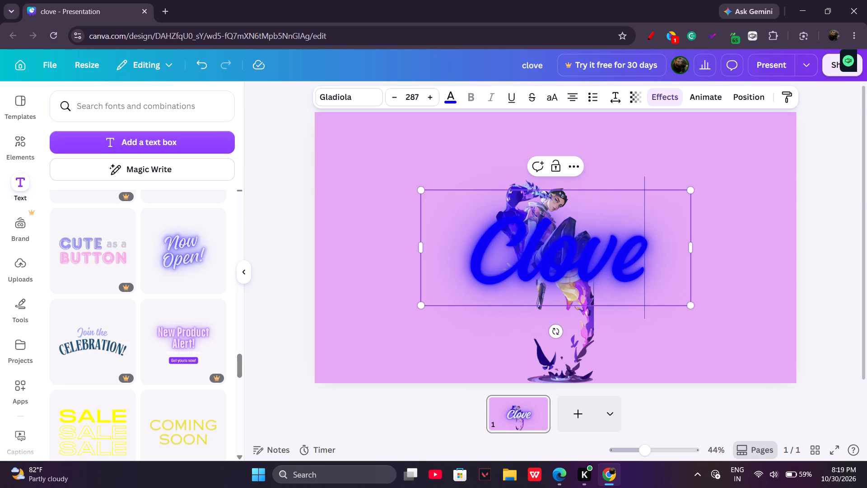
click(777, 306)
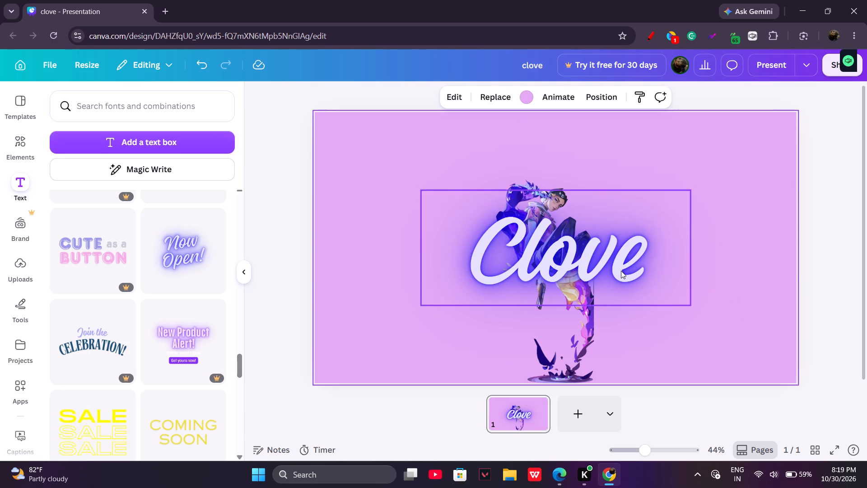
Recolor the "Clove" title's text with the dusty pink photo color taken from the character image.
drag(621, 271, 600, 252)
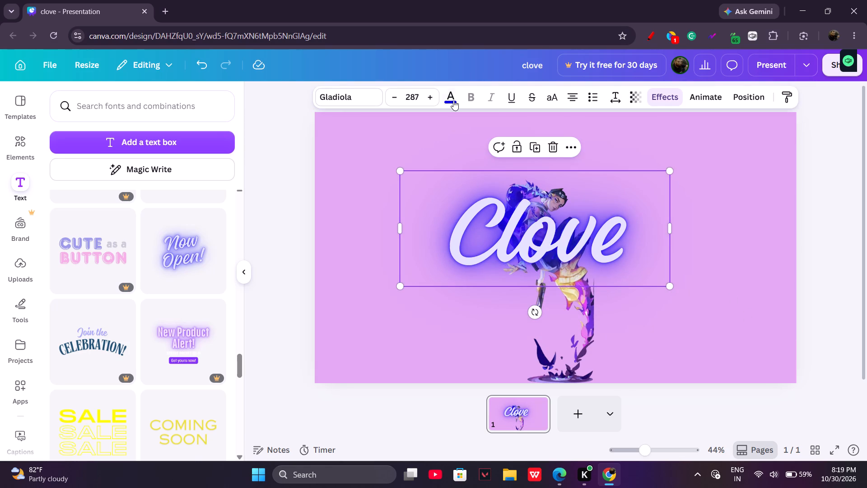
click(451, 100)
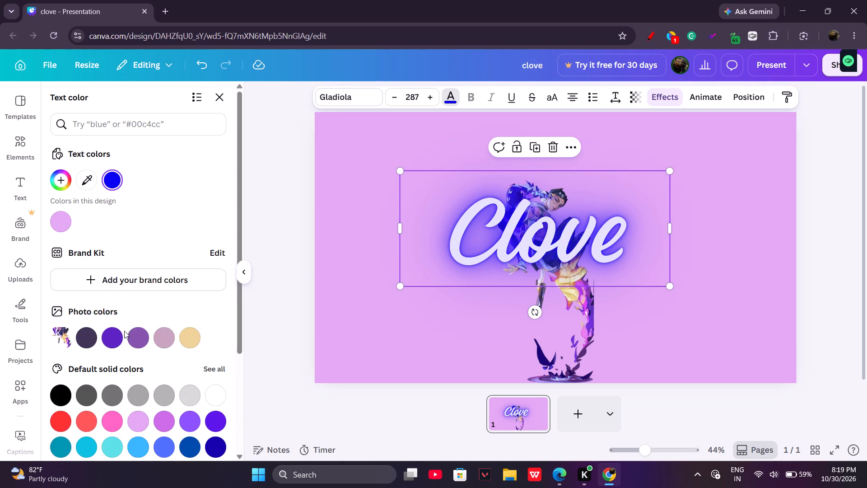
click(158, 343)
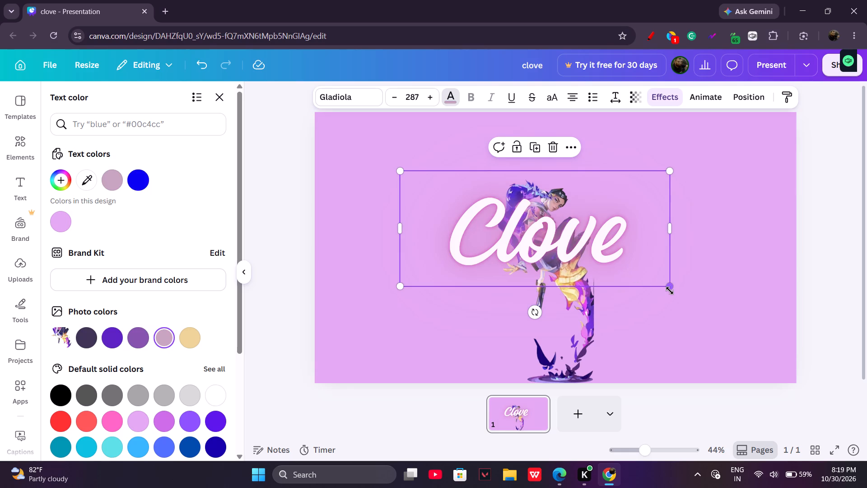
Enlarge the "Clove" title to about font size 355 and center it horizontally on the page.
drag(670, 291, 738, 305)
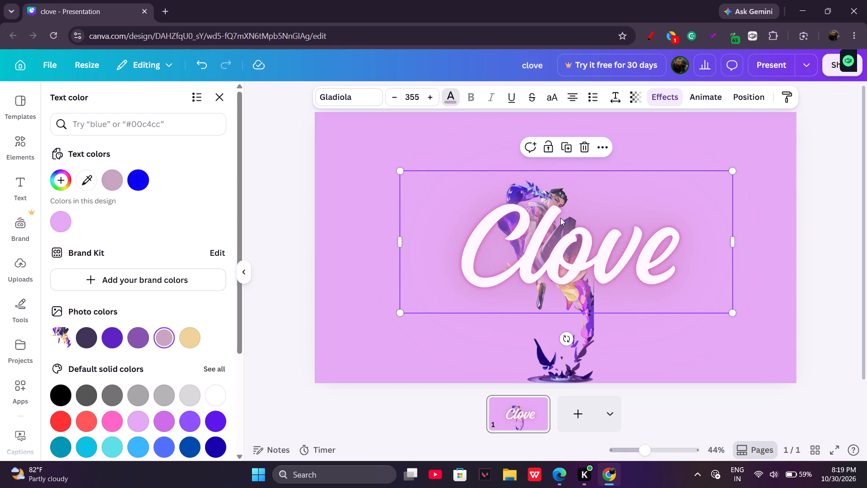
drag(547, 236, 533, 229)
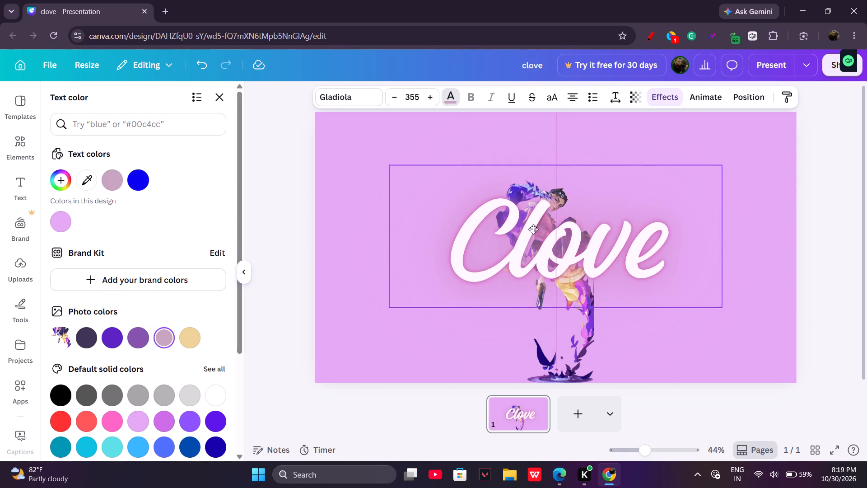
drag(533, 229, 533, 229)
Send the "Clove" title backward one layer, behind the character cutout.
right_click(533, 229)
click(611, 255)
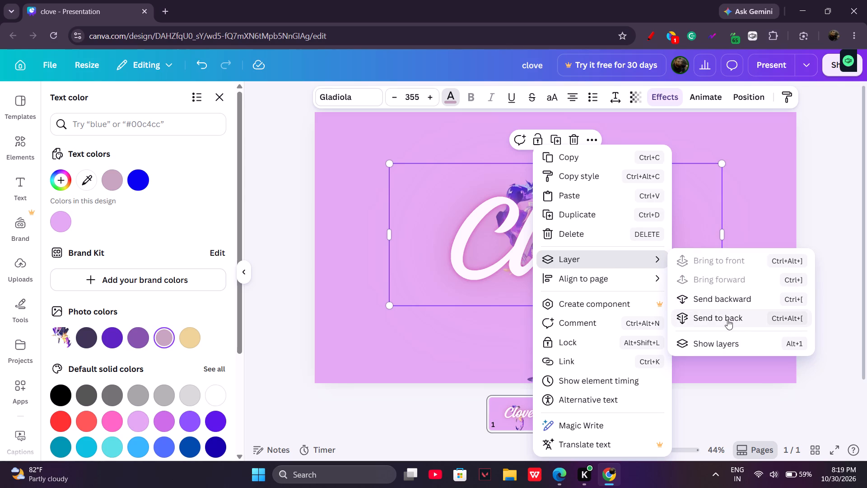
click(717, 302)
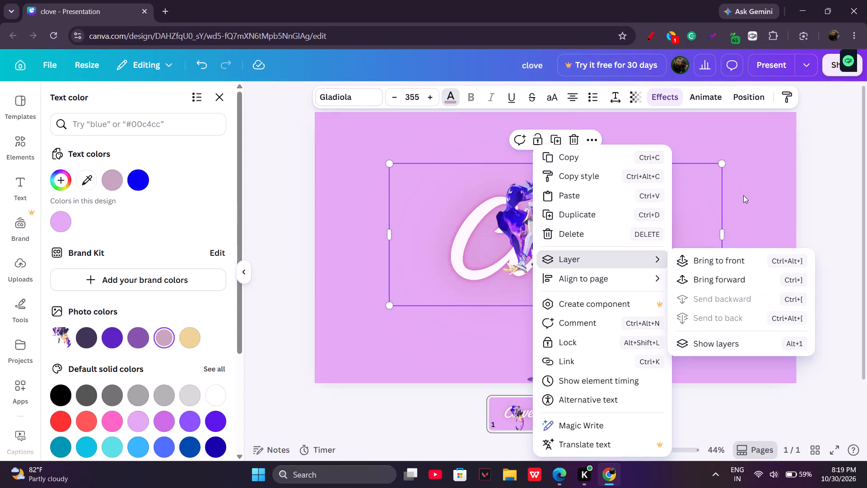
click(743, 195)
Enlarge the "Clove" title further to about font size 386 and reposition it around the character's upper body.
drag(648, 246, 644, 246)
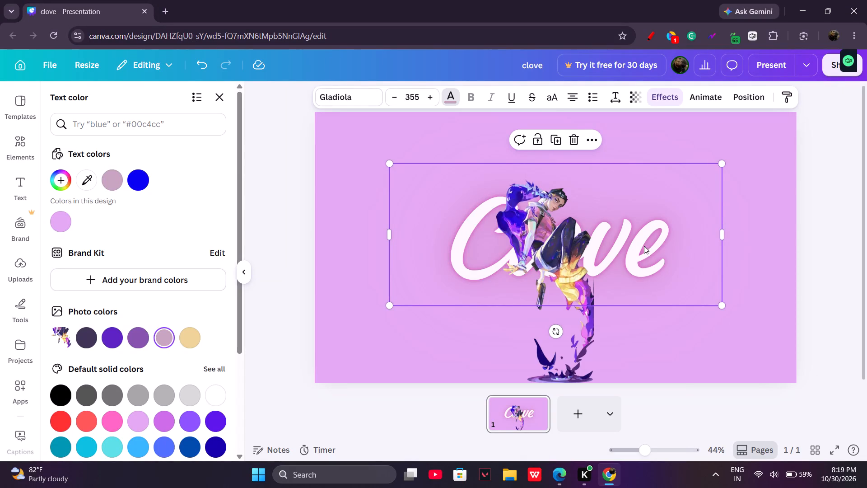
drag(644, 246, 638, 244)
drag(378, 160, 359, 151)
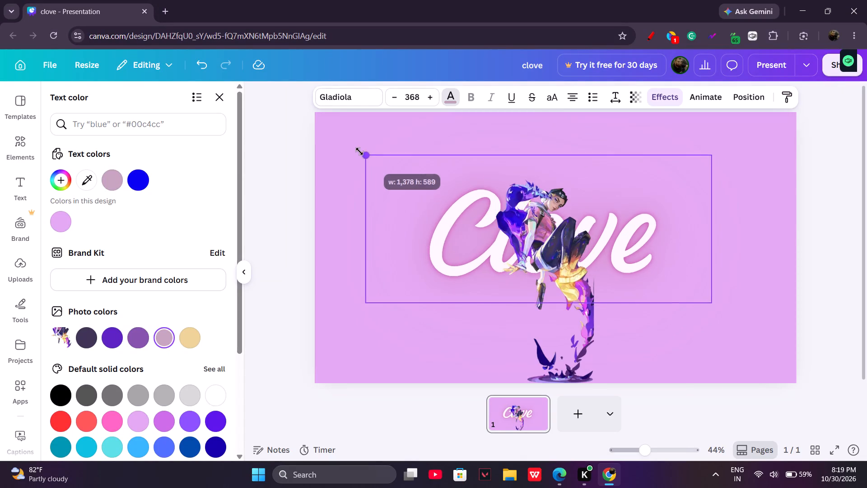
drag(359, 151, 349, 149)
drag(575, 232, 583, 234)
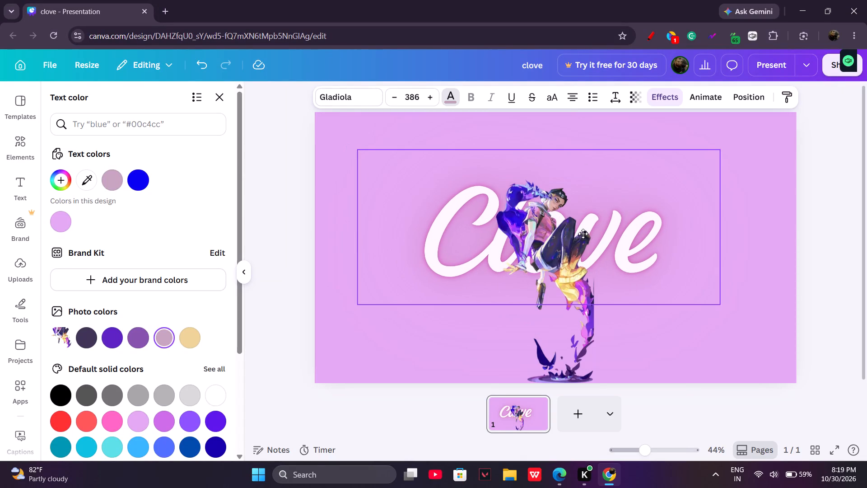
drag(583, 234, 587, 235)
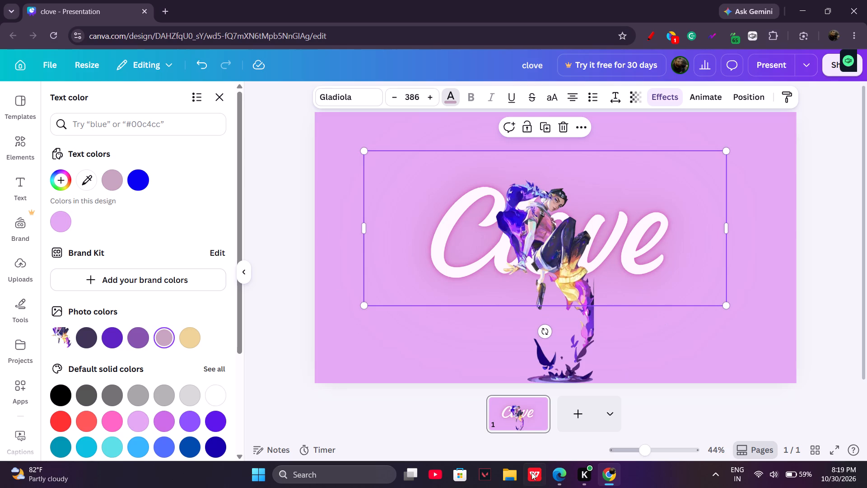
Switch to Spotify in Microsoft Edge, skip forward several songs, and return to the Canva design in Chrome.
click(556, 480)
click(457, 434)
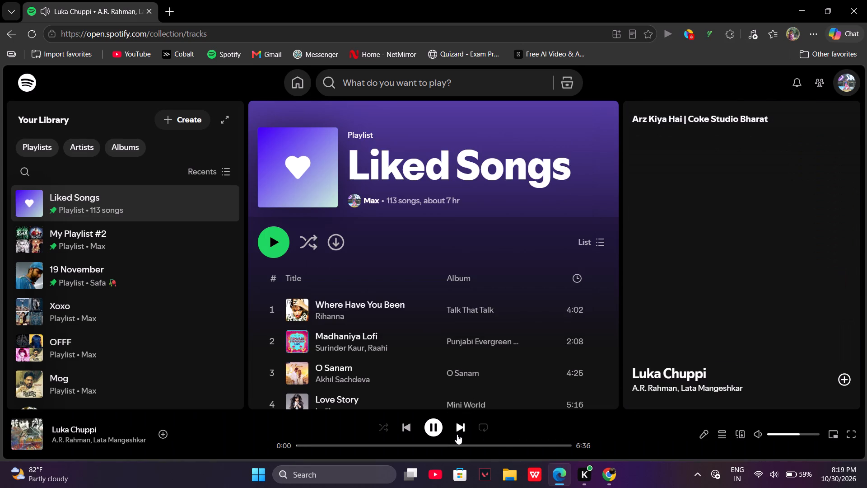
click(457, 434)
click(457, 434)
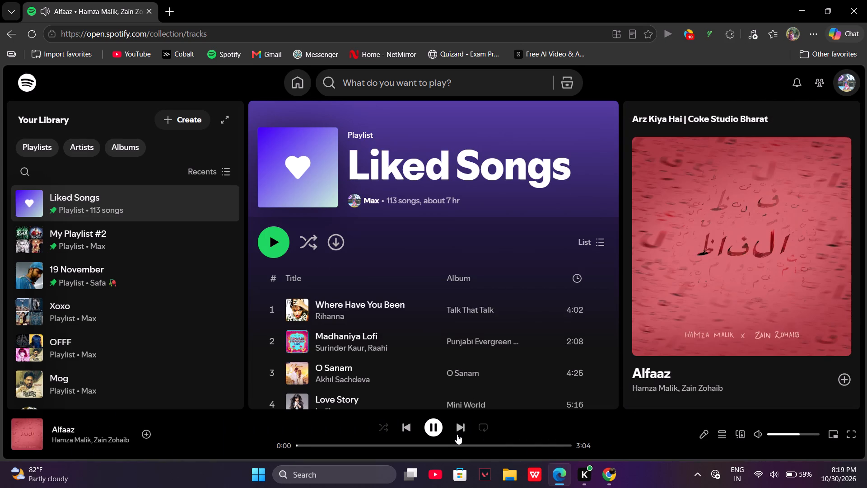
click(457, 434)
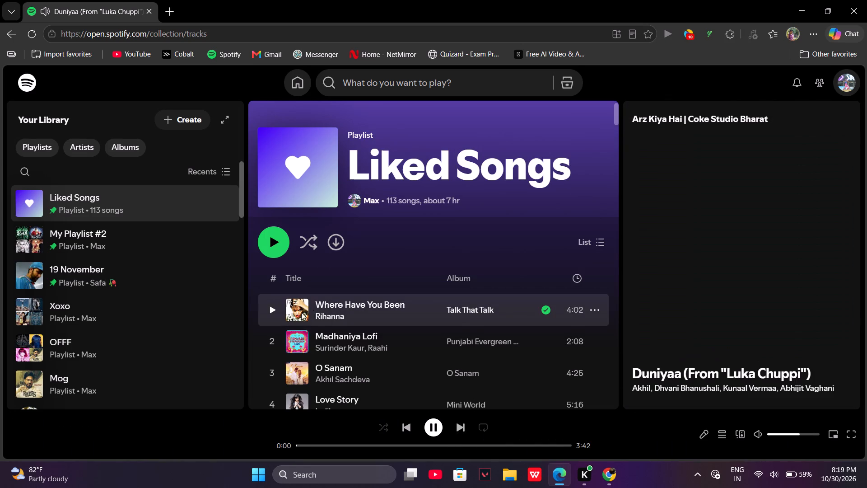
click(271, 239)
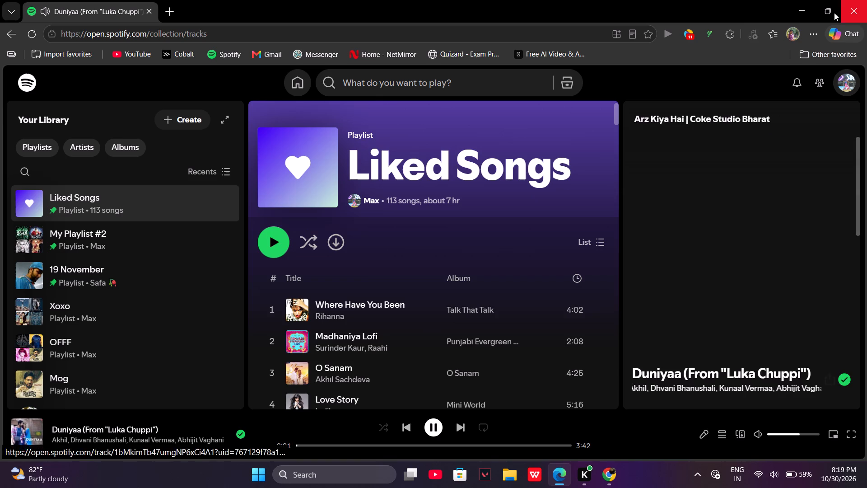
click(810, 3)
Nudge the "Clove" title slightly upward behind the character, keeping its horizontal position.
click(614, 237)
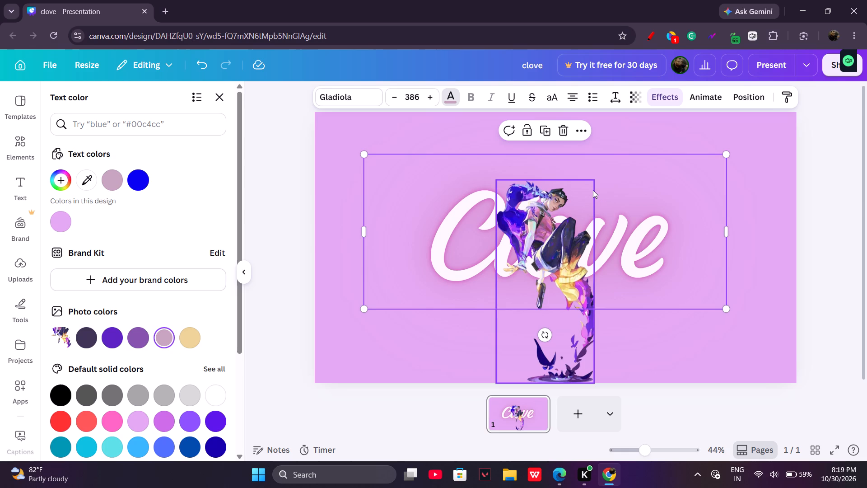
drag(567, 213, 568, 209)
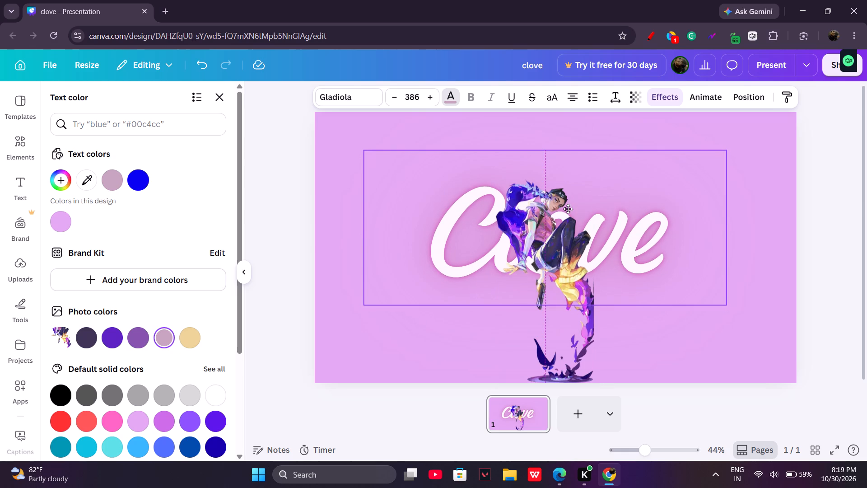
drag(568, 209, 568, 208)
click(629, 323)
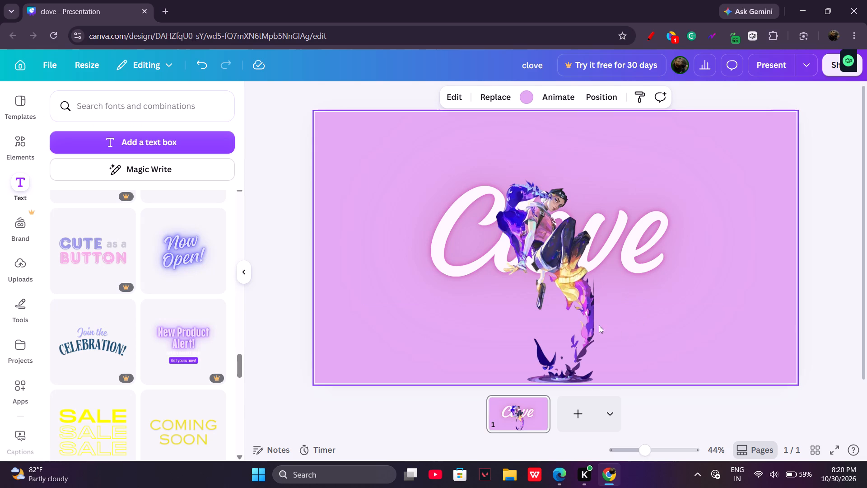
Move the character cutout to the page's horizontal center, keeping it on the bottom edge.
drag(532, 315, 539, 314)
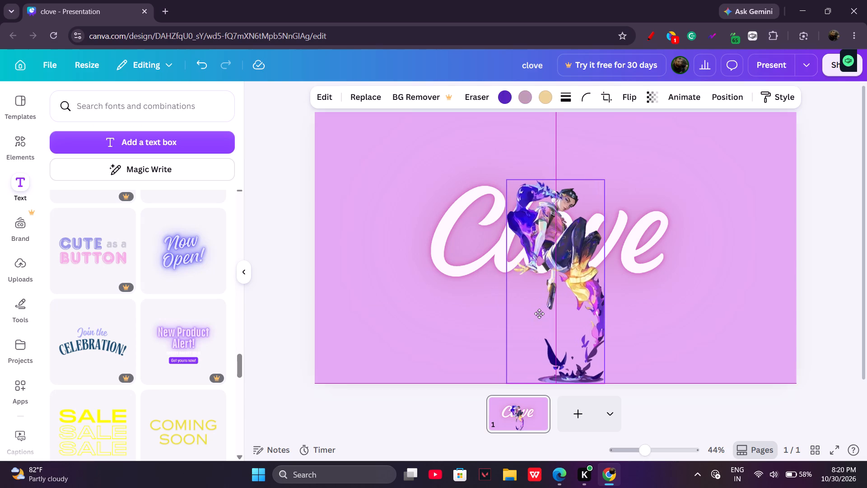
drag(539, 314, 540, 314)
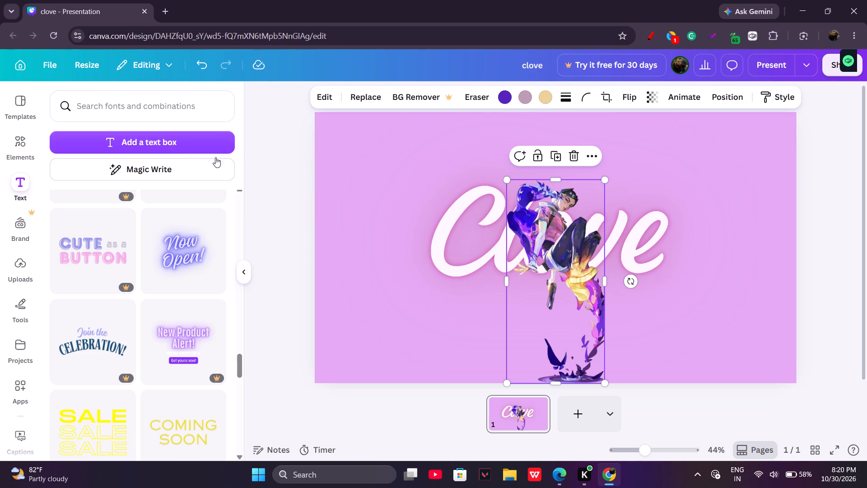
Search the design elements for "butterfly" and show all the matching graphics.
click(25, 138)
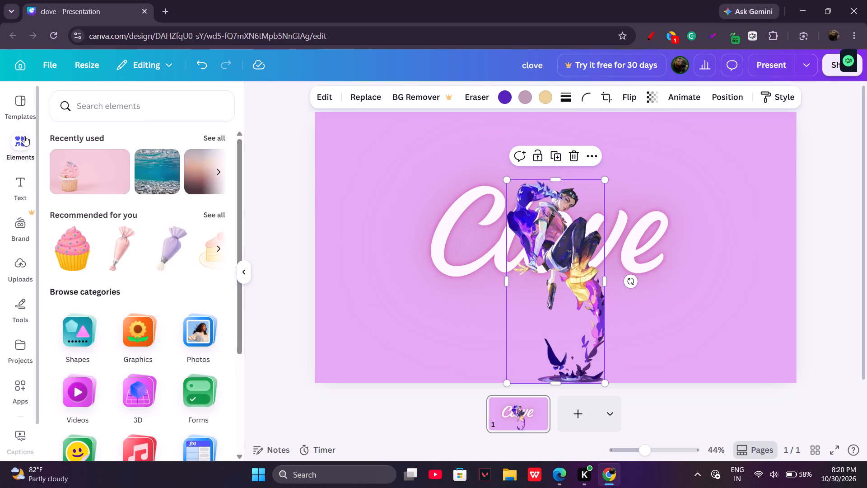
click(87, 110)
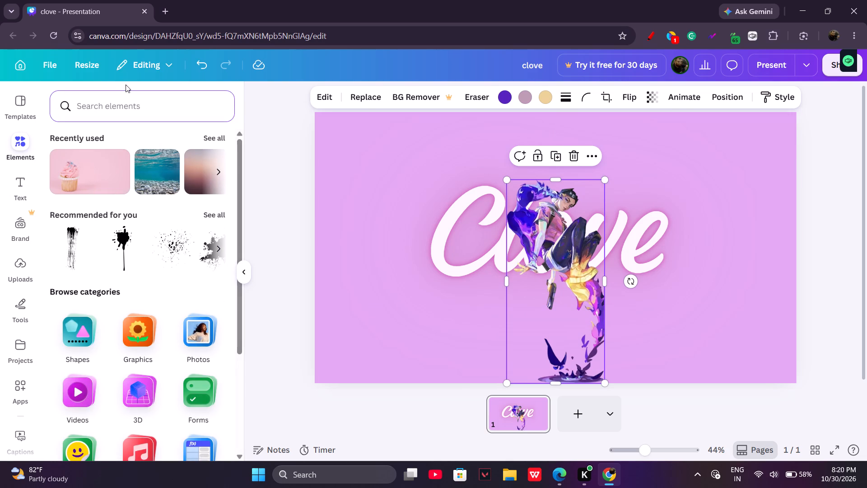
text(butte)
key(Down)
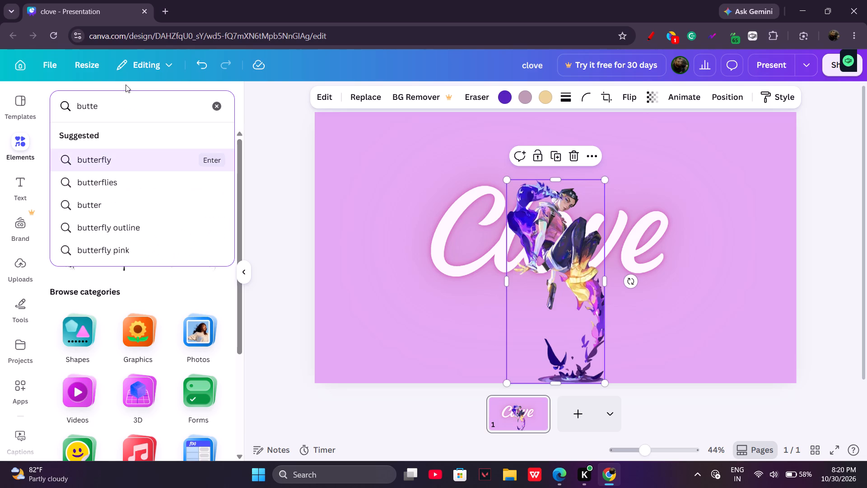
key(Return)
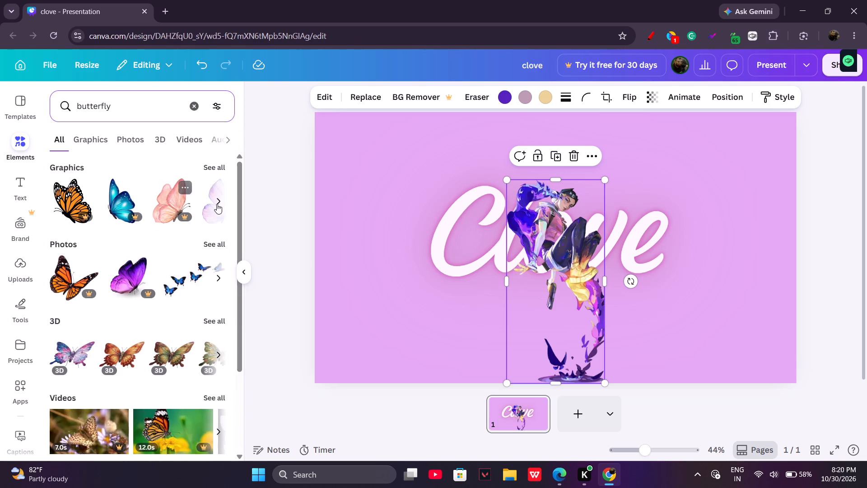
click(216, 198)
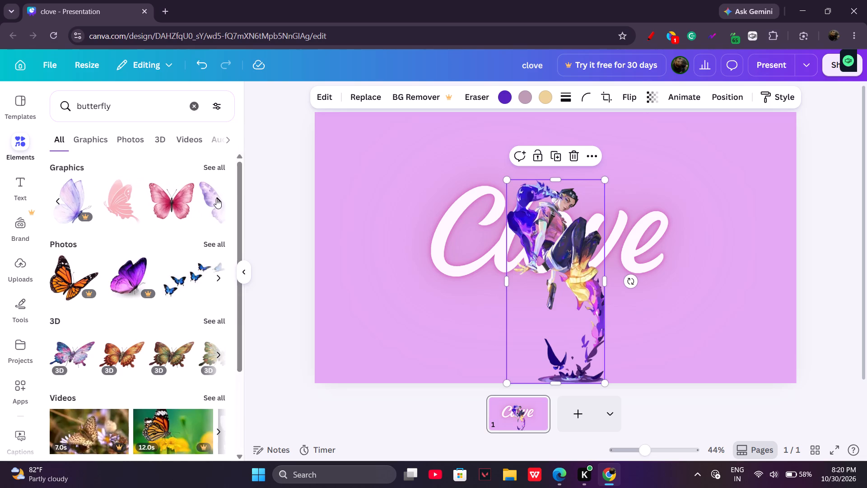
click(216, 198)
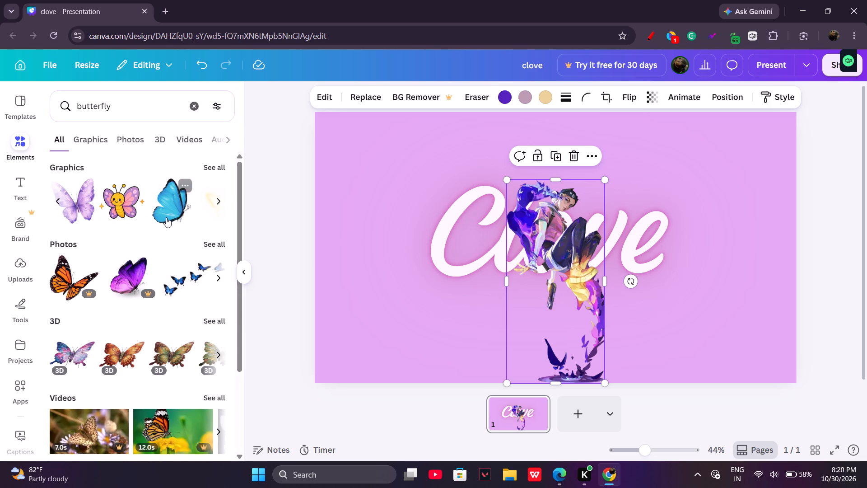
click(217, 169)
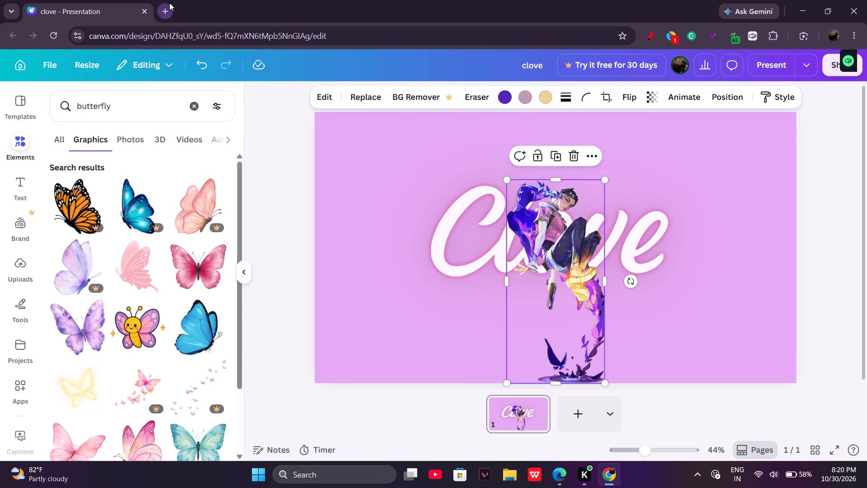
click(168, 3)
text(ge)
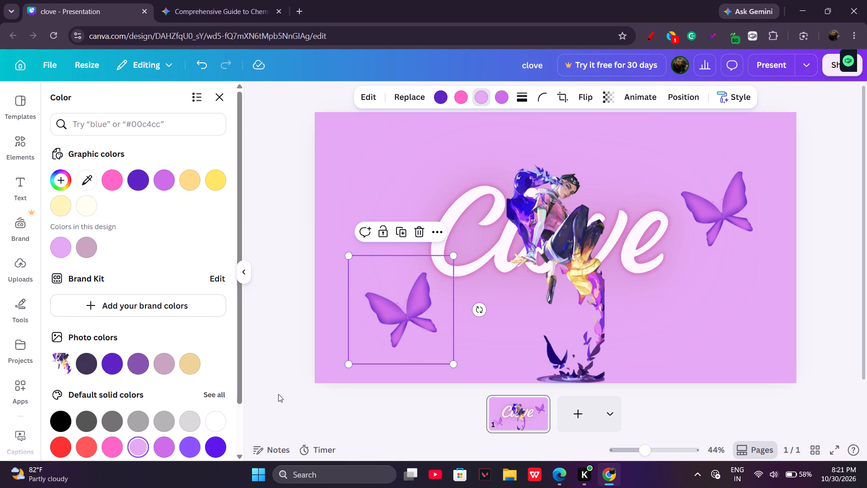
Copy the recolored butterfly beside the title's final "e".
click(707, 221)
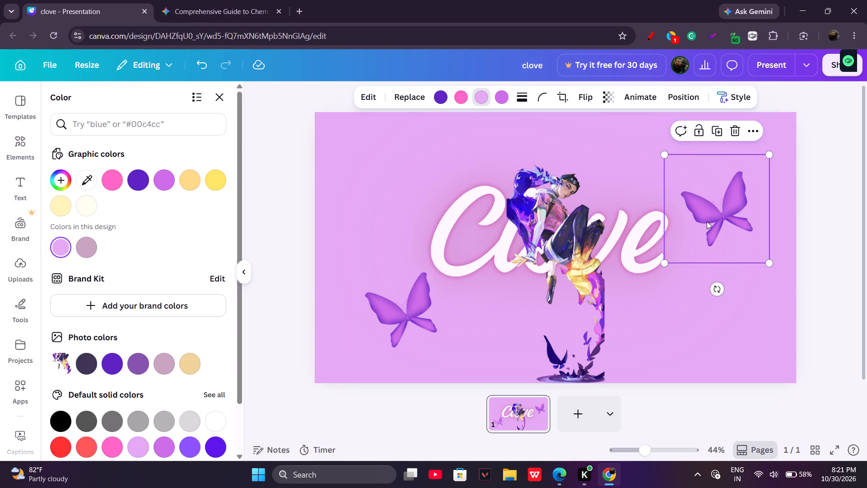
right_click(707, 221)
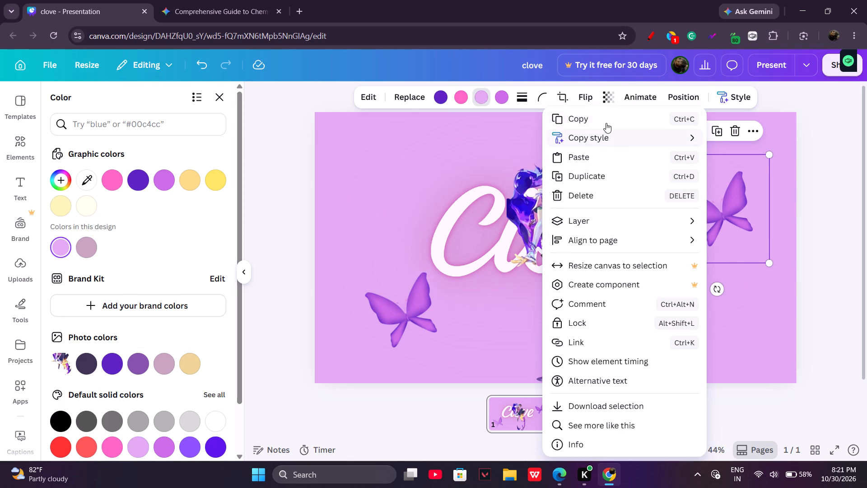
click(606, 123)
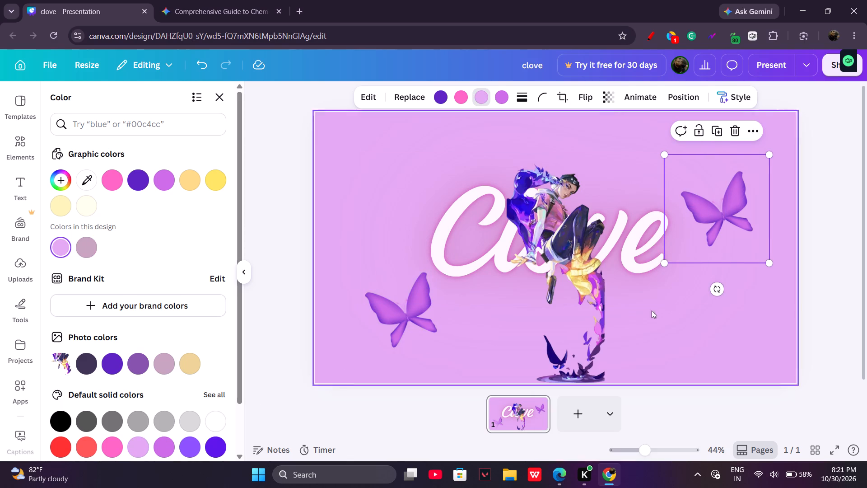
Shrink the lower-left butterfly to a small size, rotate it clockwise, and place it just below the title's "C".
click(431, 302)
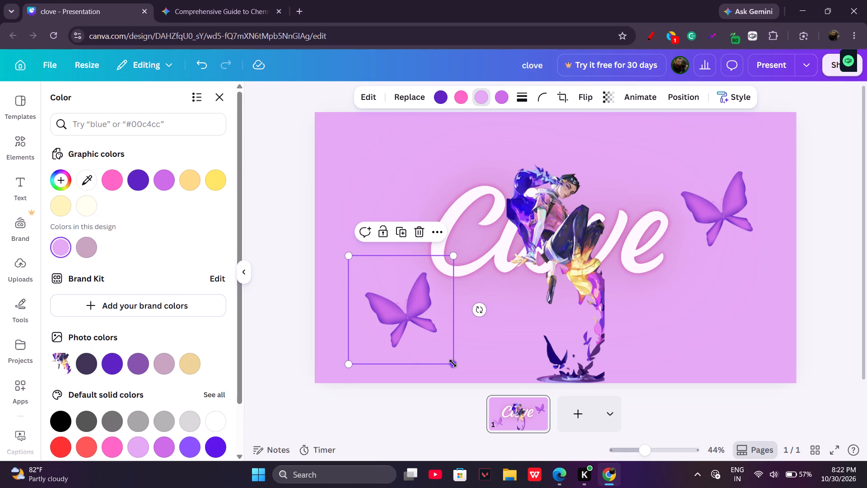
click(454, 363)
drag(480, 312, 444, 374)
drag(325, 299, 387, 320)
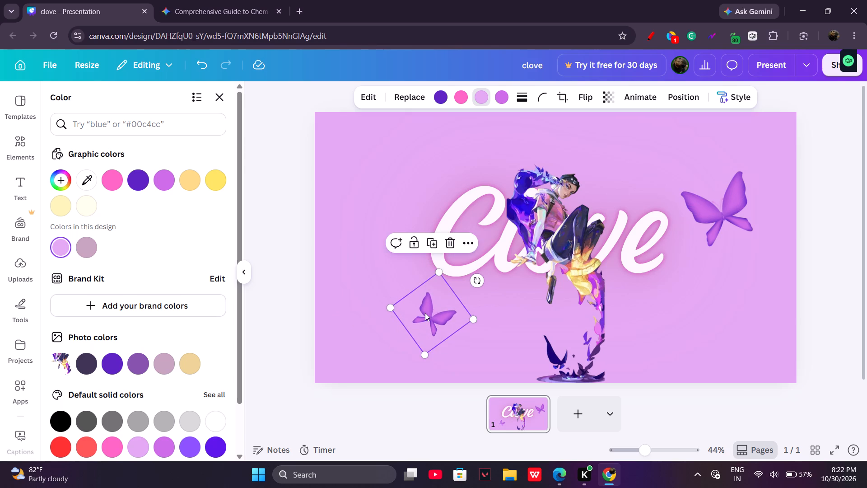
drag(425, 313, 448, 319)
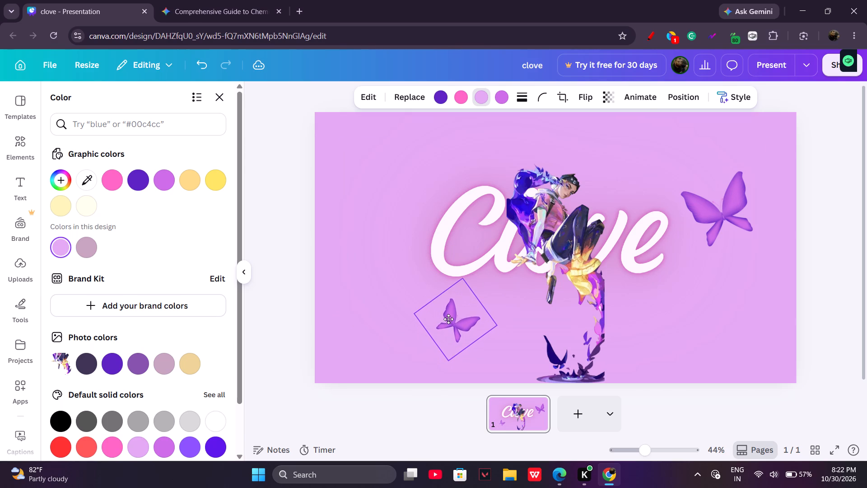
drag(448, 319, 450, 321)
drag(416, 316, 433, 320)
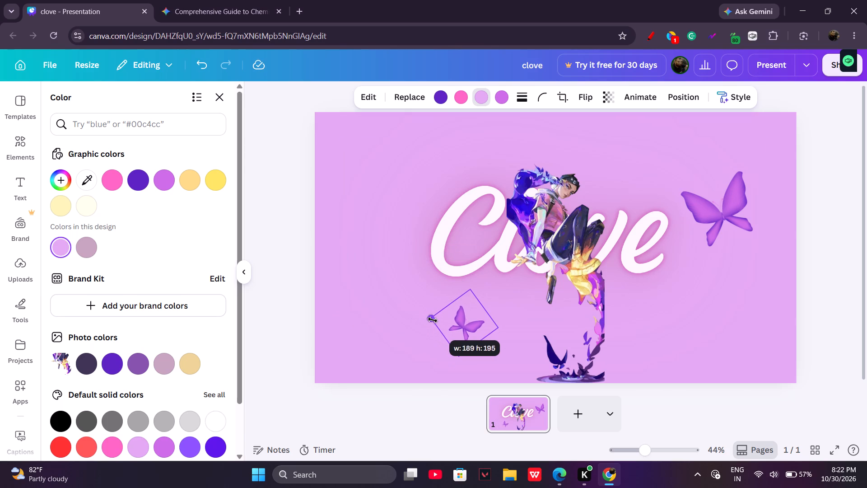
drag(433, 320, 440, 322)
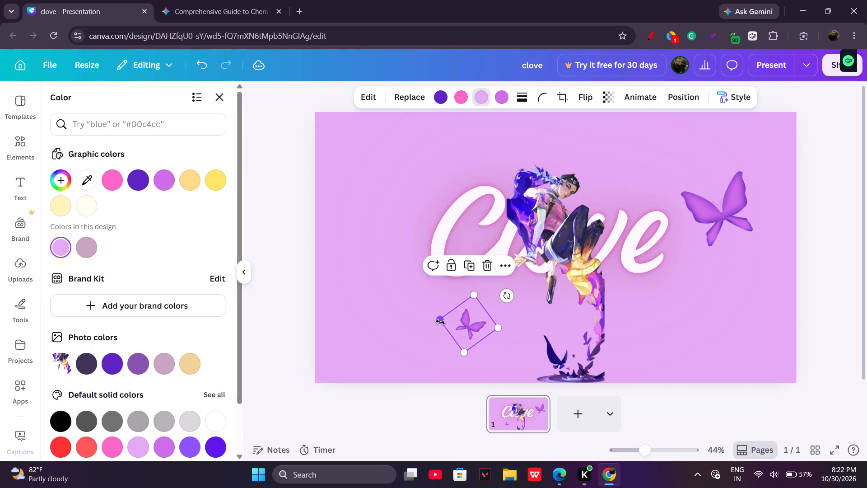
drag(460, 326, 424, 297)
Move the small lower butterfly up against the lower curve of the title's "C", keeping the title in its original place.
click(496, 313)
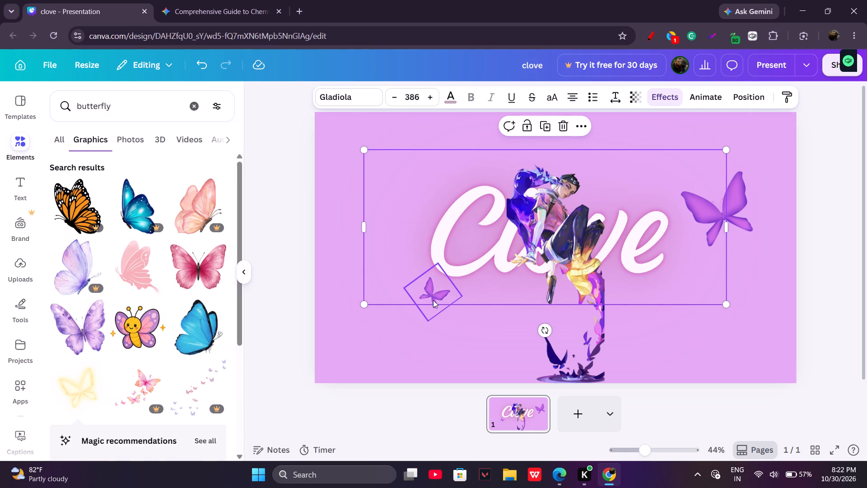
click(433, 300)
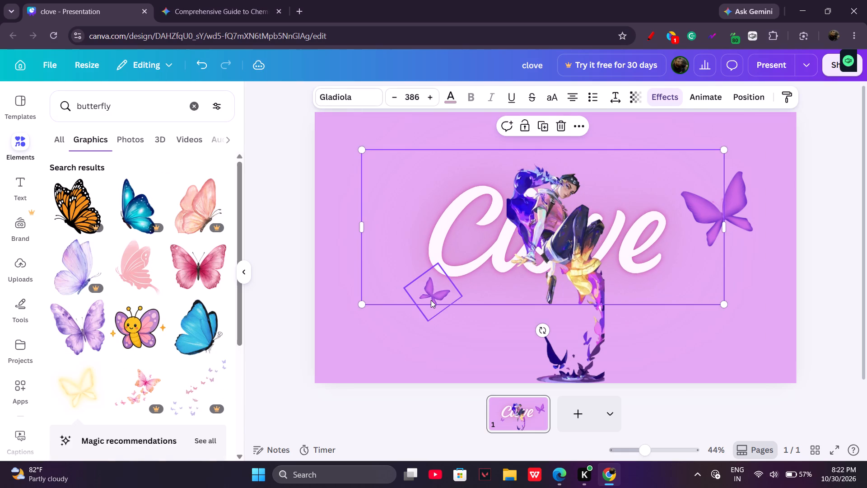
drag(432, 296, 438, 290)
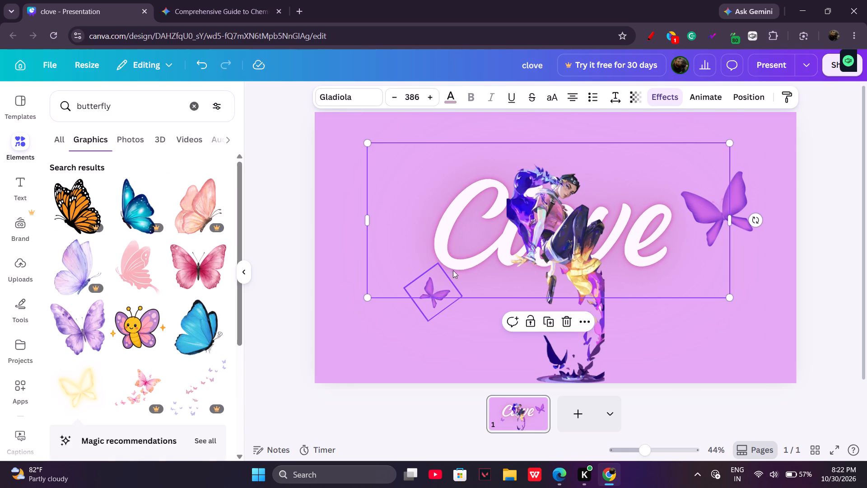
drag(464, 266, 461, 273)
click(442, 291)
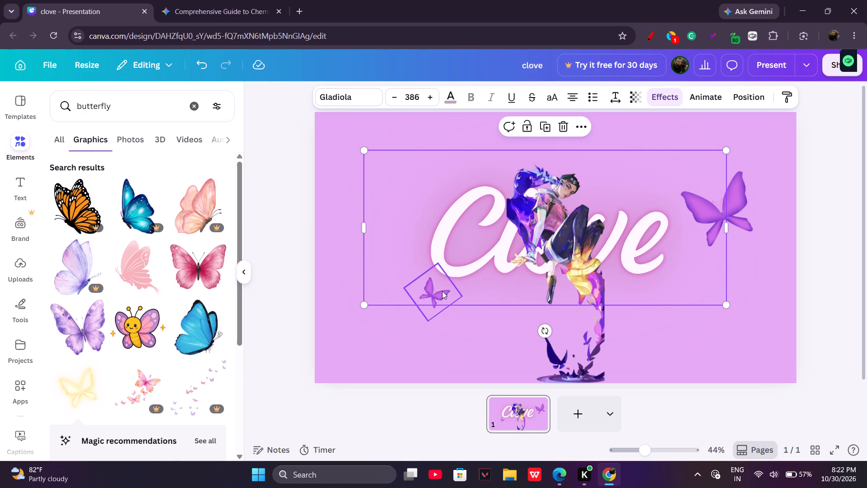
drag(442, 291, 442, 282)
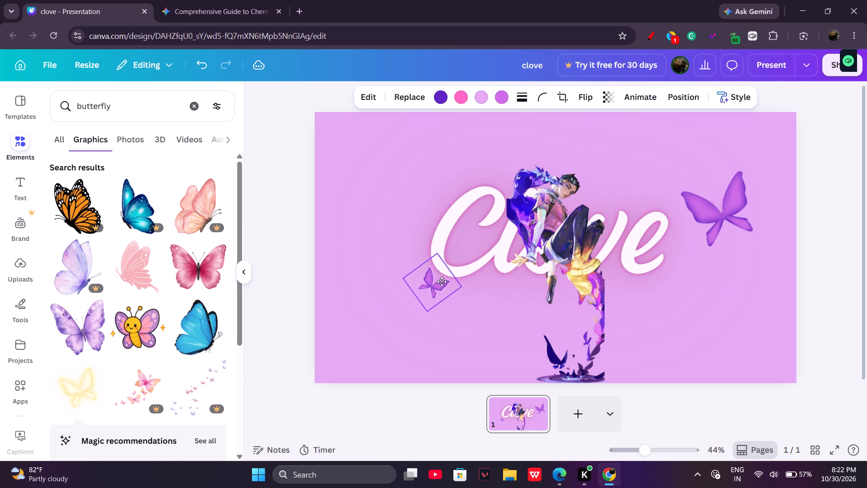
drag(442, 282, 440, 281)
Shrink the large butterfly beside the title's final "e" and move it in closer above that letter.
click(710, 221)
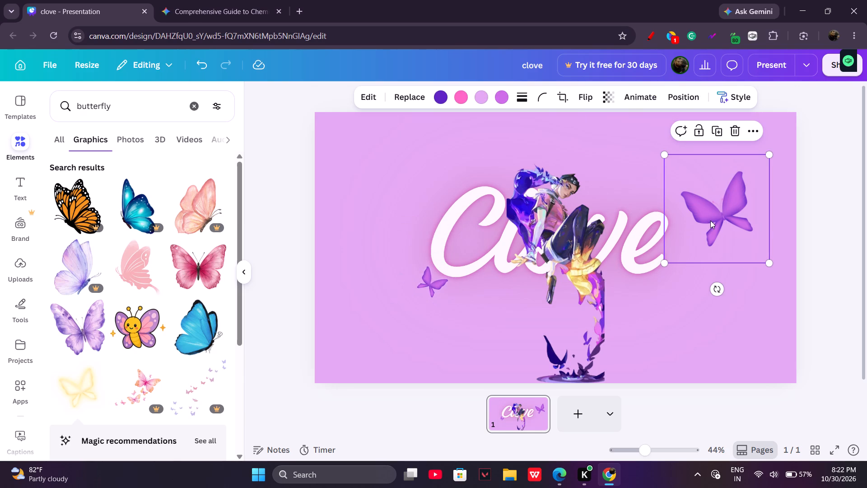
drag(767, 264, 741, 245)
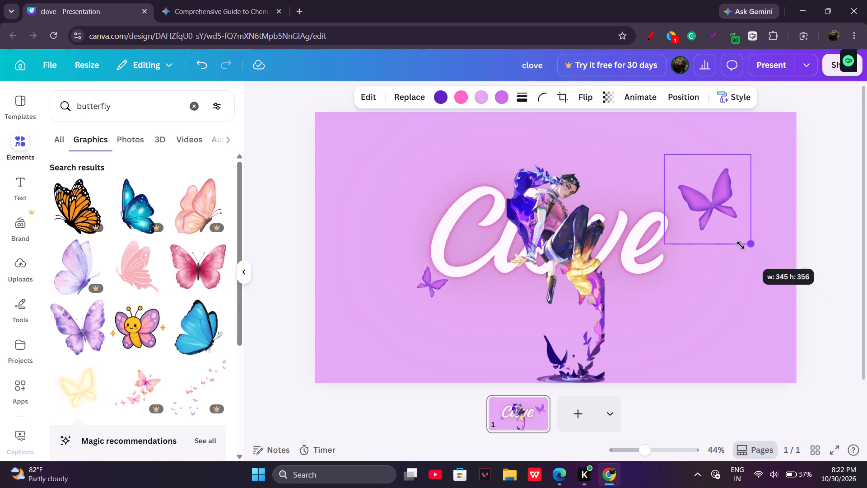
drag(741, 245, 741, 244)
drag(715, 197, 695, 201)
drag(727, 245, 713, 237)
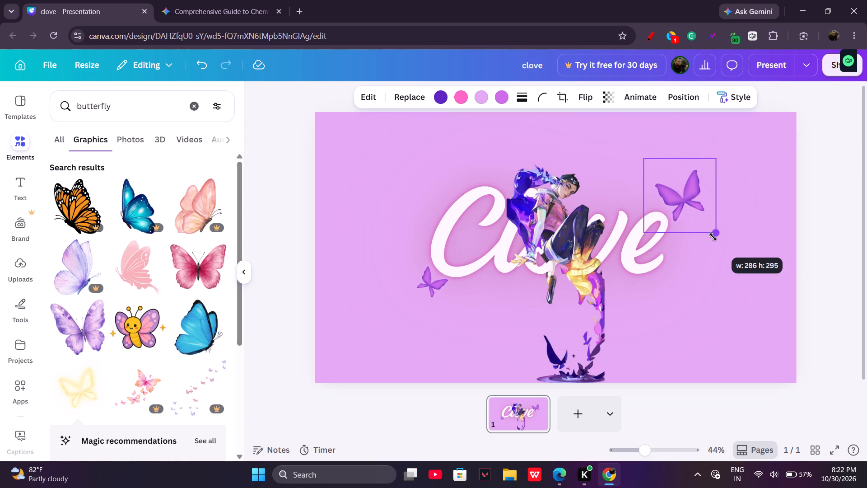
drag(713, 237, 711, 234)
drag(682, 194, 684, 200)
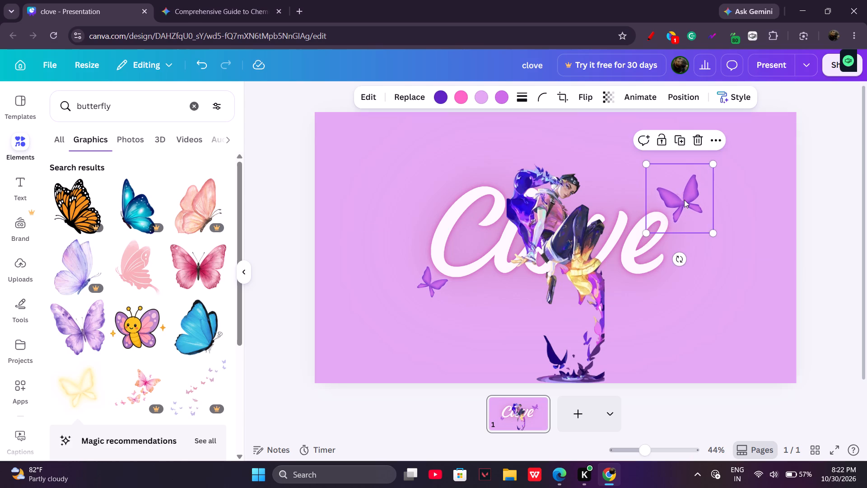
click(757, 307)
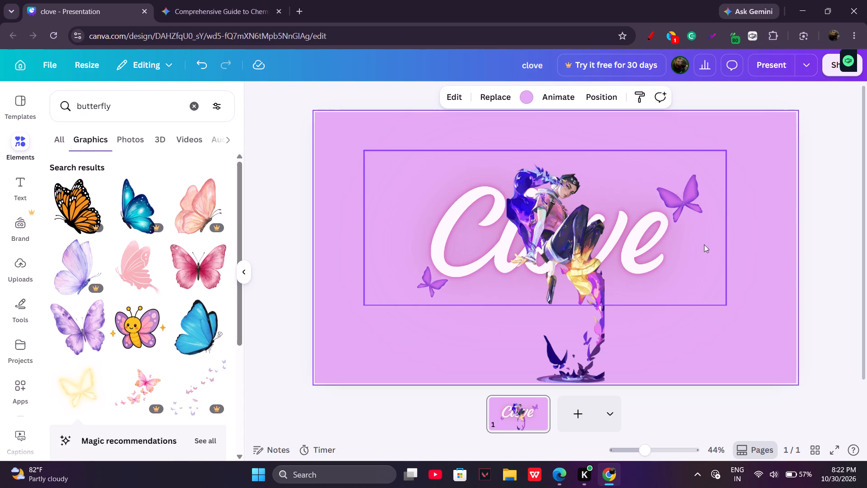
Shrink the butterfly above the final "e" further and set it at the letter's upper right edge.
click(691, 206)
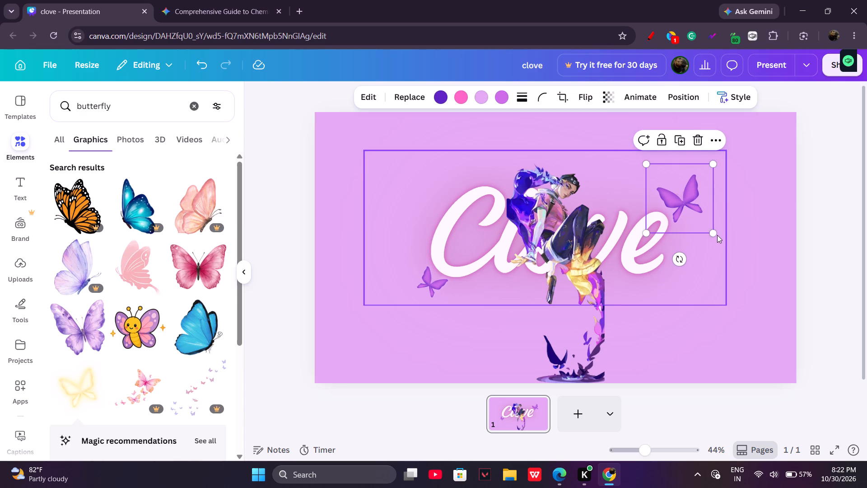
drag(716, 234, 695, 220)
drag(676, 183, 679, 188)
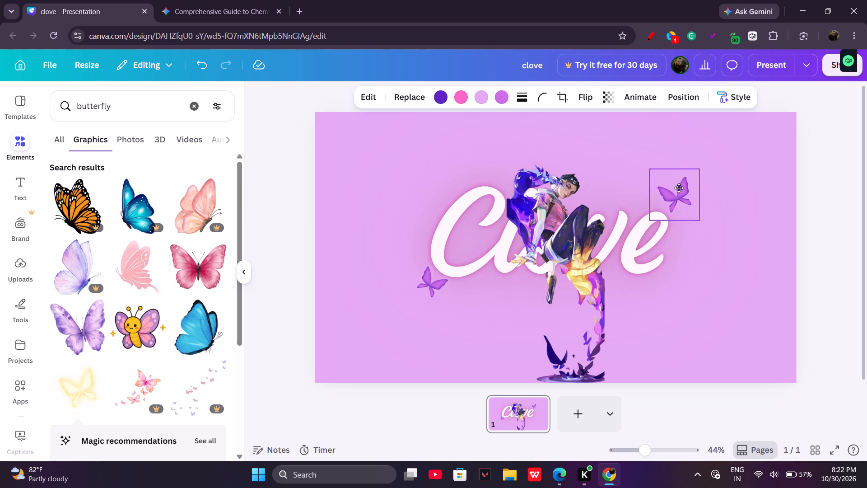
drag(679, 188, 680, 192)
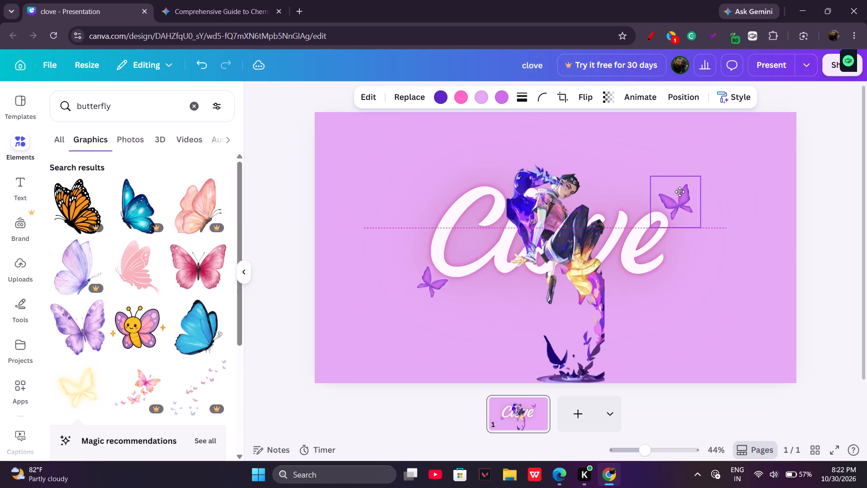
drag(680, 192, 681, 192)
click(681, 192)
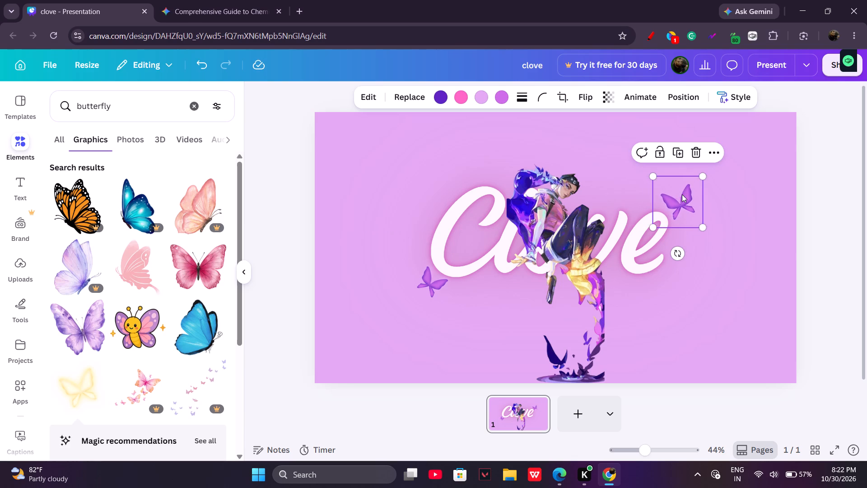
click(682, 194)
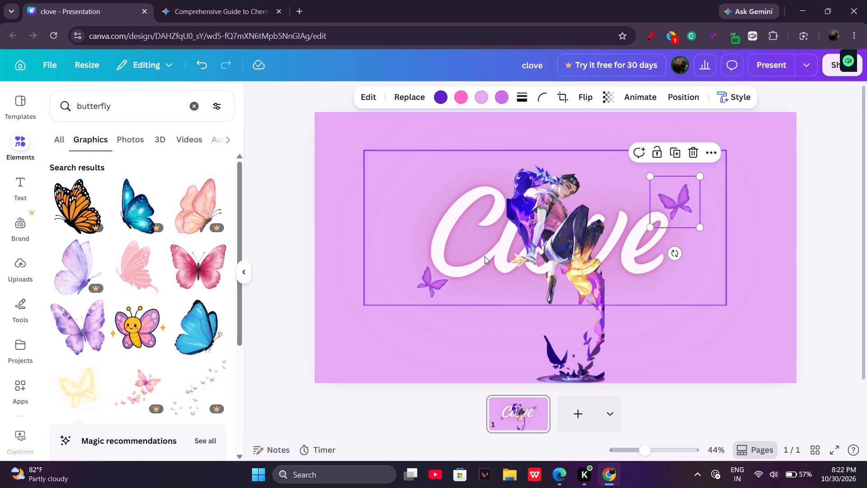
click(438, 273)
click(435, 282)
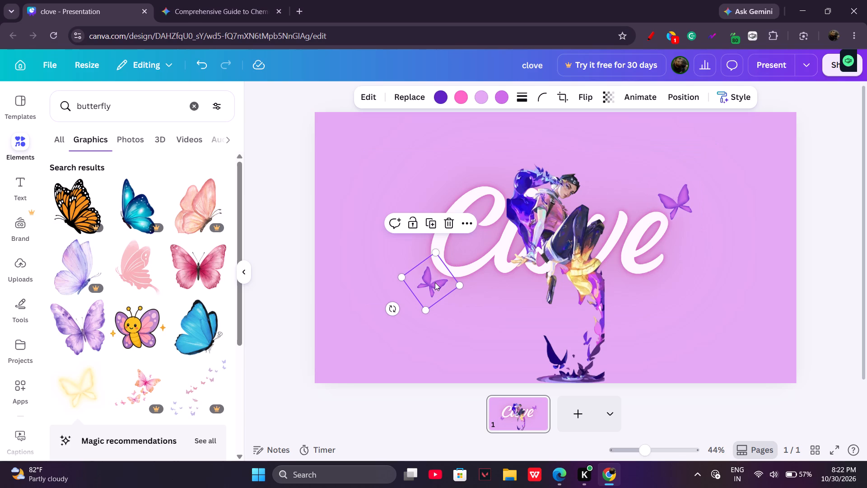
Apply the Baseline animation to the character cutout.
click(548, 269)
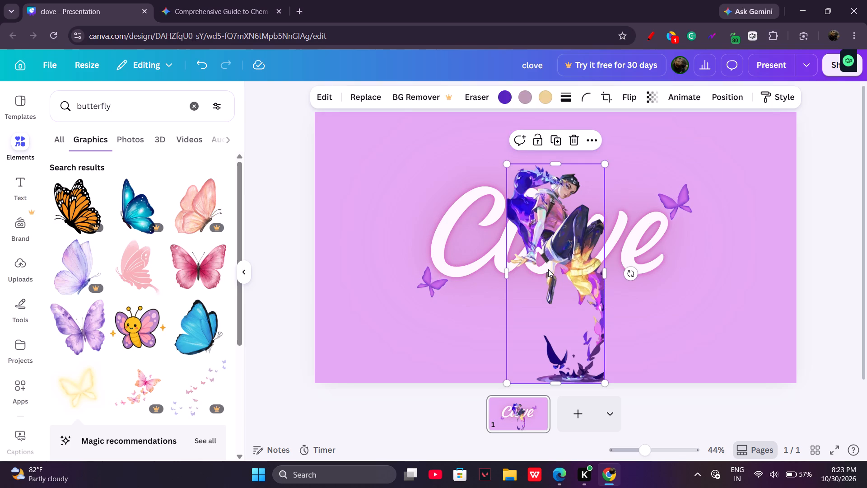
click(693, 93)
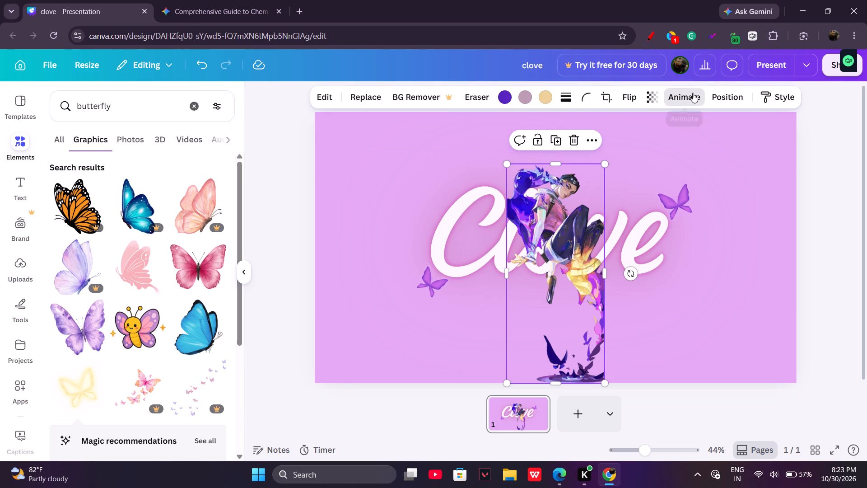
scroll(107, 343, down, 1)
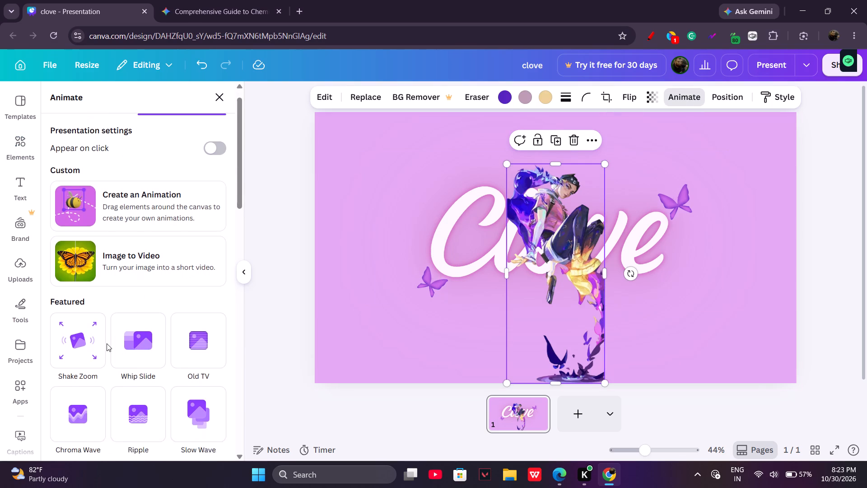
scroll(107, 343, down, 2)
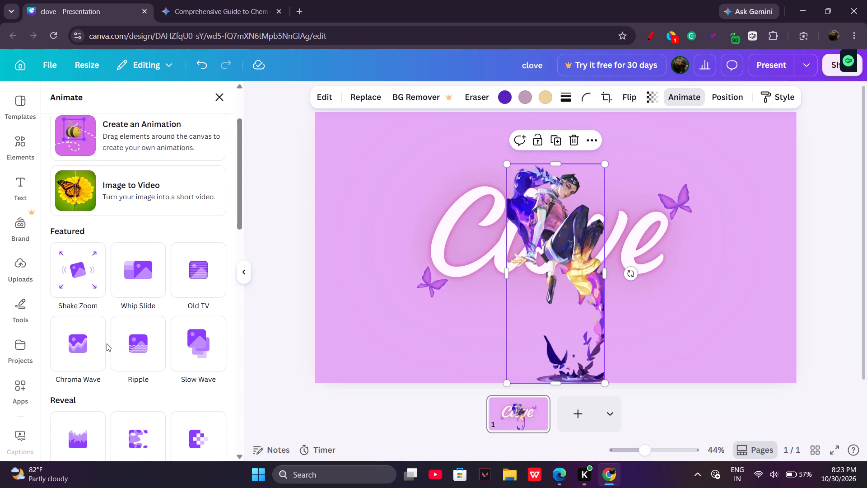
scroll(114, 371, down, 3)
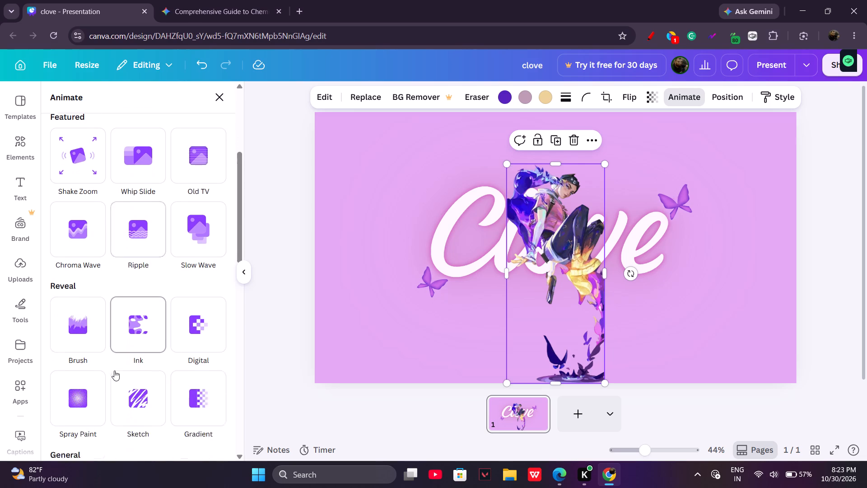
scroll(179, 379, down, 3)
click(194, 400)
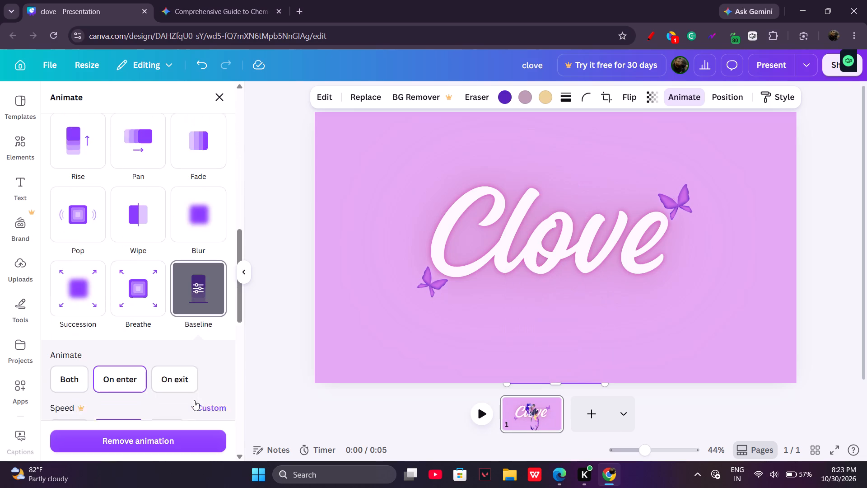
Apply the Blur animation to the "Clove" title.
click(456, 249)
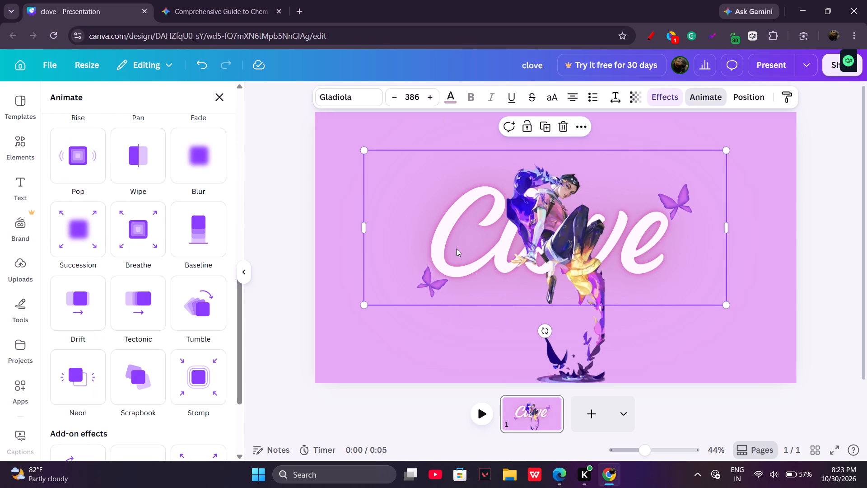
click(453, 234)
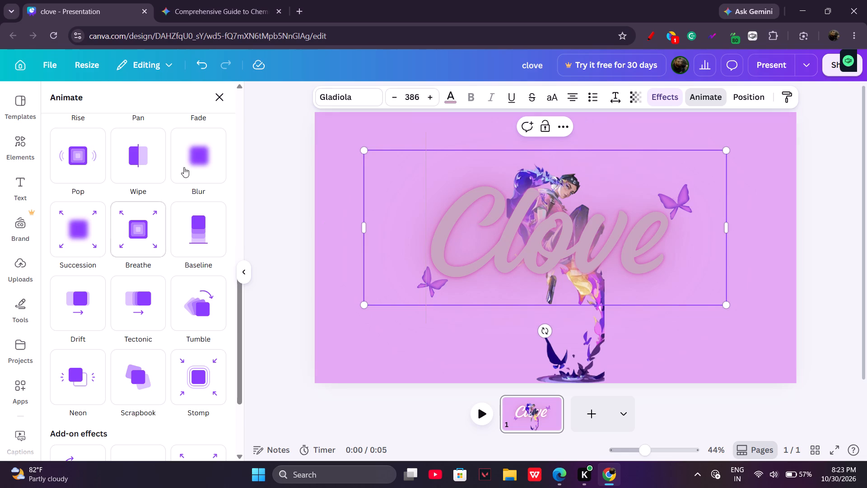
click(187, 164)
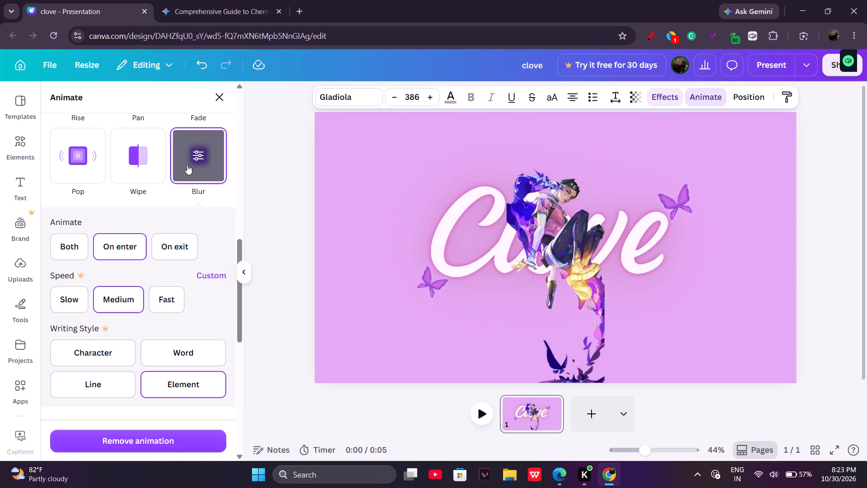
click(354, 280)
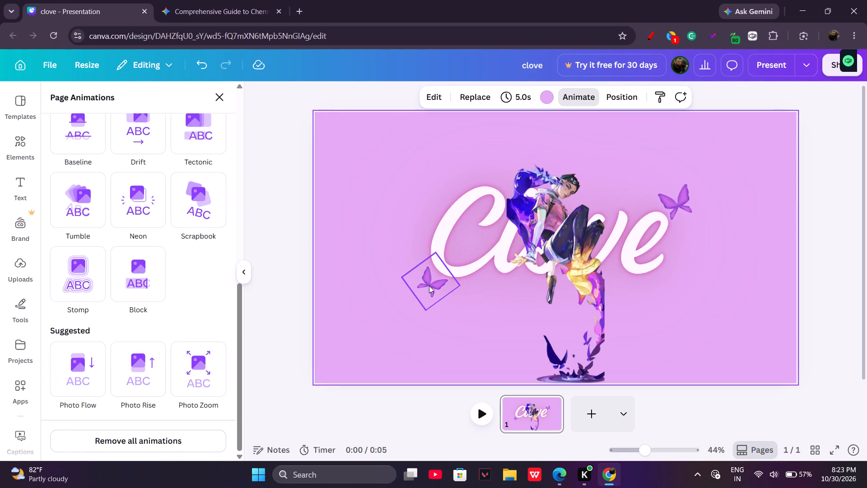
Move the small butterfly by the "C" down and to the left, away from the title.
click(424, 286)
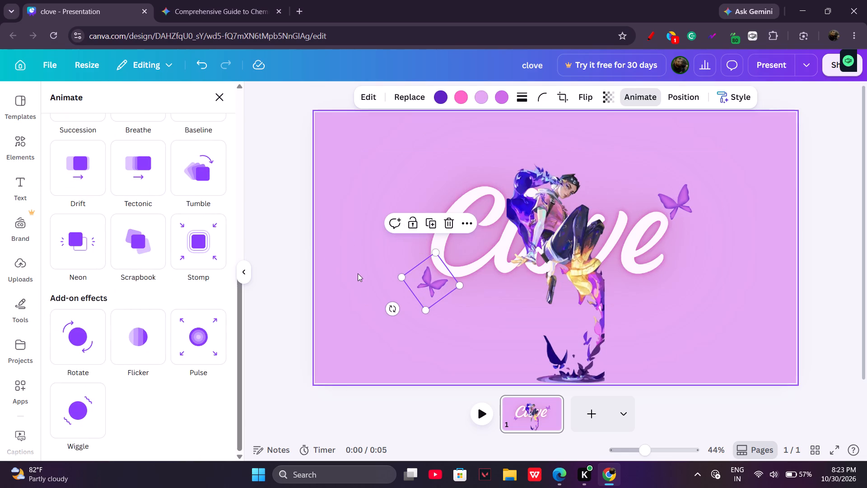
click(433, 277)
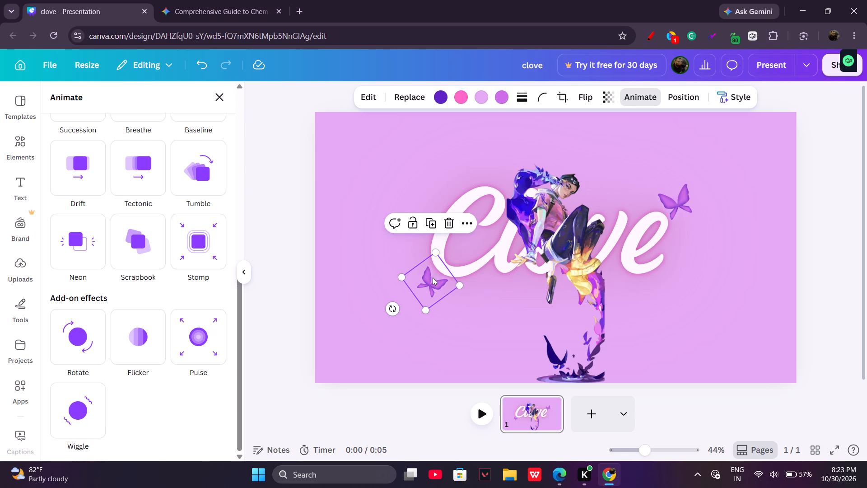
drag(428, 275, 400, 312)
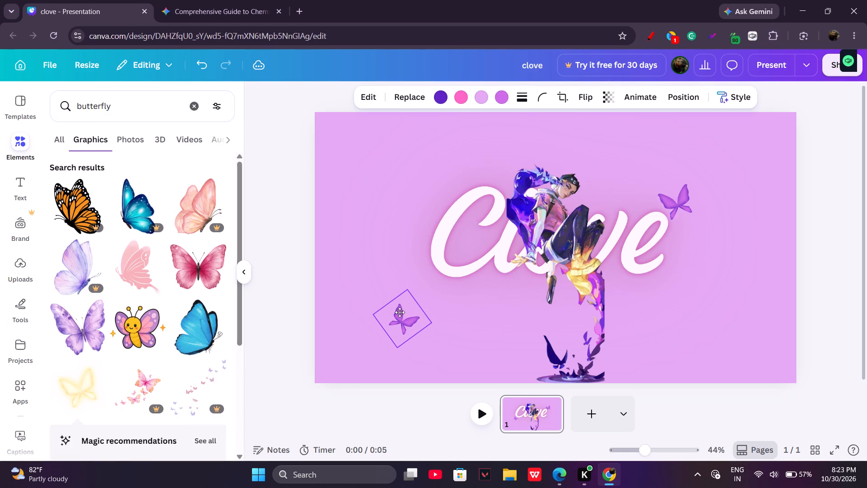
drag(400, 312, 399, 312)
Create a custom animation for the lower-left butterfly, tracing a wavy path up and right to the lower curve of the title's "C".
click(633, 97)
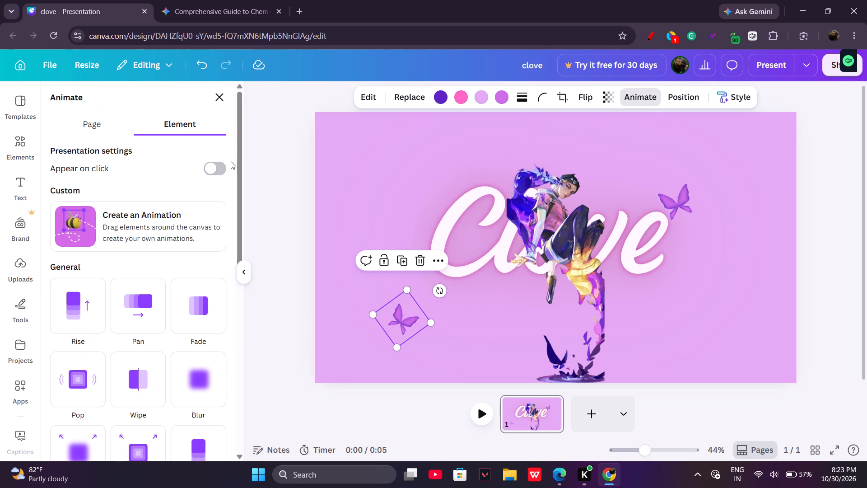
click(156, 202)
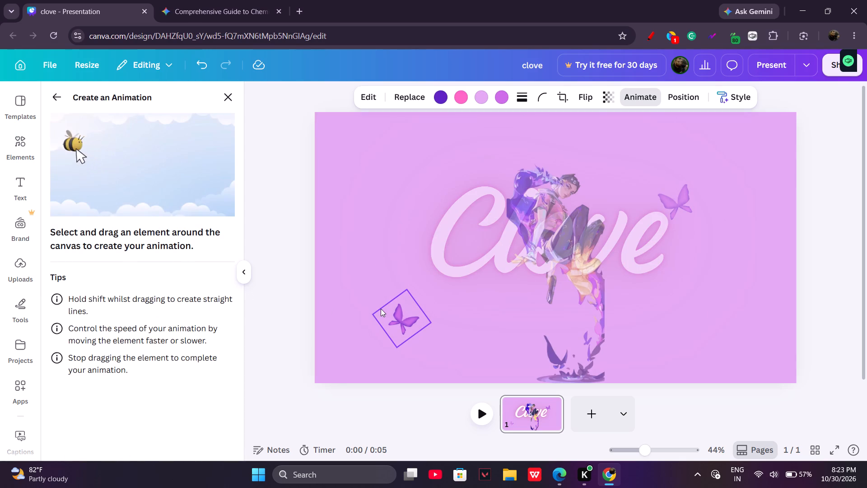
drag(400, 322, 413, 319)
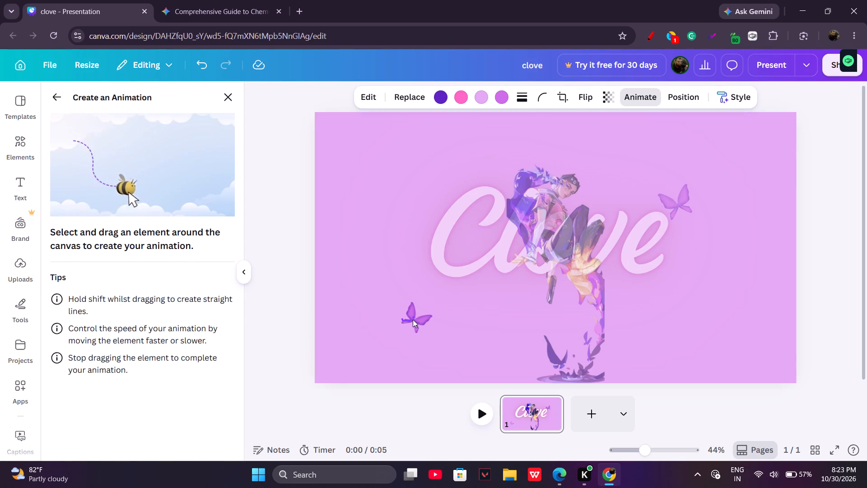
drag(413, 319, 418, 302)
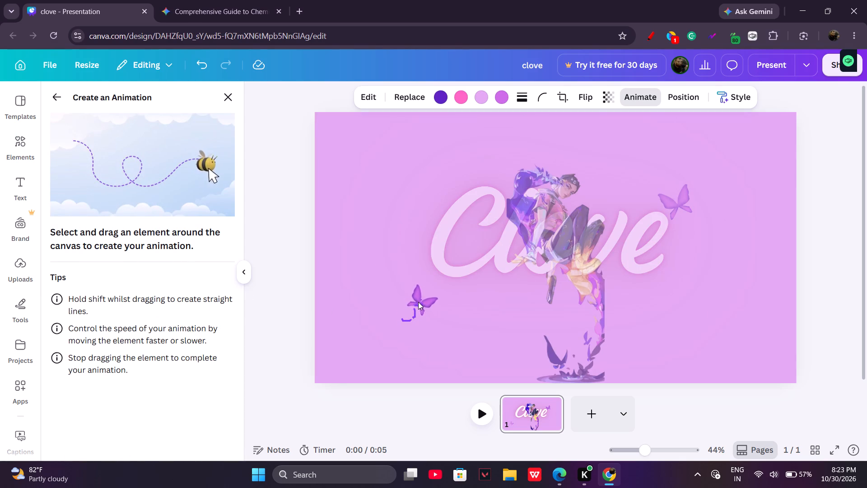
drag(418, 302, 428, 288)
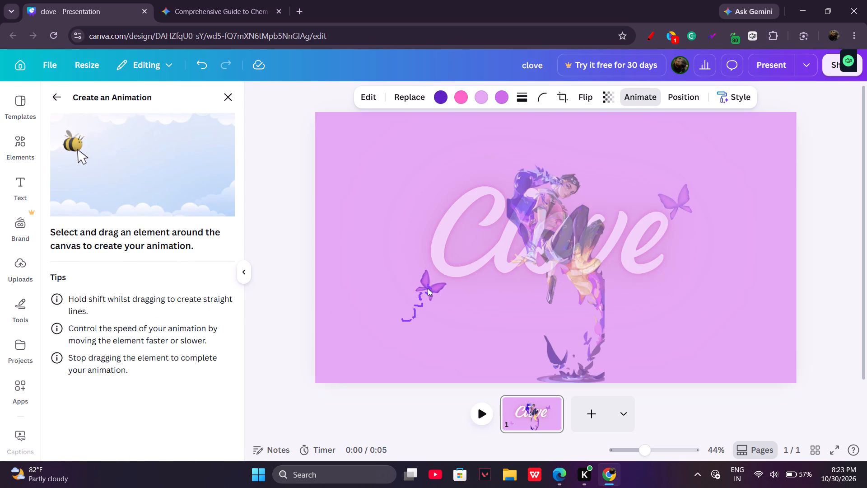
drag(428, 288, 430, 288)
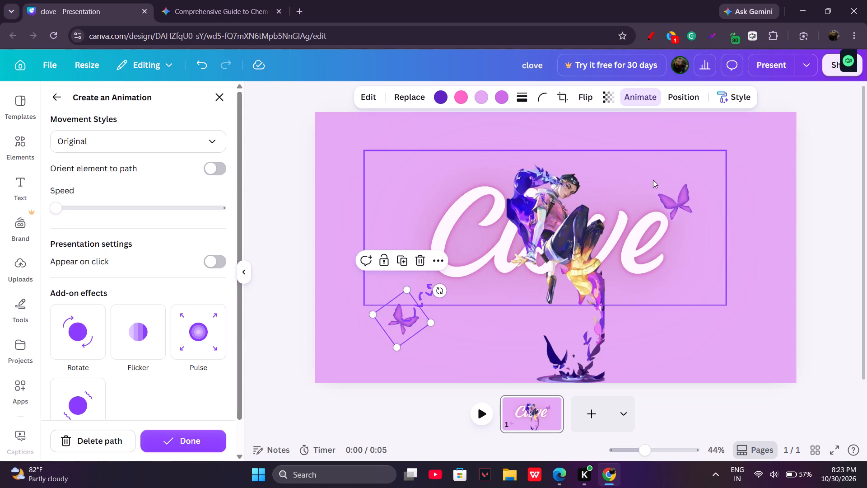
Reopen the lower-left butterfly's custom animation, keep its path as drawn, and play the slide preview.
click(677, 192)
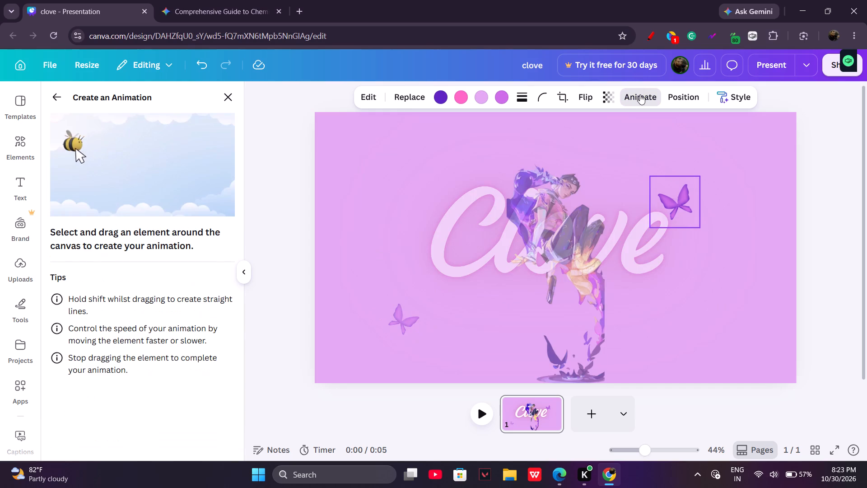
click(640, 94)
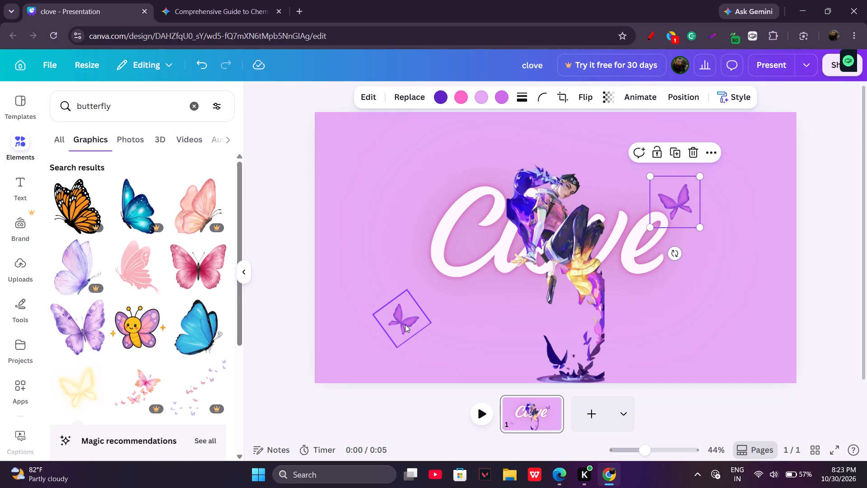
click(405, 324)
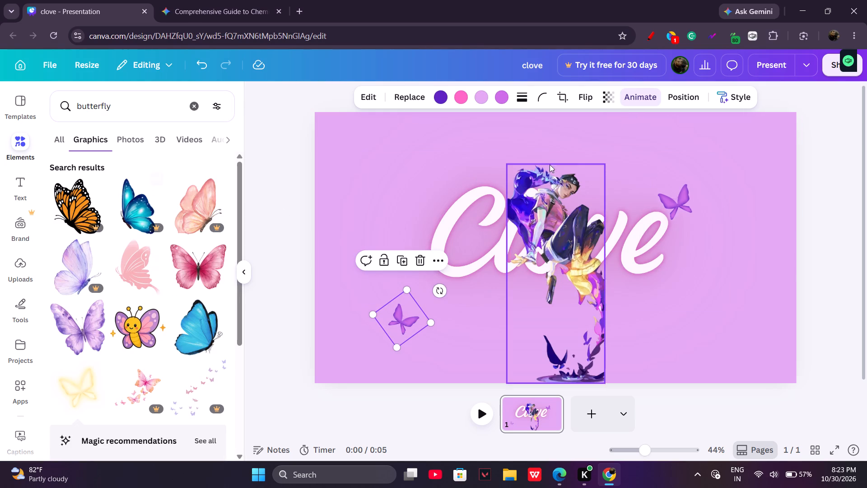
click(416, 328)
click(396, 322)
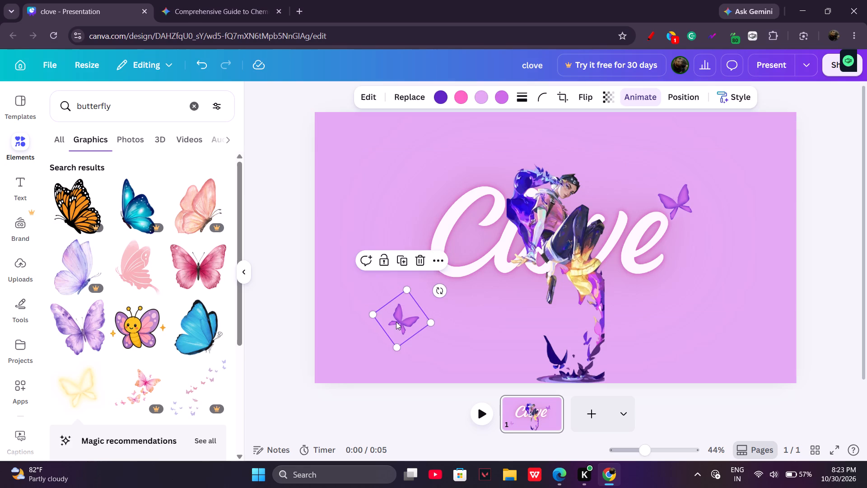
click(672, 94)
click(642, 96)
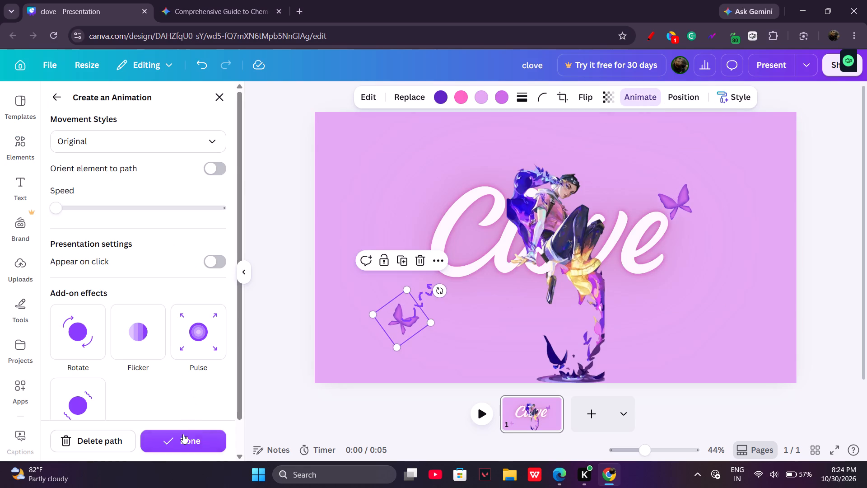
click(186, 436)
click(480, 422)
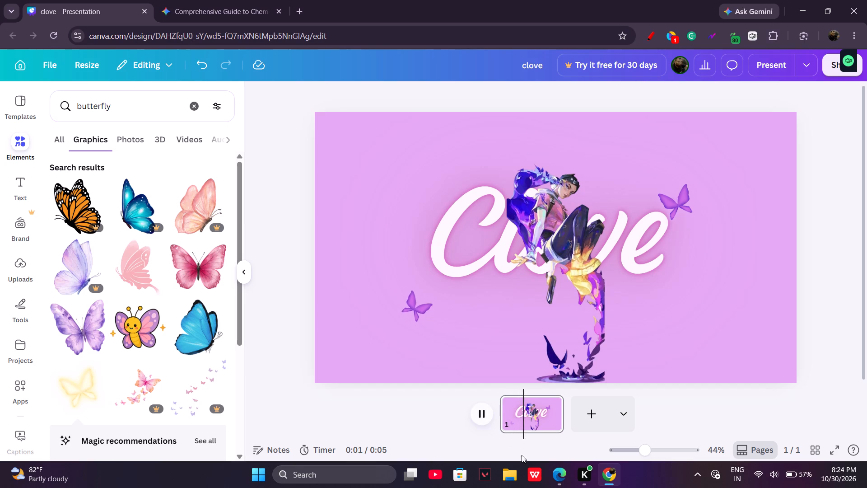
Switch to Spotify, search for "madha" and play the song "Madhanya".
click(555, 477)
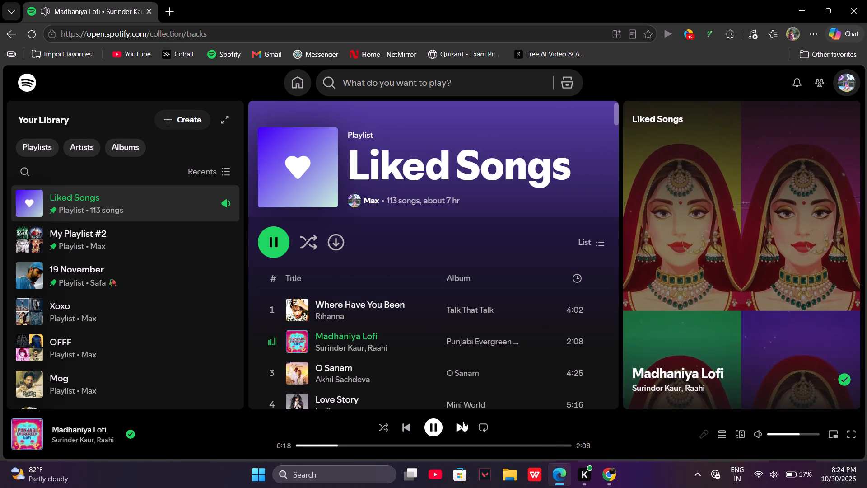
click(401, 81)
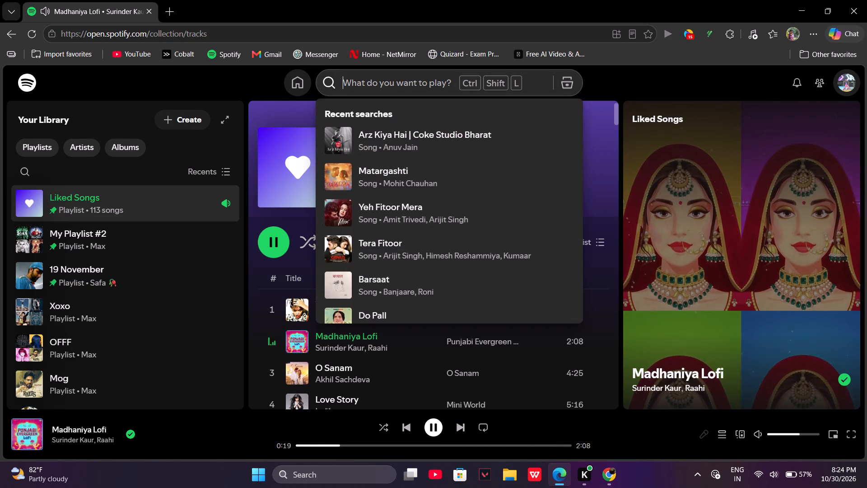
text(madha)
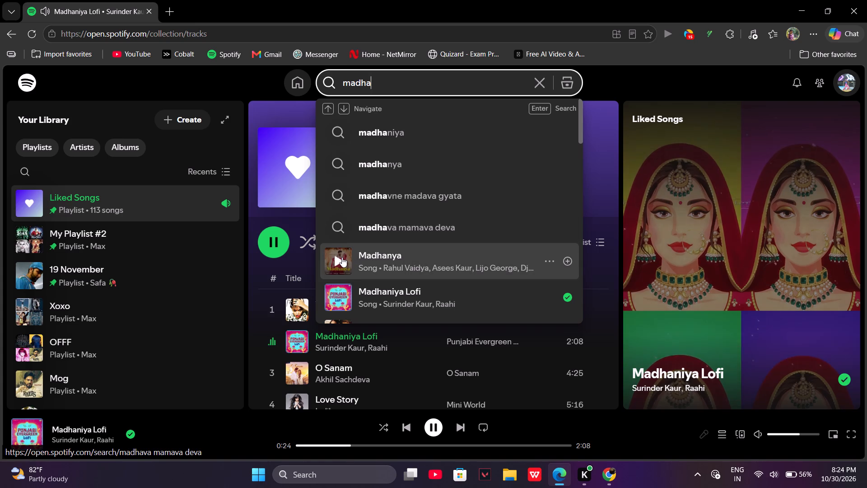
click(342, 257)
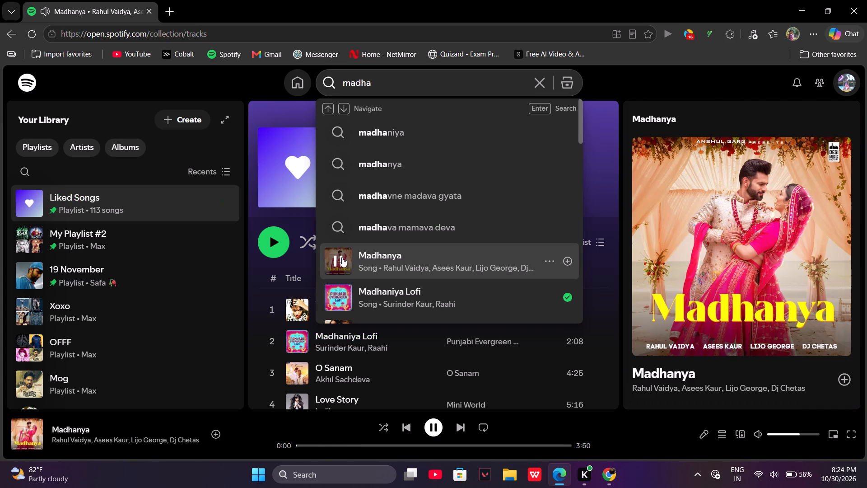
Skip ahead in the playing song to about 1:21 and return to the Canva slide.
scroll(342, 257, down, 2)
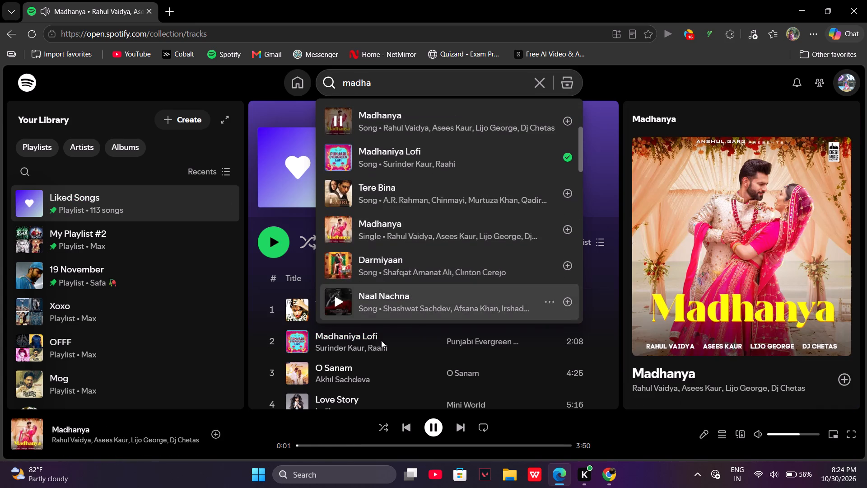
key(Escape)
click(359, 450)
click(356, 448)
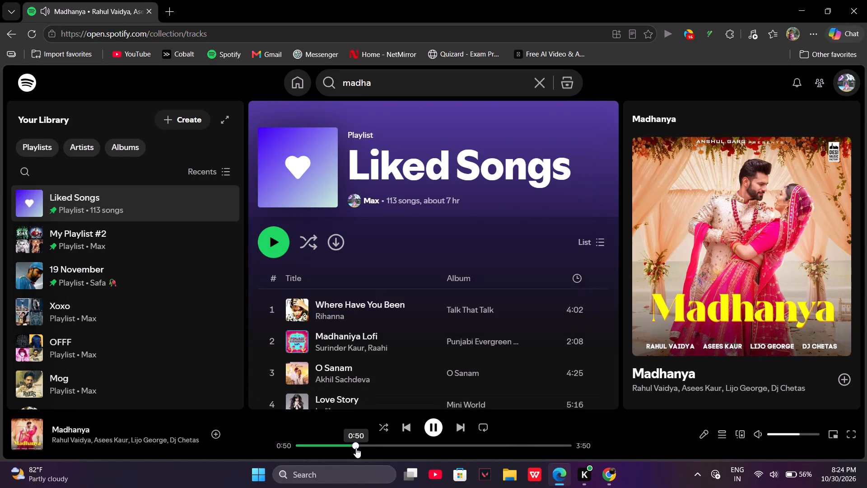
click(393, 447)
click(270, 402)
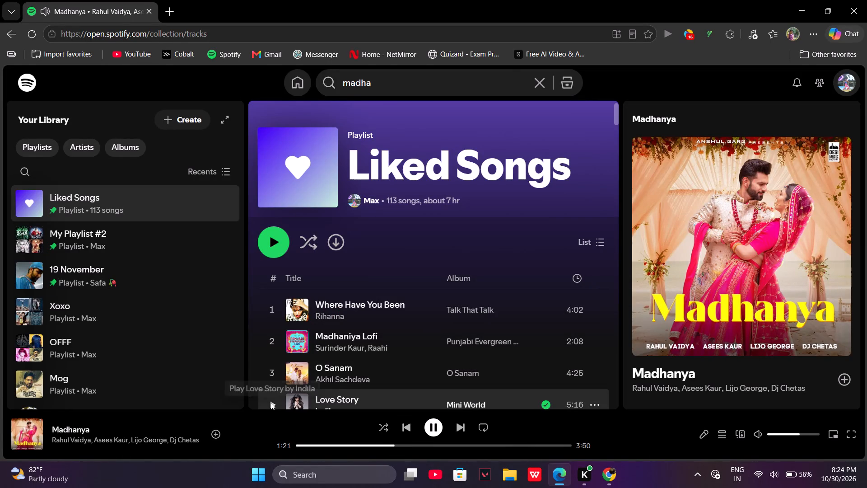
click(802, 0)
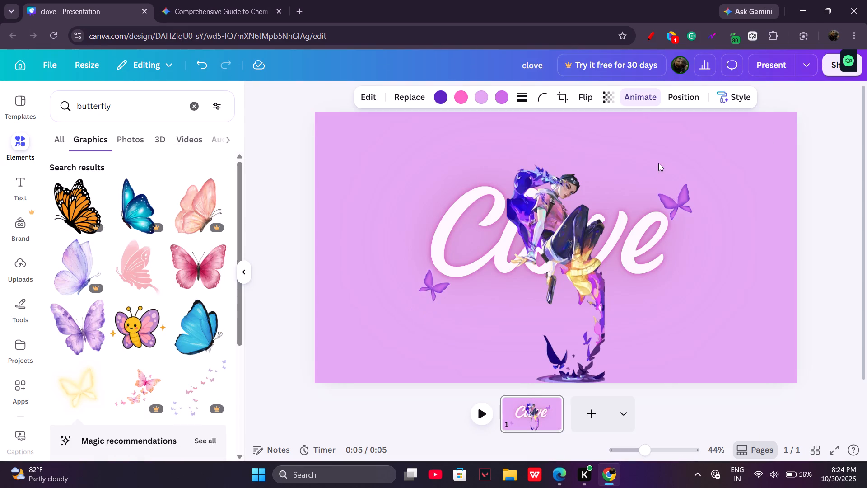
Move the butterfly at the upper end of the title's "e" down and right, clear of the title.
click(690, 198)
click(631, 92)
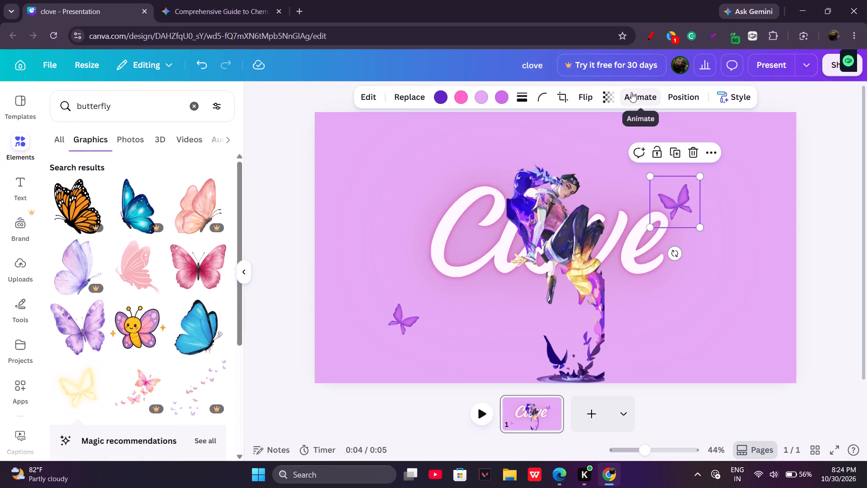
drag(669, 187, 695, 235)
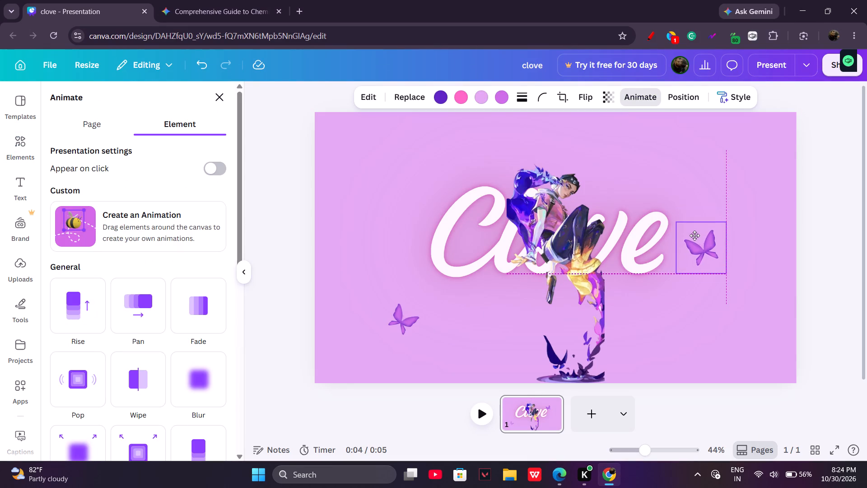
drag(695, 235, 704, 248)
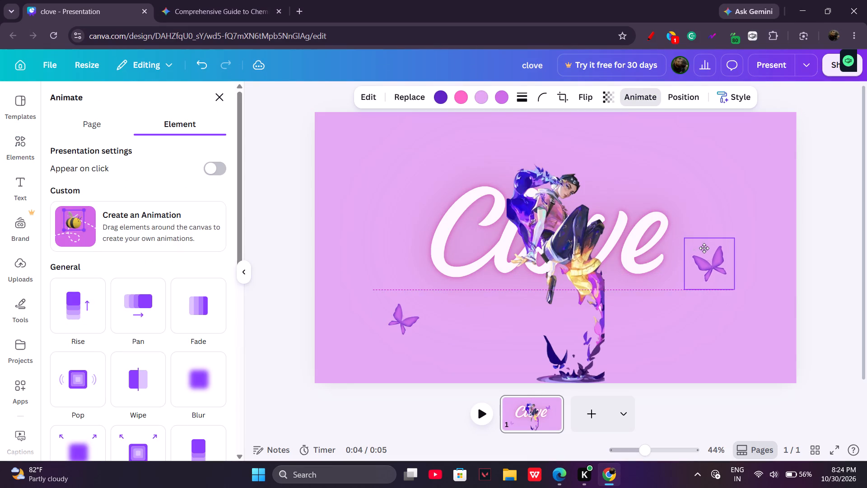
drag(704, 248, 705, 249)
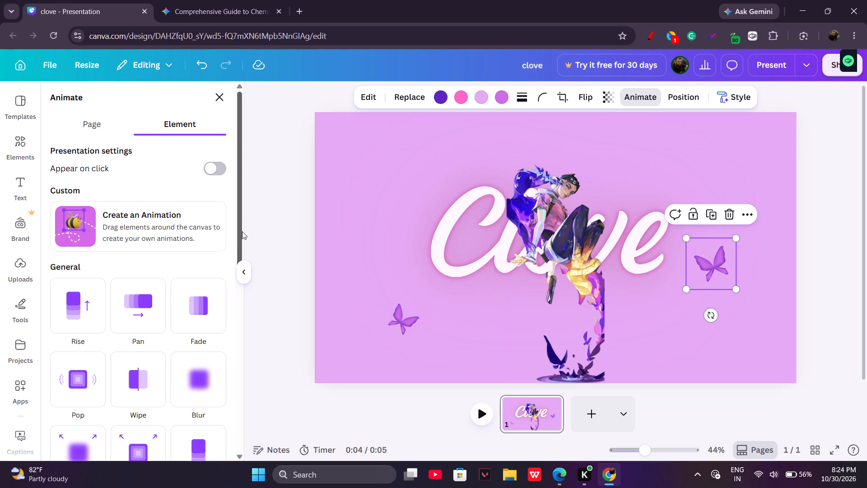
Create a custom animation for the butterfly beside the "e", tracing a wavy path up and left toward the end of the title.
click(116, 235)
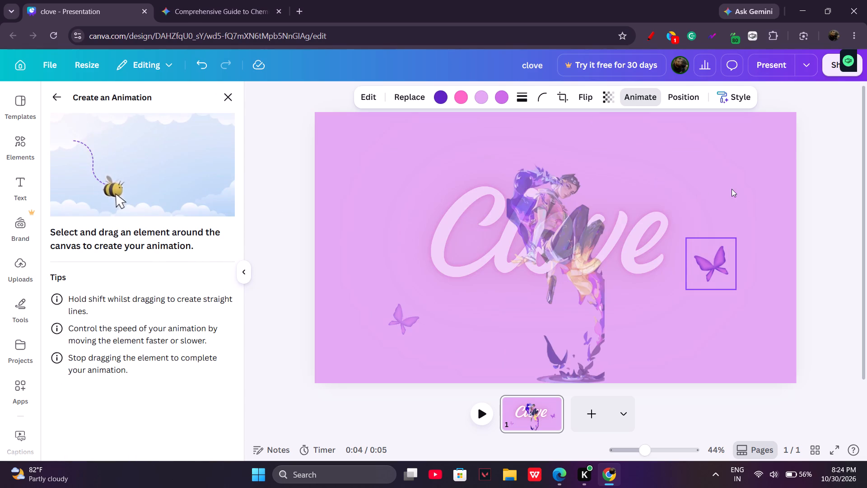
drag(719, 267, 715, 269)
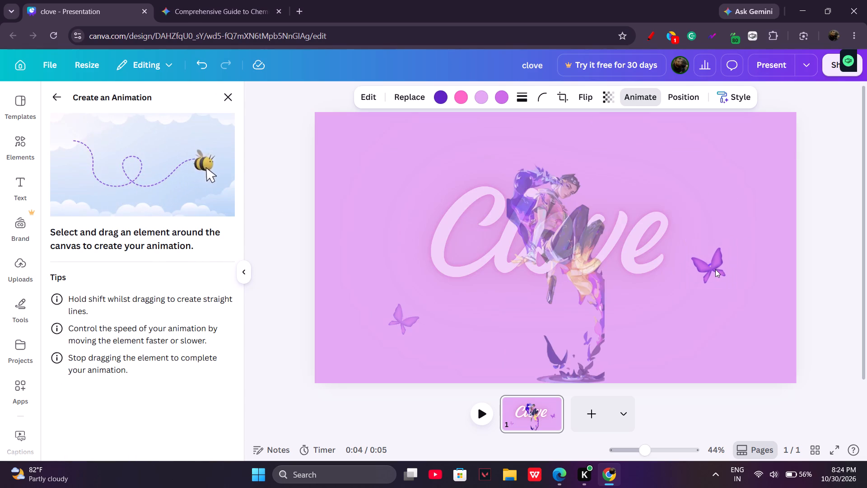
drag(715, 269, 700, 252)
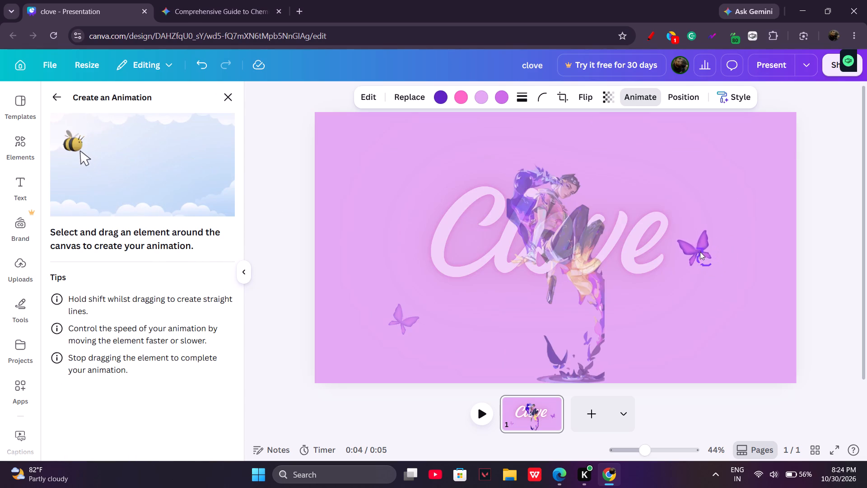
drag(700, 252, 692, 229)
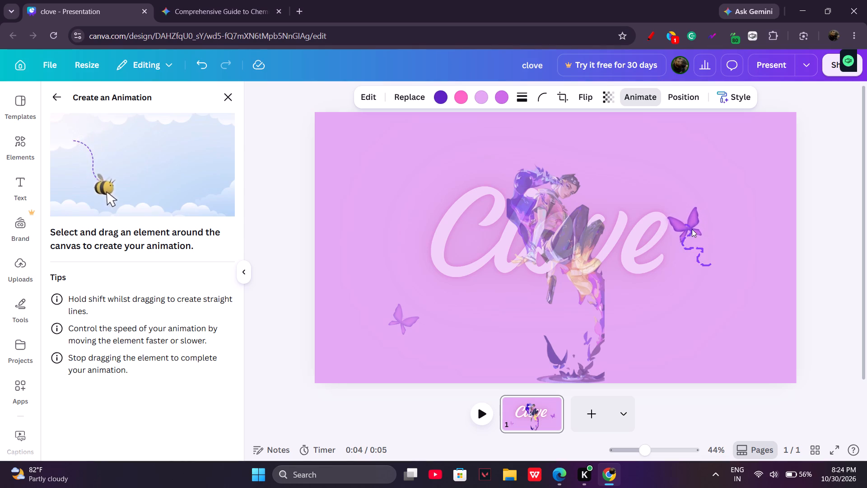
drag(692, 229, 687, 215)
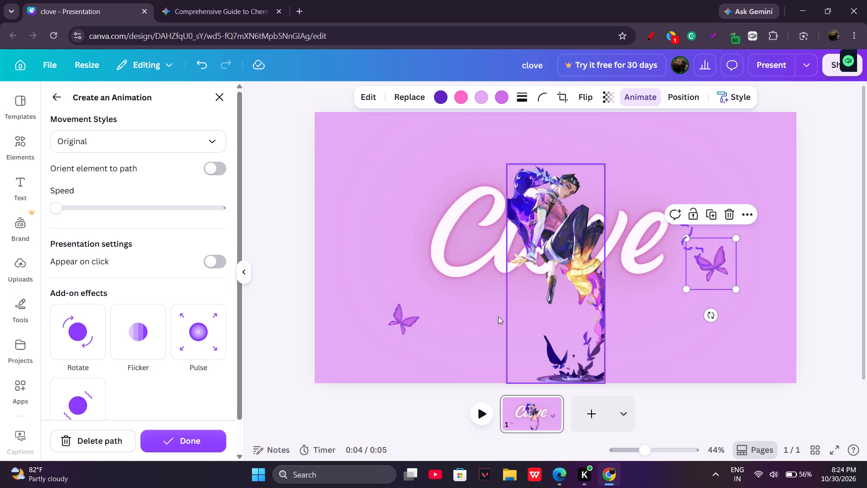
click(192, 444)
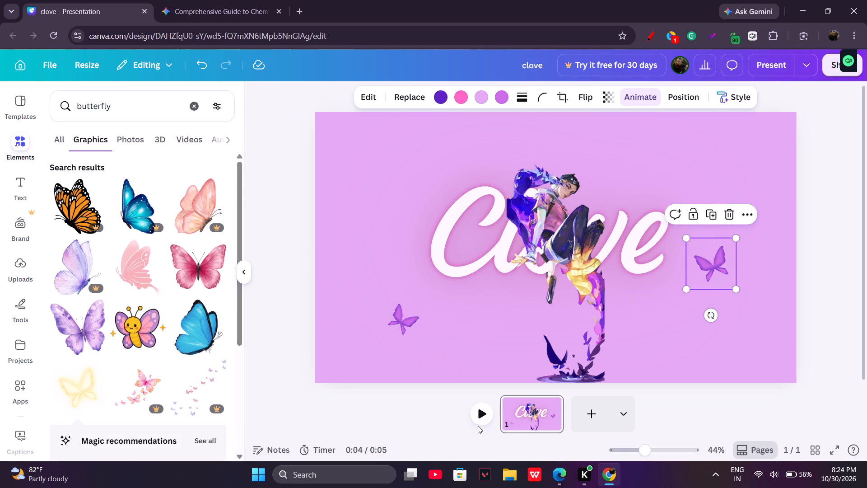
Play the slide preview to check both butterfly animations, then return the playhead to the start.
click(478, 414)
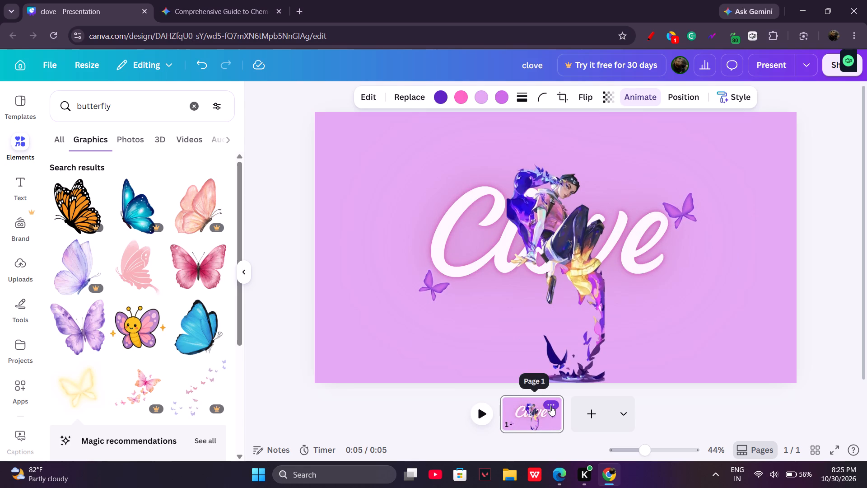
drag(553, 410, 470, 380)
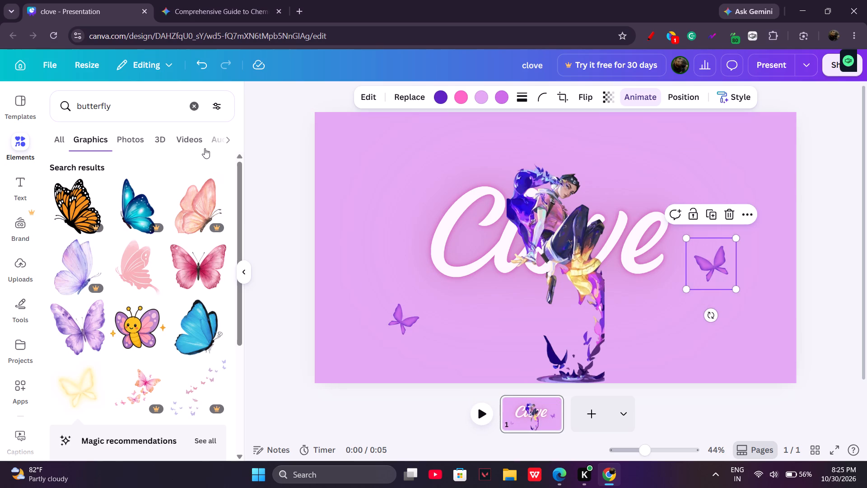
Search the element graphics for "valorant" and add the black upward-pointing triple chevron to the slide.
click(191, 105)
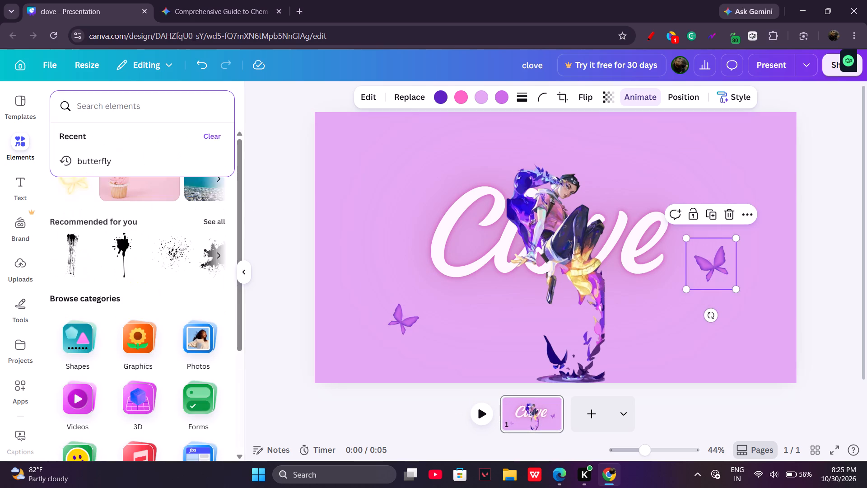
click(160, 106)
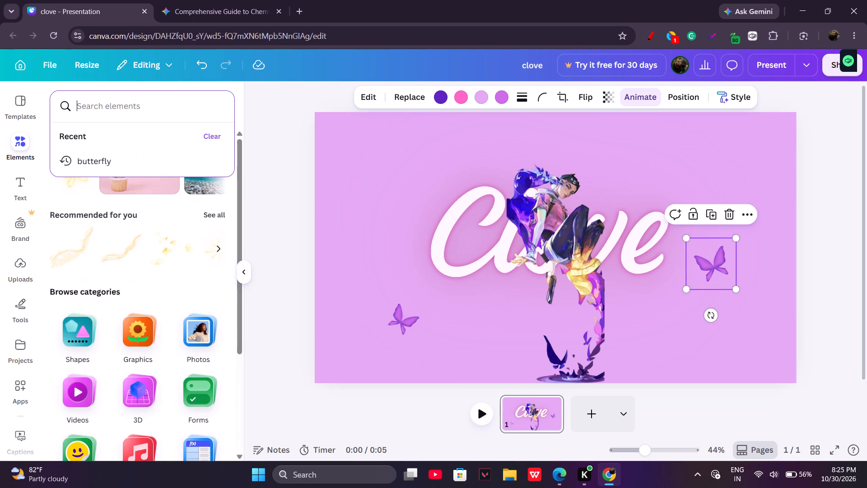
text(valr)
key(BackSpace)
text(pra)
key(BackSpace)
key(BackSpace)
key(BackSpace)
text(orant)
key(Return)
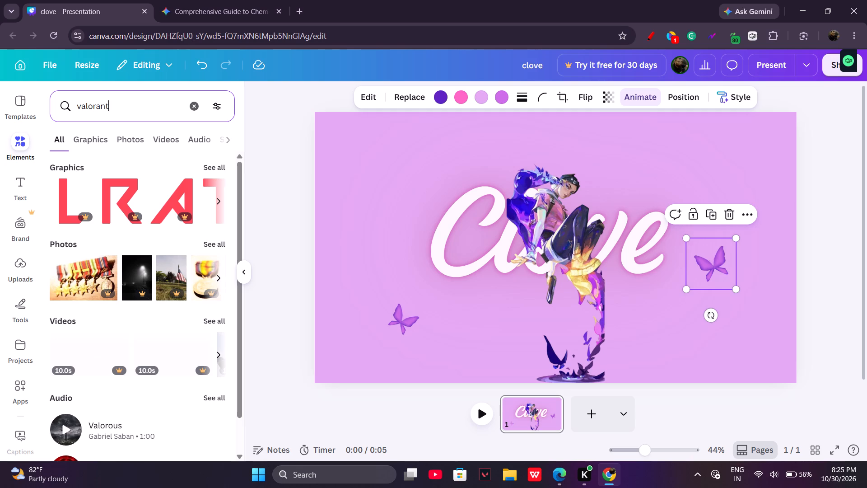
click(217, 165)
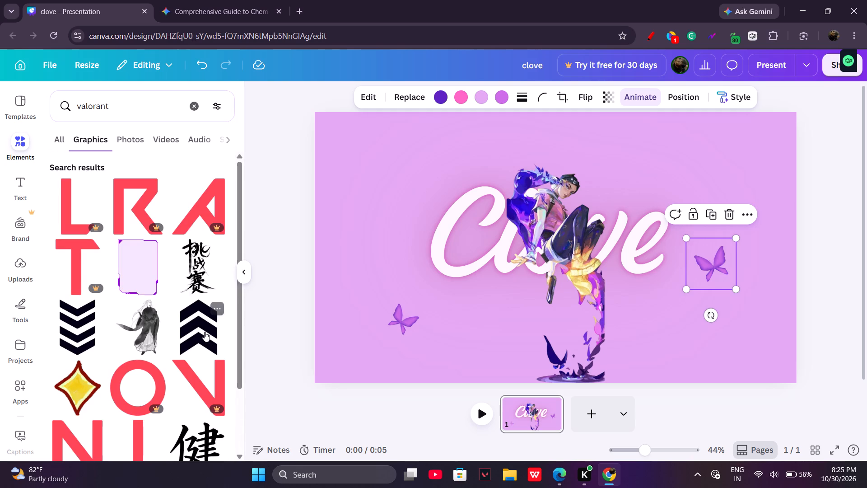
click(196, 329)
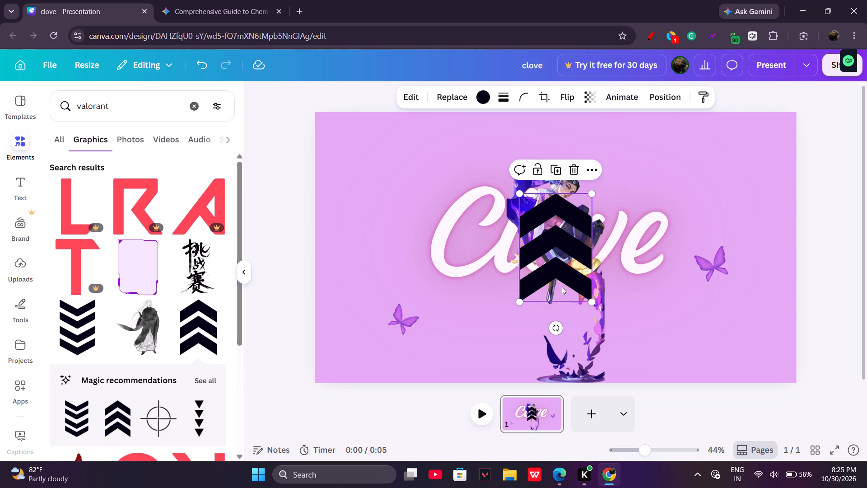
Shrink the black triple chevron to a small icon and place it in the slide's upper-left corner.
drag(589, 302, 549, 266)
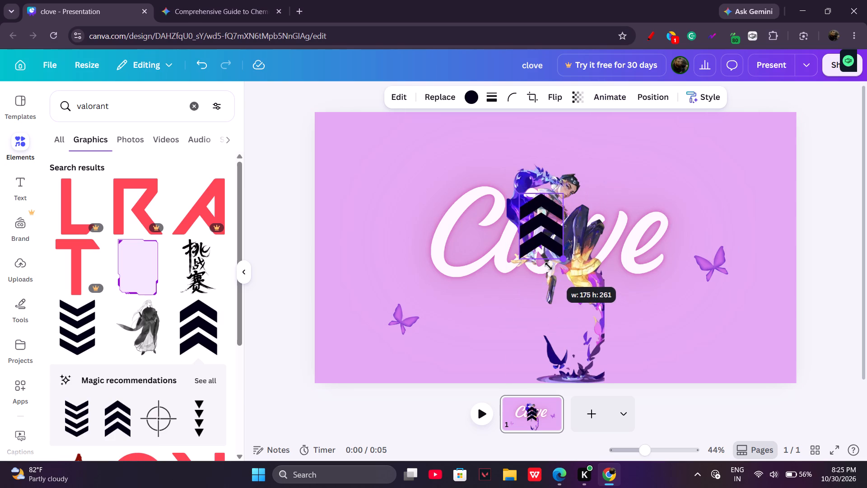
drag(549, 266, 550, 266)
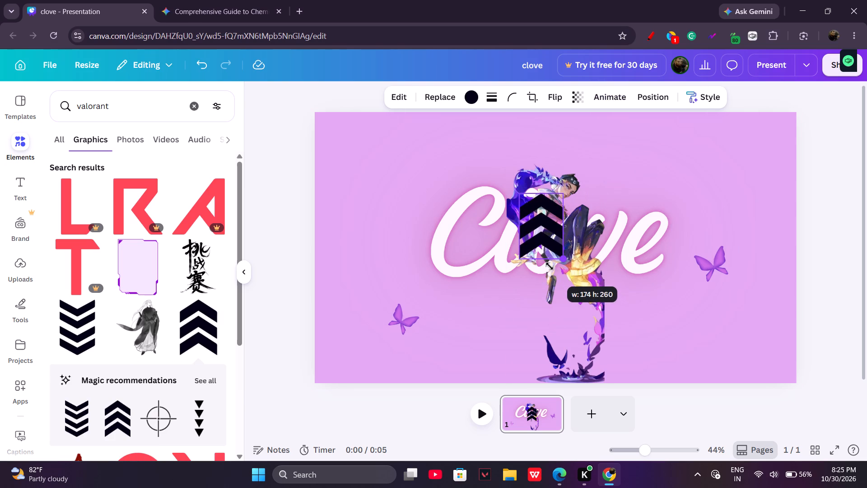
drag(550, 266, 547, 261)
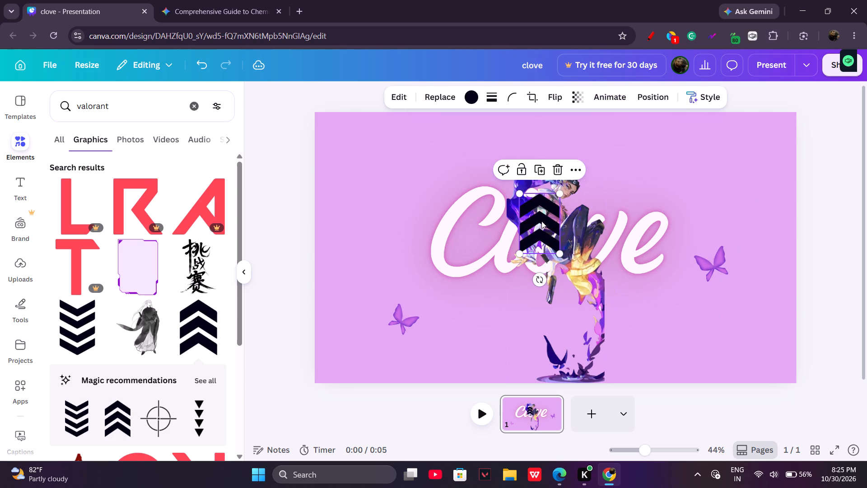
drag(540, 223, 381, 201)
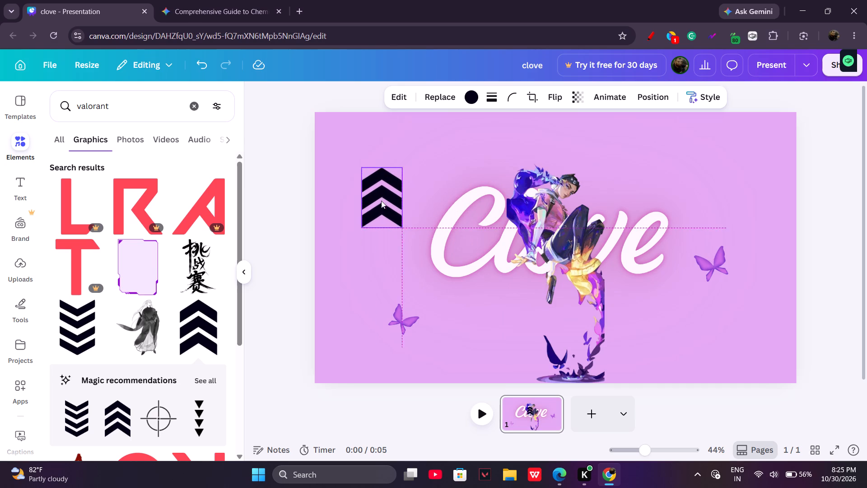
drag(402, 228, 382, 213)
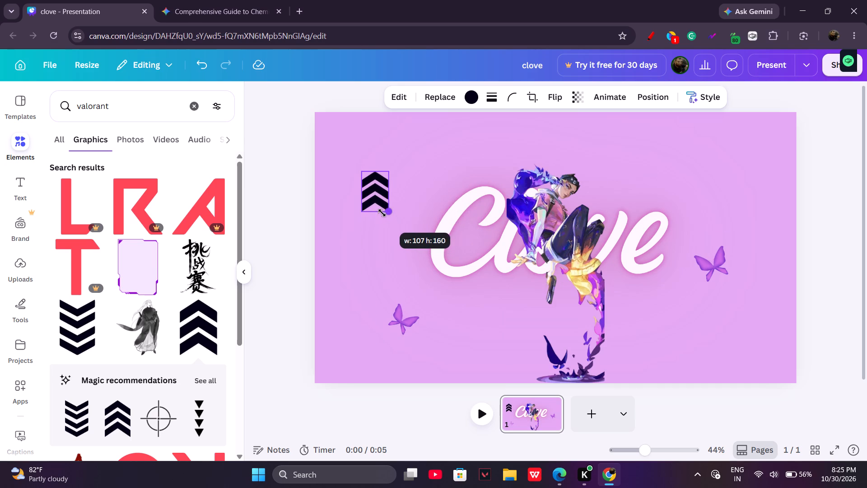
drag(382, 213, 386, 214)
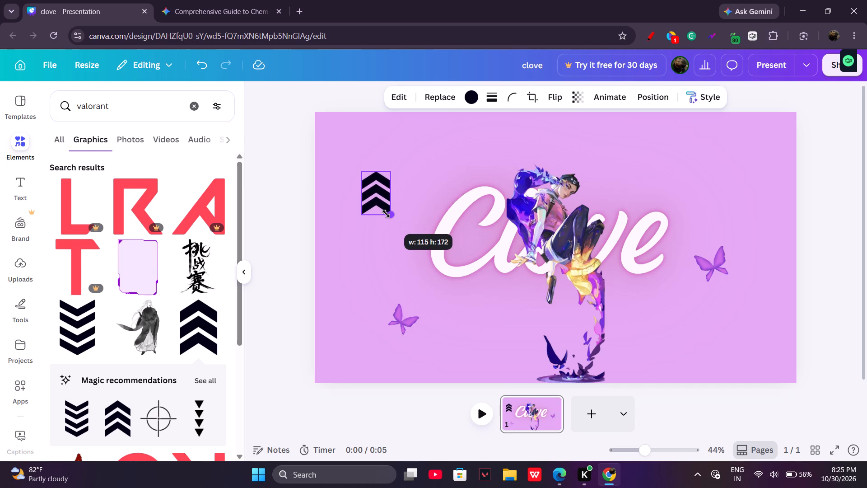
drag(386, 214, 383, 210)
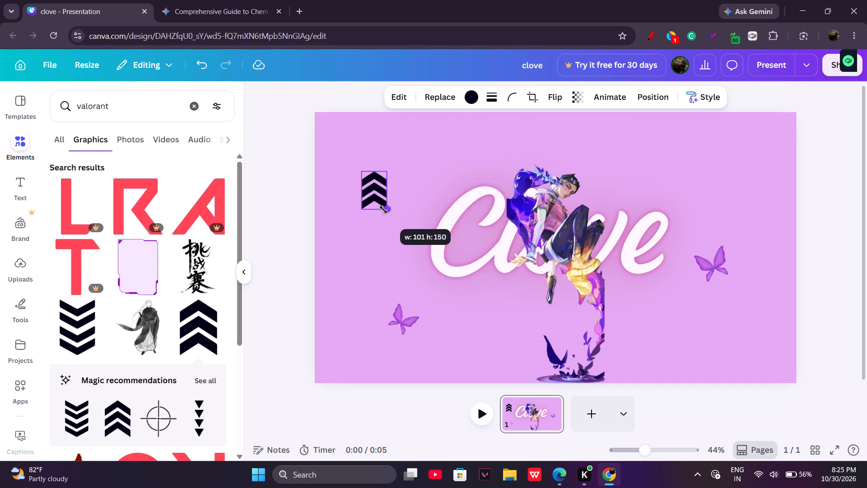
drag(383, 210, 382, 209)
drag(372, 187, 347, 160)
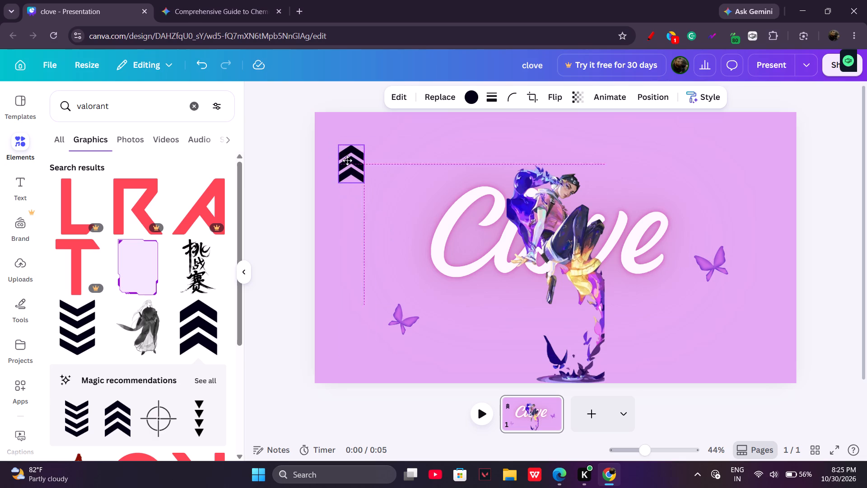
drag(347, 160, 335, 141)
drag(348, 160, 340, 142)
drag(335, 137, 331, 131)
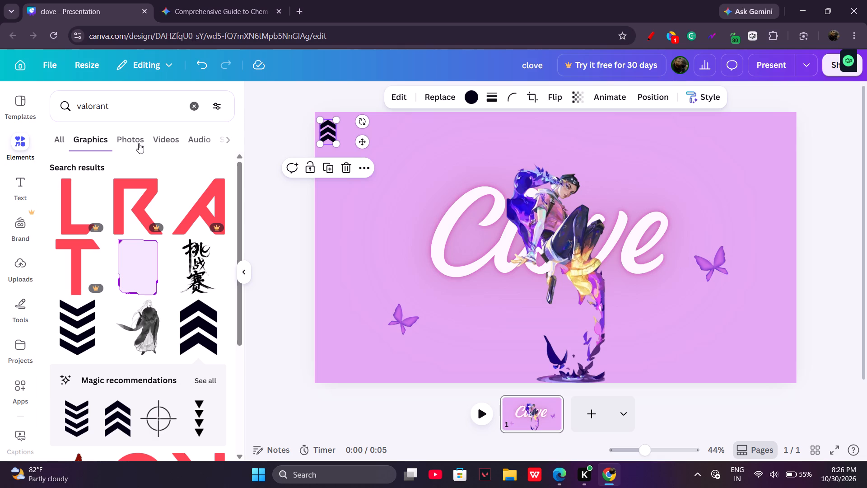
Browse the text combinations and add the bold black "Title HEADING" combination to the slide.
scroll(126, 292, down, 1)
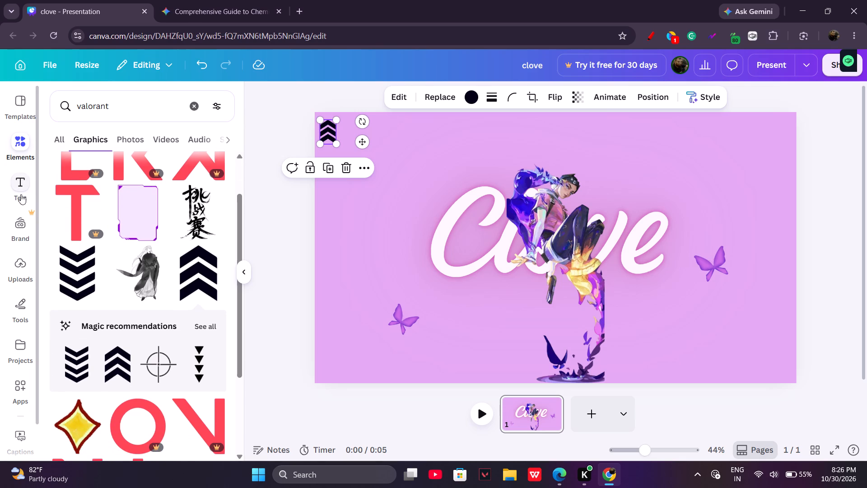
click(21, 194)
scroll(161, 310, down, 2)
scroll(167, 347, down, 1)
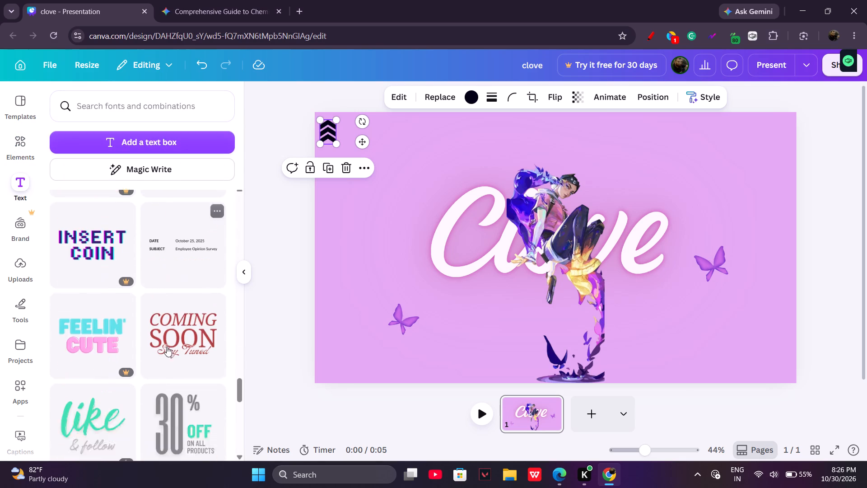
scroll(167, 347, down, 5)
scroll(167, 347, up, 1)
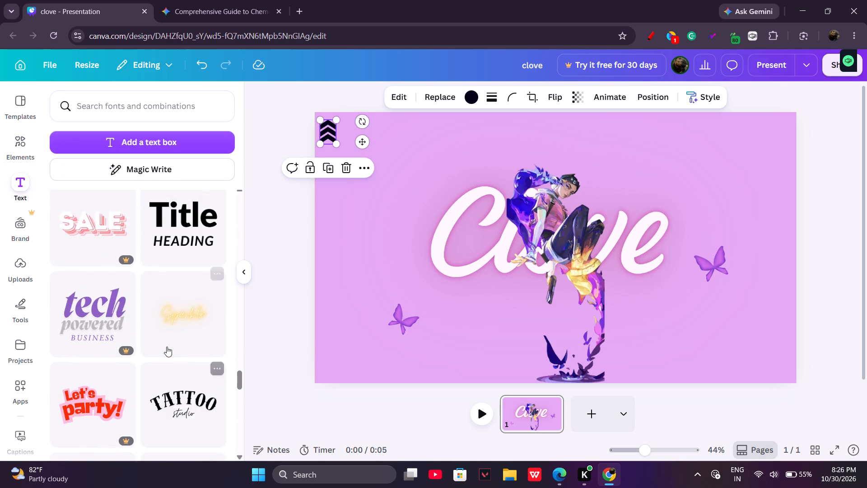
scroll(167, 347, up, 1)
click(166, 242)
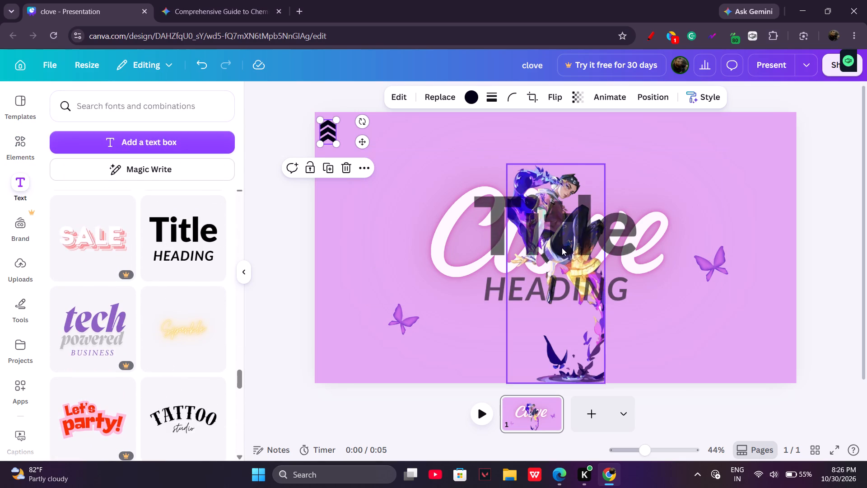
Delete the "HEADING" line from the added text combination.
click(562, 248)
click(601, 290)
key(BackSpace)
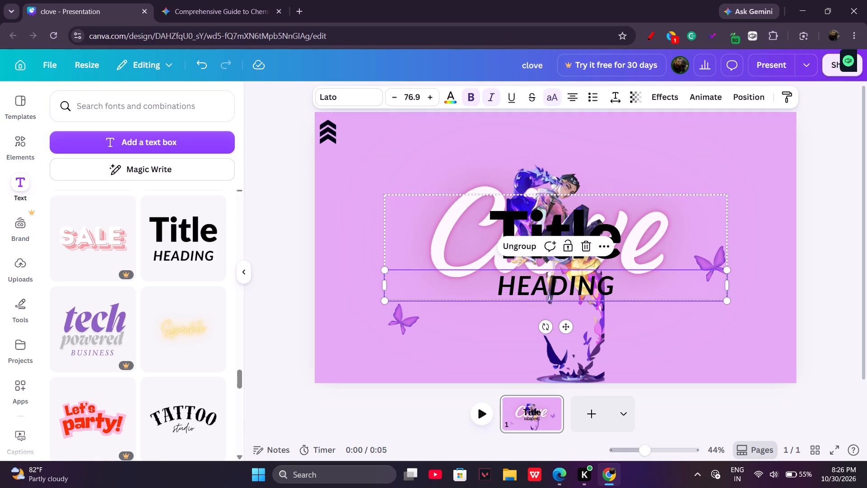
Replace the remaining "Title" text with "Controller".
click(606, 233)
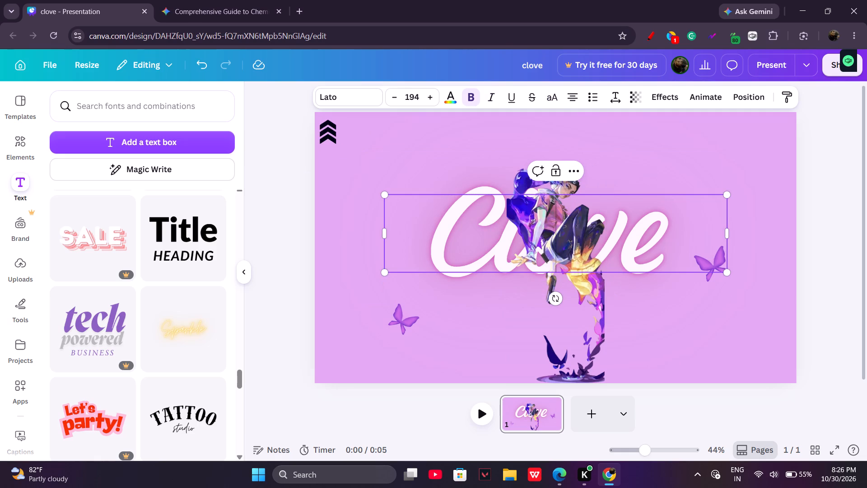
text(ontrl)
key(BackSpace)
text(oller)
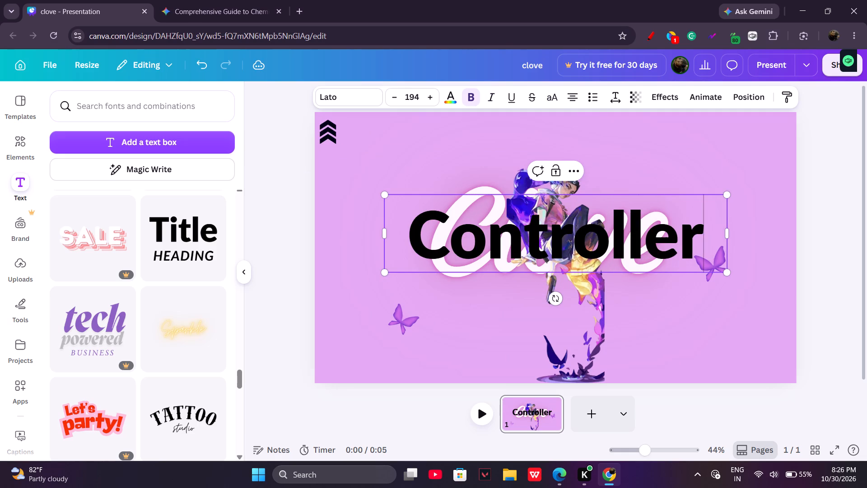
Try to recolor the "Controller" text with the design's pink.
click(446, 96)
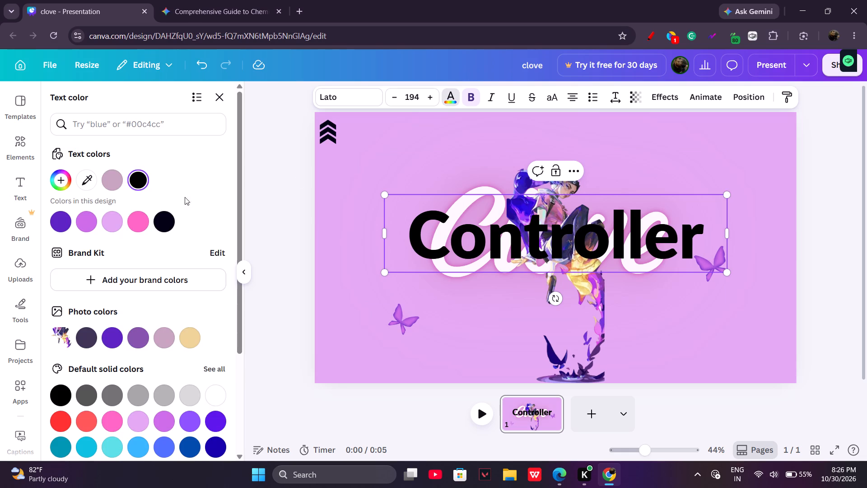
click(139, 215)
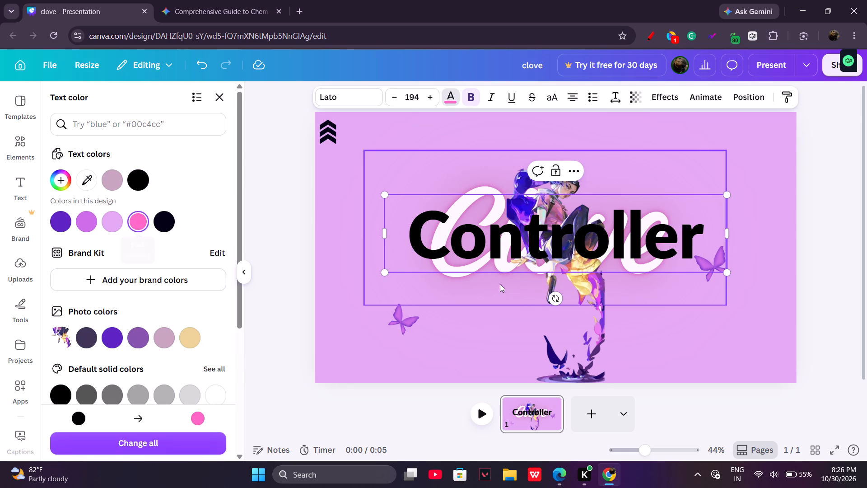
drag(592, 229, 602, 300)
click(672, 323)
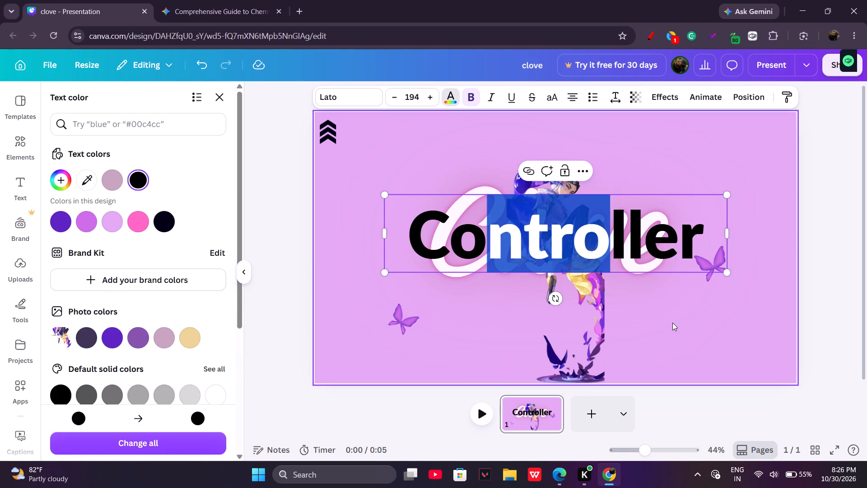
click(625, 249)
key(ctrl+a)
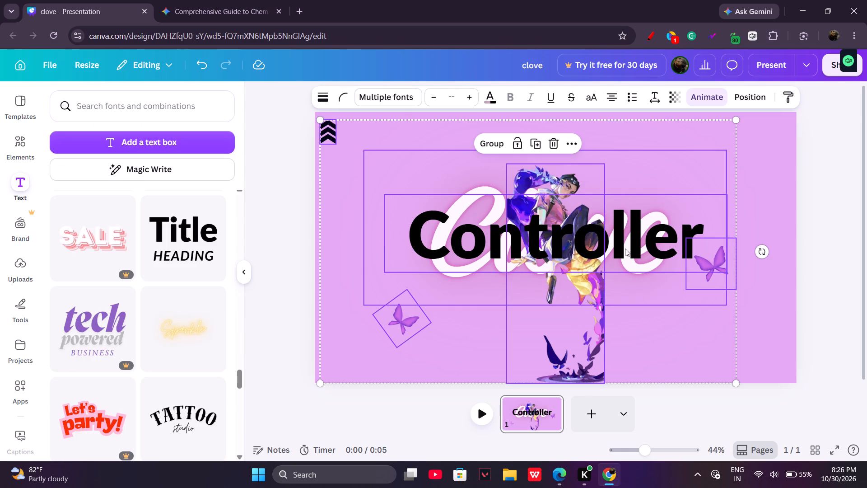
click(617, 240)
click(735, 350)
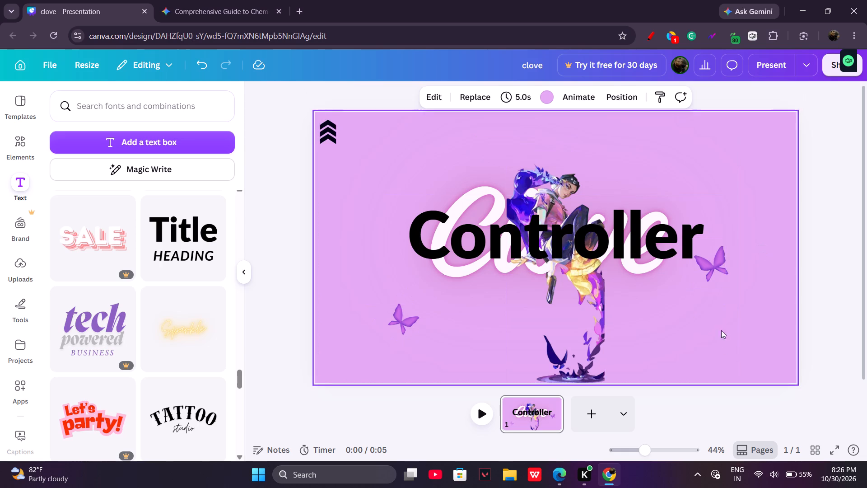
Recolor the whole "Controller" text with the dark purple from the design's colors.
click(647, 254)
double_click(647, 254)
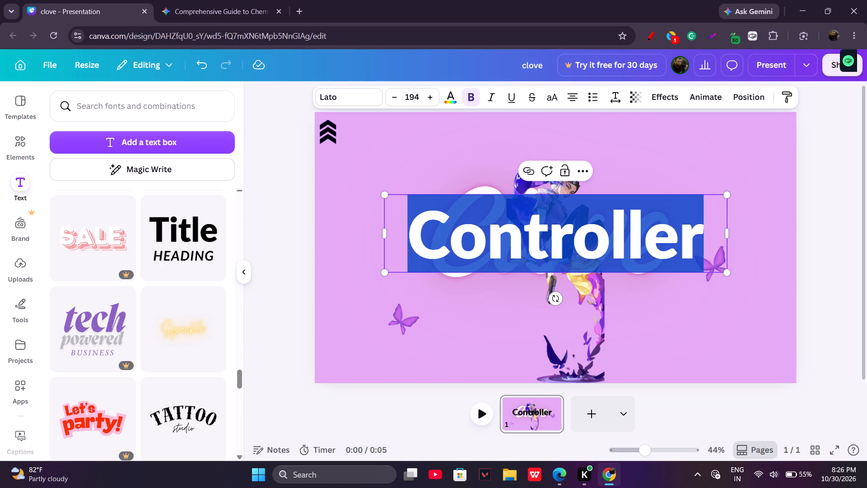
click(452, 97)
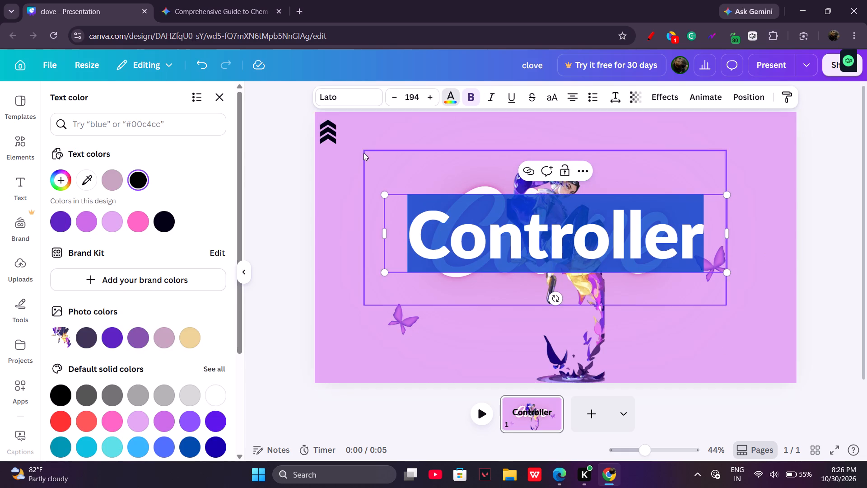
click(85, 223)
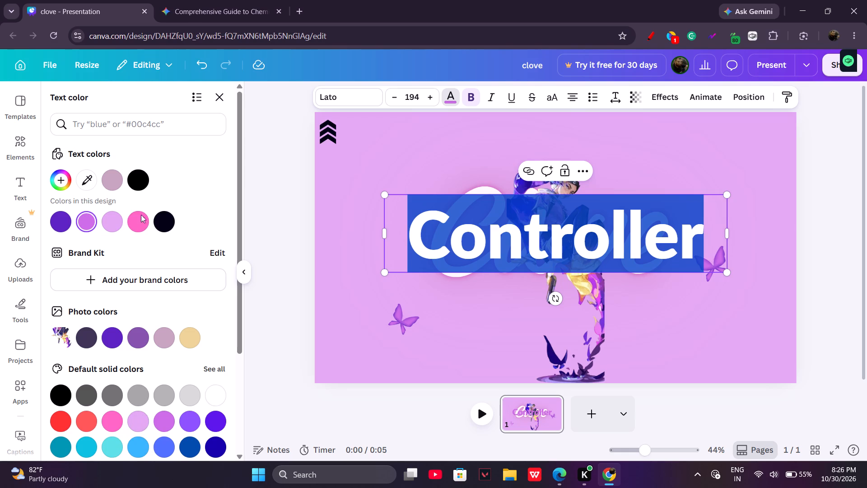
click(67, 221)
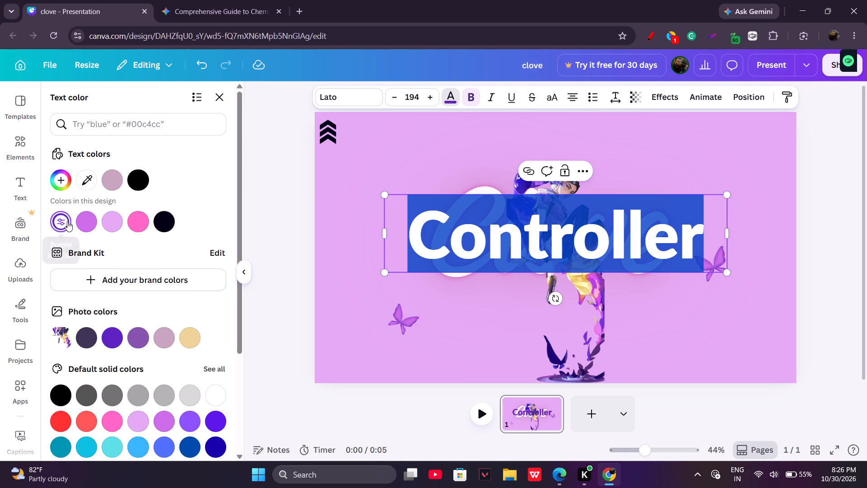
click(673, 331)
Shrink the "Controller" text to a font size of about 56.9 and place it directly beside the corner chevron.
drag(642, 266, 630, 256)
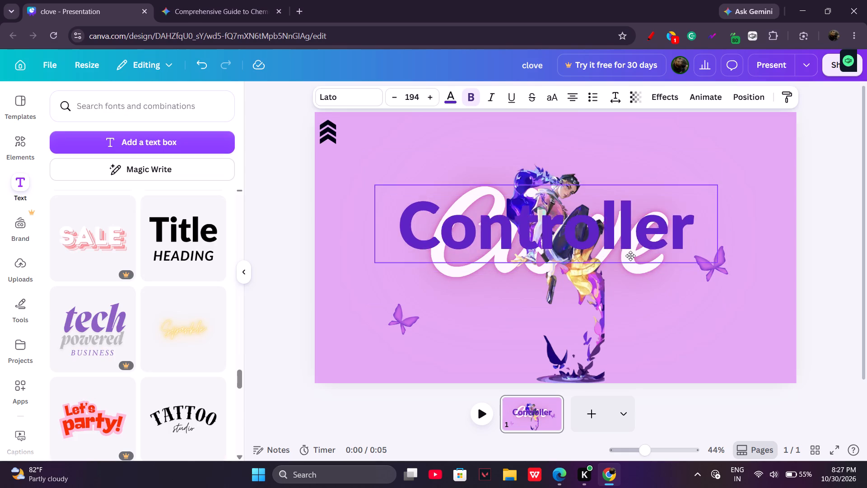
drag(630, 256, 597, 215)
drag(682, 222, 505, 171)
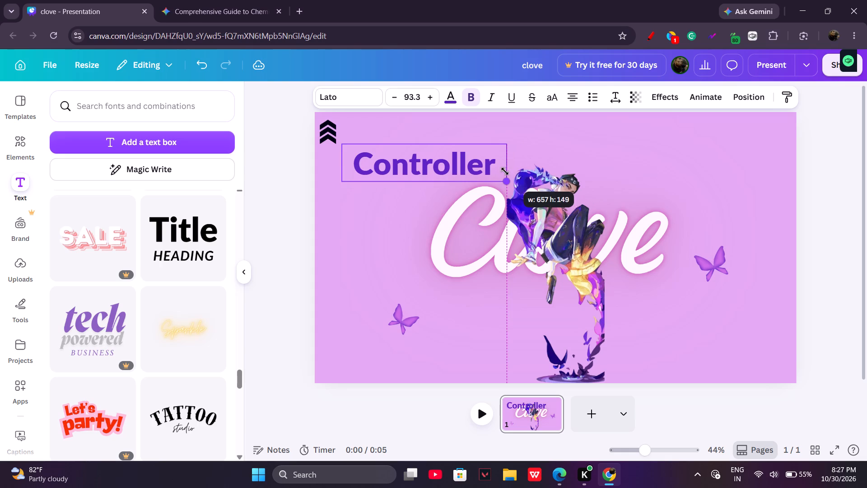
drag(505, 171, 504, 171)
click(464, 165)
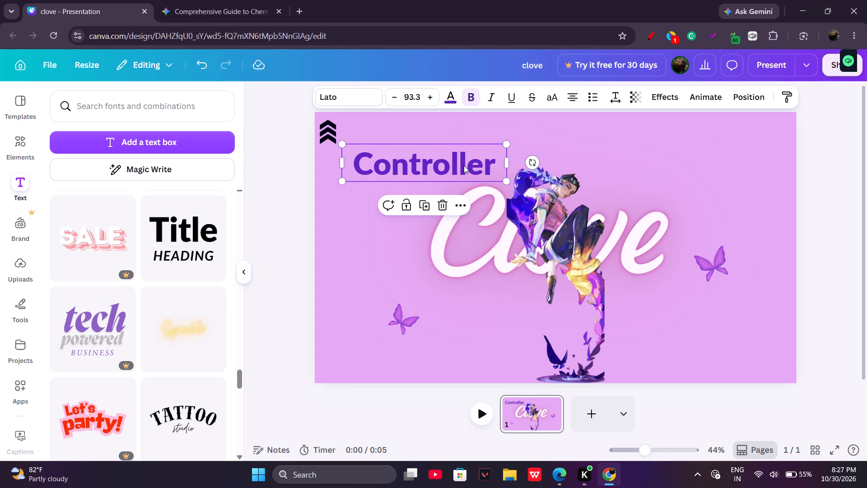
drag(514, 183, 487, 171)
drag(426, 160, 417, 133)
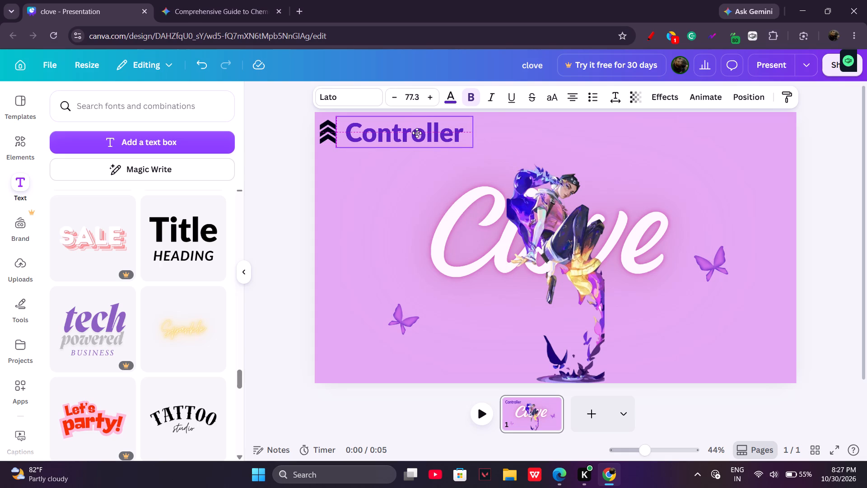
drag(417, 133, 416, 133)
drag(475, 146, 465, 145)
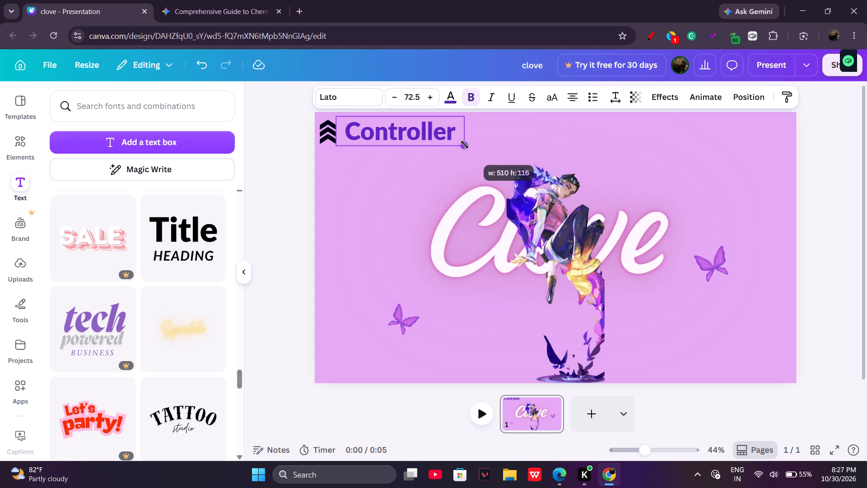
drag(465, 145, 438, 143)
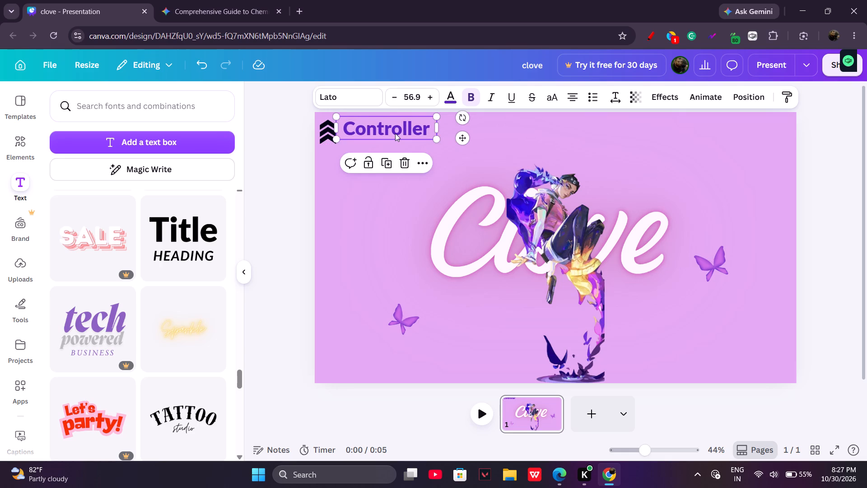
drag(395, 133, 388, 137)
Recolor the "Controller" text with the near-black from the design's colors to match the chevron.
click(392, 138)
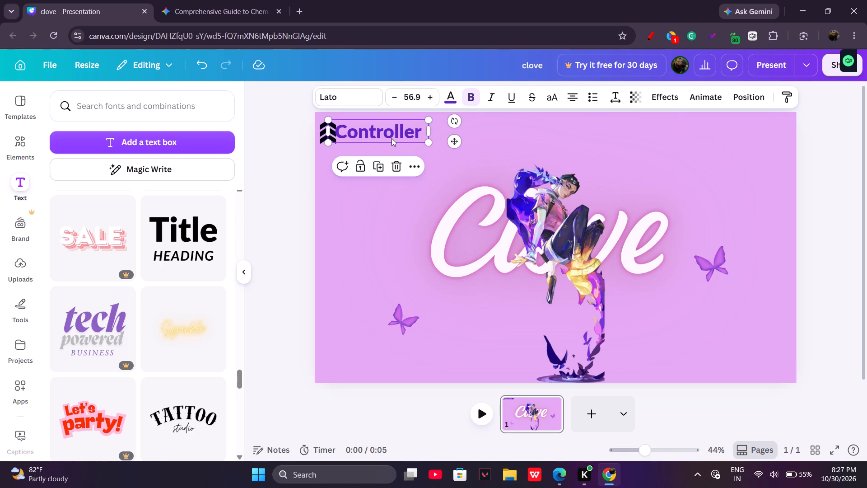
click(446, 103)
click(144, 210)
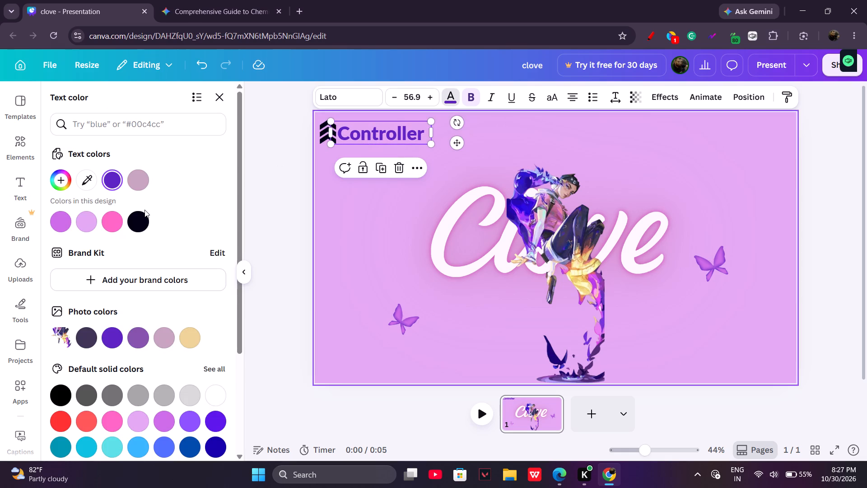
click(137, 223)
click(344, 202)
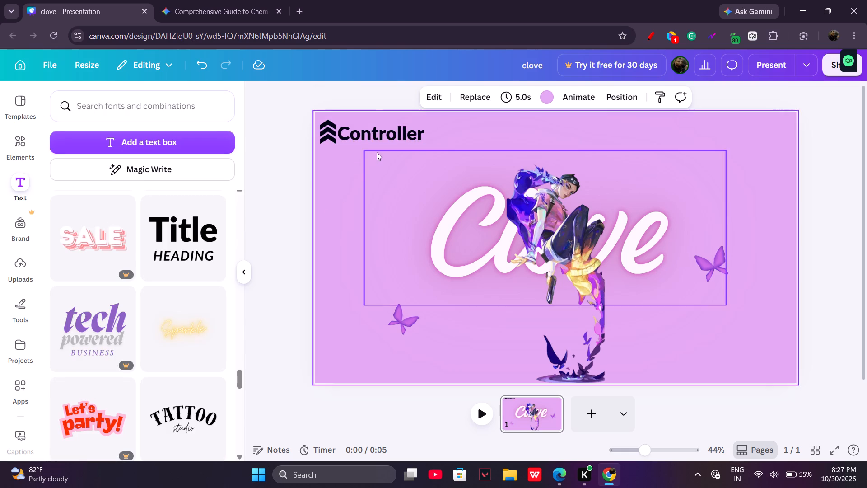
Shrink the "Controller" text to a font size of about 44.9 and shift it slightly away so it clears the chevron.
click(381, 134)
click(431, 139)
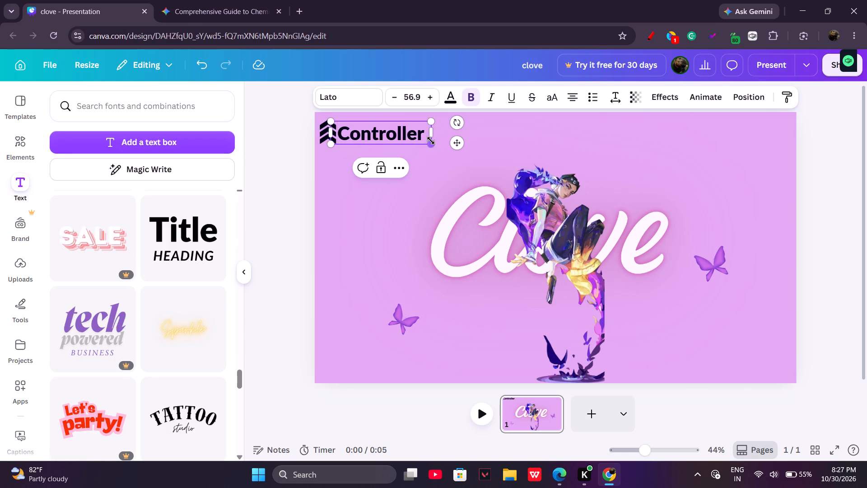
drag(434, 146, 415, 142)
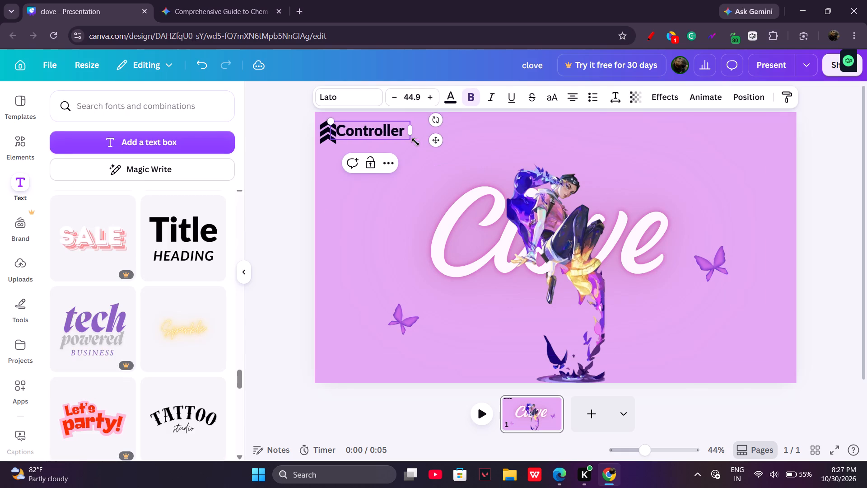
click(386, 133)
click(414, 145)
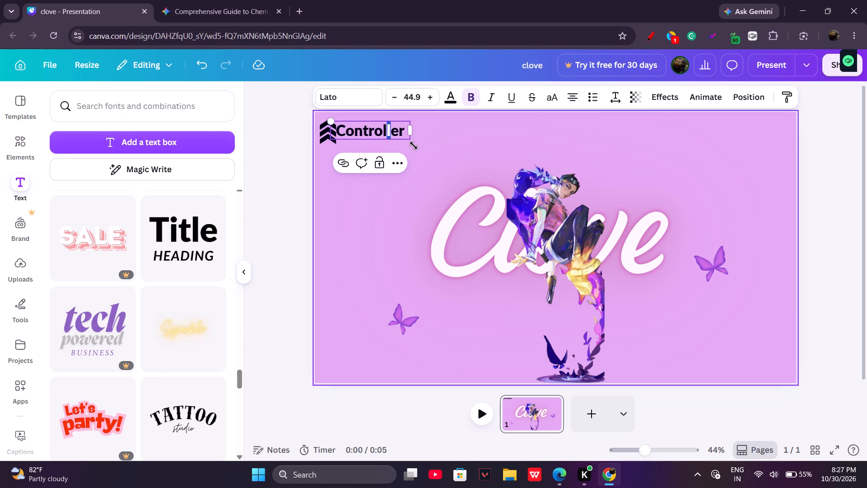
click(399, 130)
drag(435, 138, 437, 140)
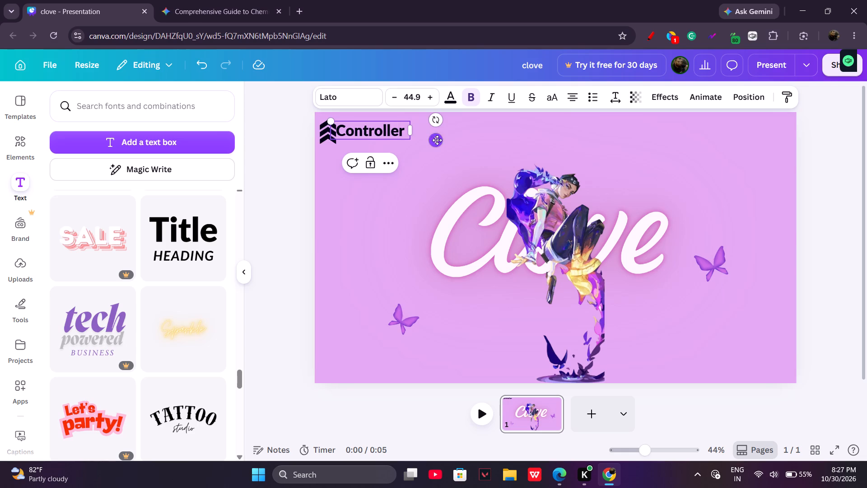
drag(437, 140, 441, 140)
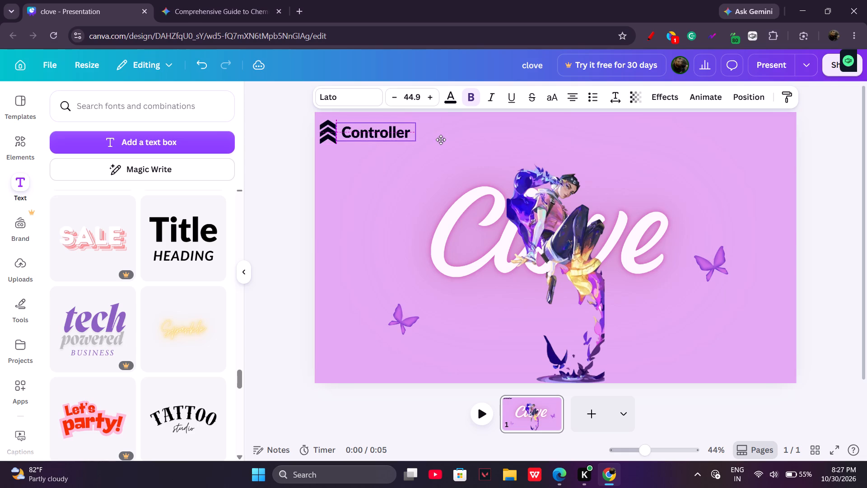
drag(441, 140, 441, 139)
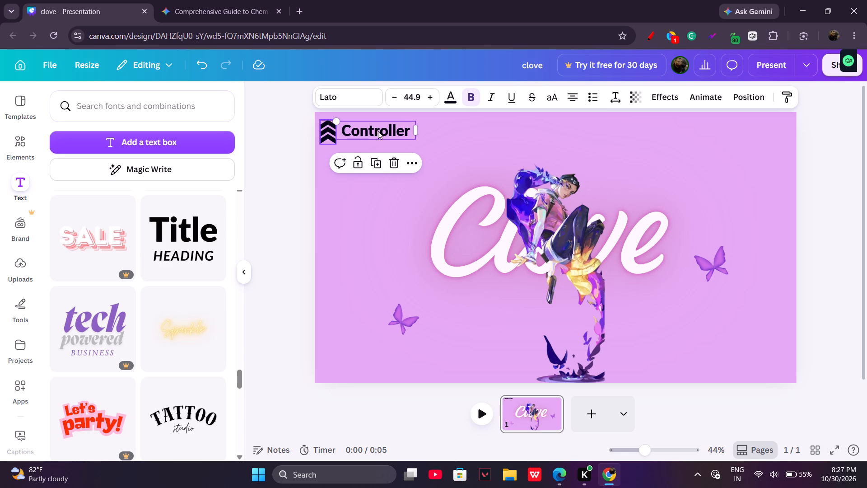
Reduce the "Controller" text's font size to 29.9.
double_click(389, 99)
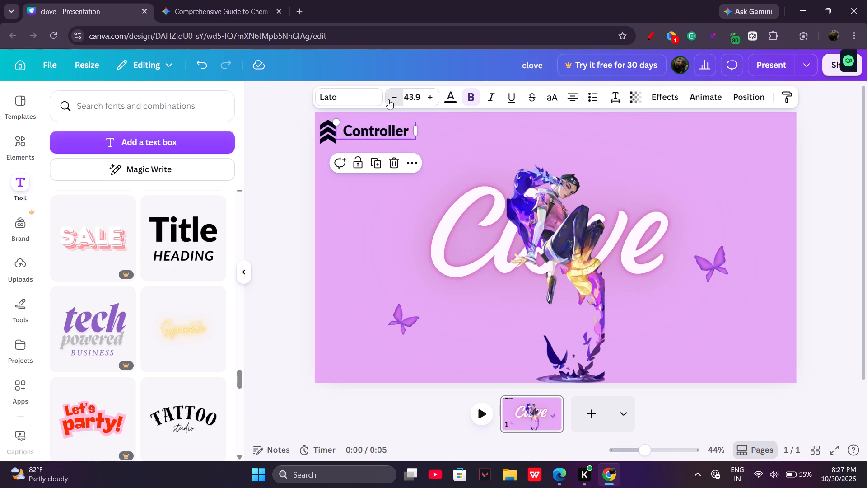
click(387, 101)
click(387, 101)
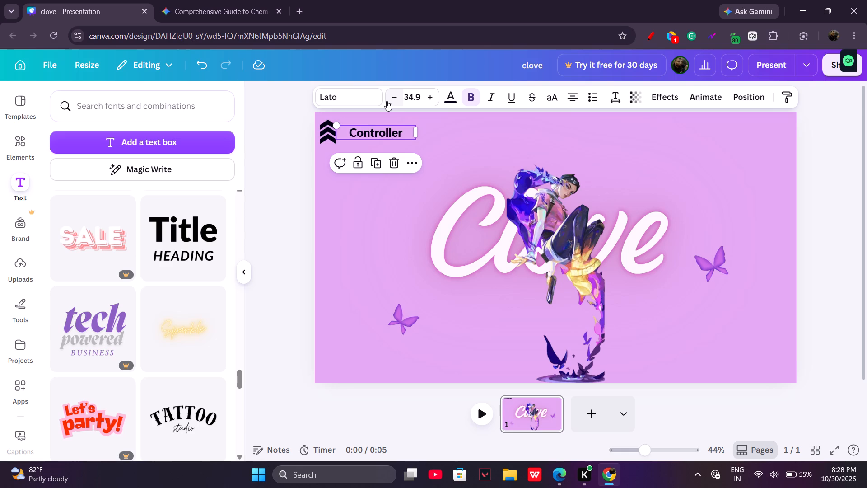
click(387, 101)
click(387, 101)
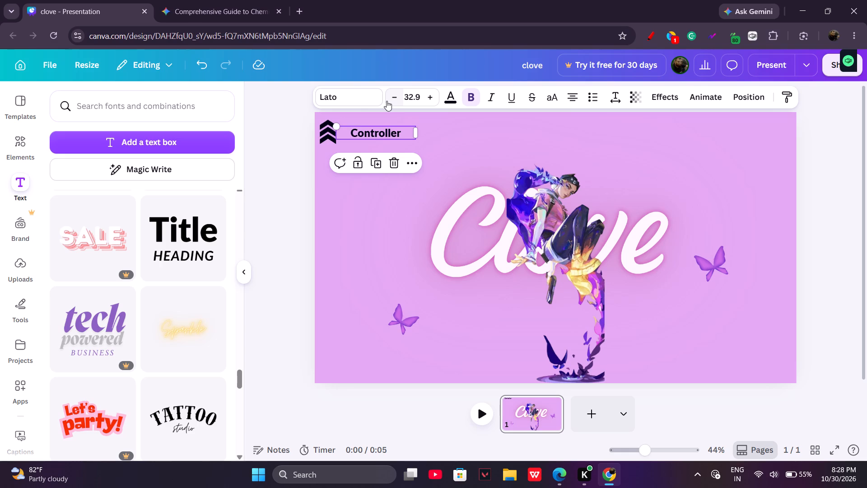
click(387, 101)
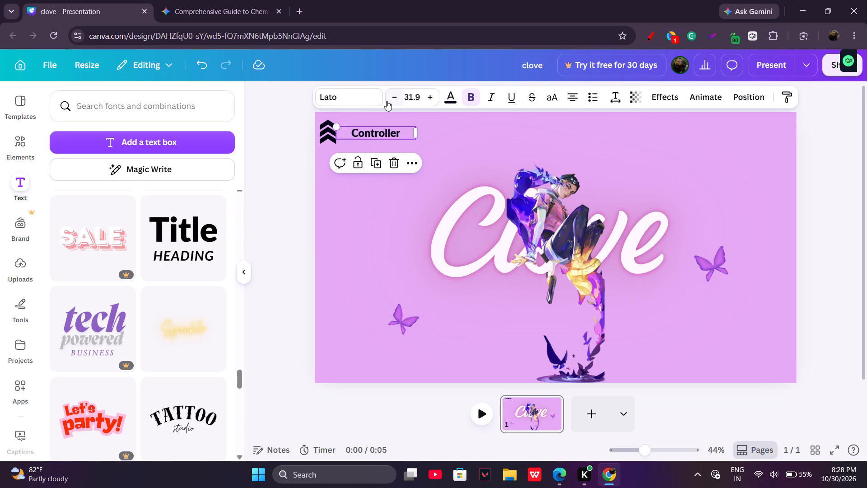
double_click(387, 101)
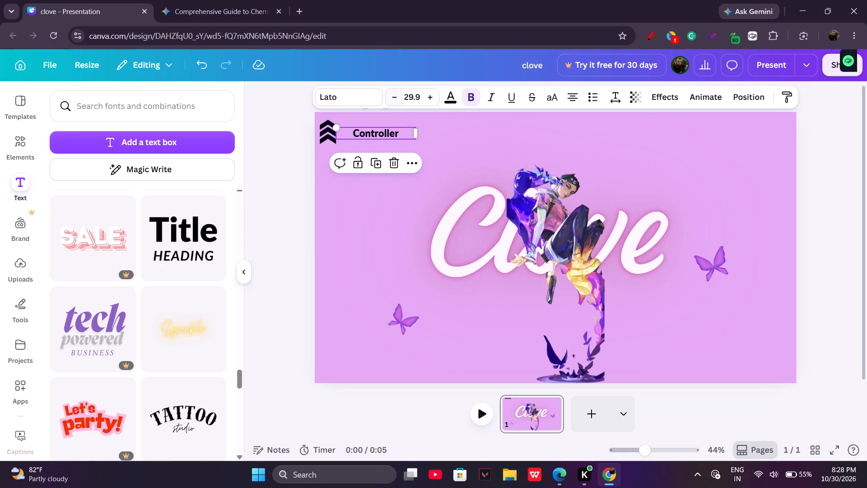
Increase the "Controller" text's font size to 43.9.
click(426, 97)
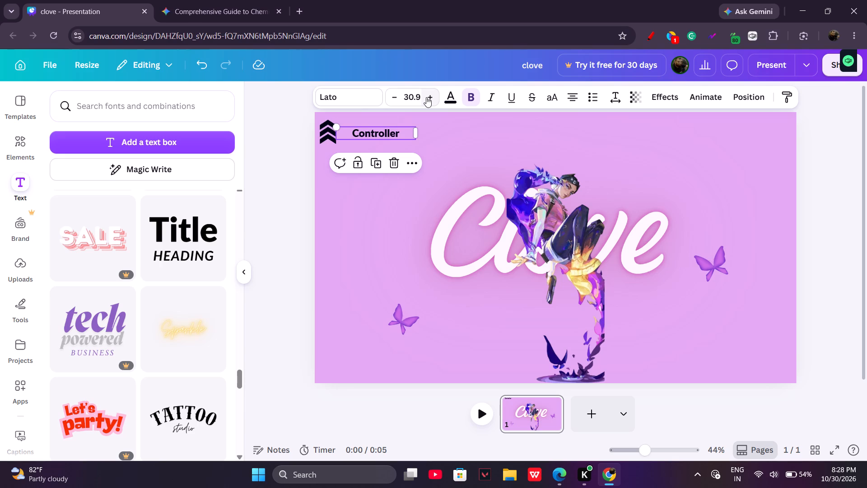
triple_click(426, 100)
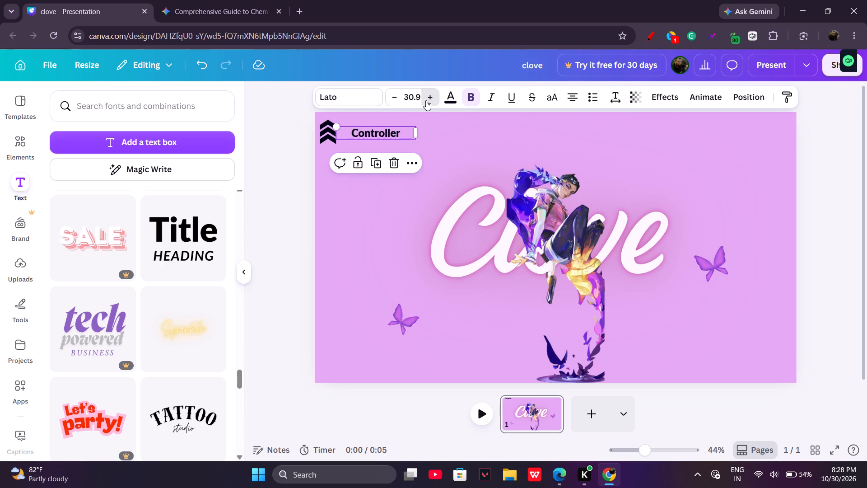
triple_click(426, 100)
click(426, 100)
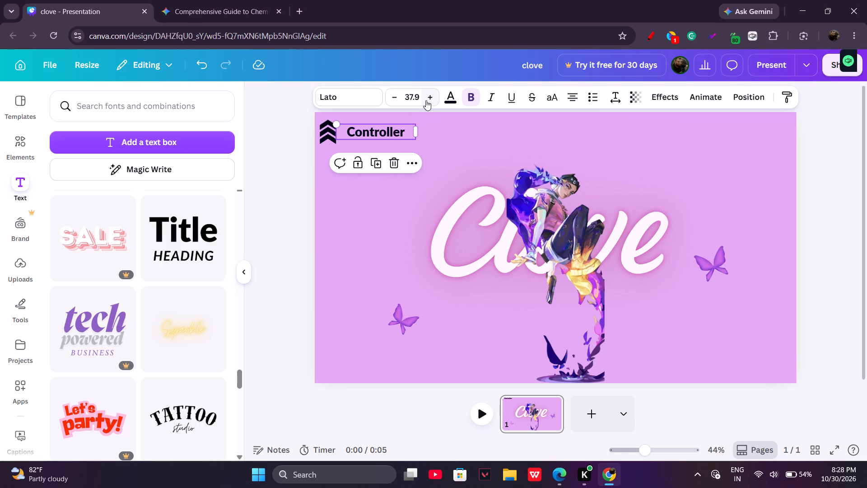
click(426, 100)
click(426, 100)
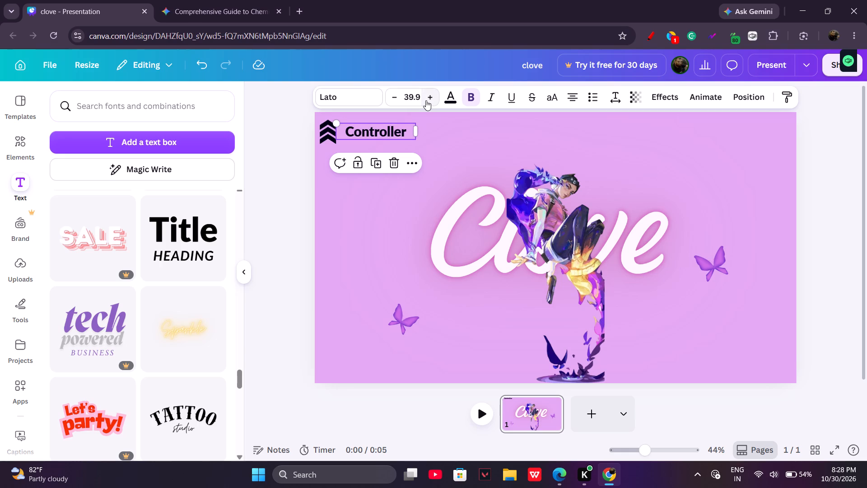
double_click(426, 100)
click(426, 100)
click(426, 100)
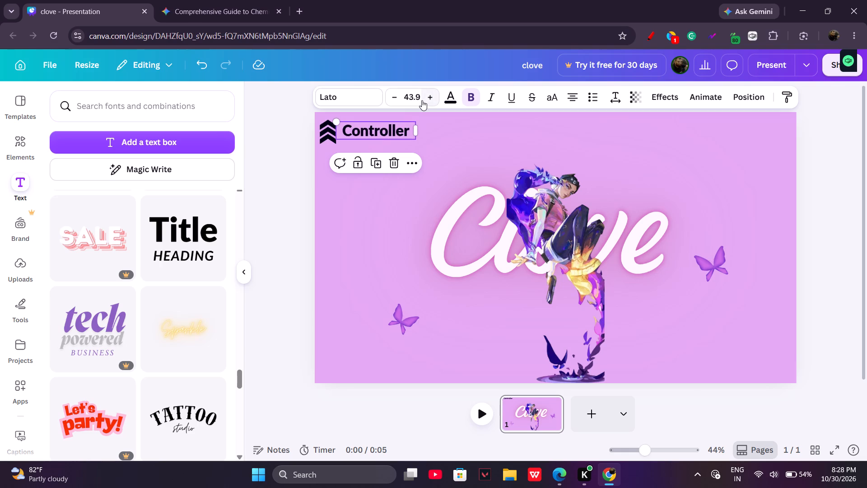
Set the "Controller" text's font size to 37.9.
click(393, 96)
click(393, 96)
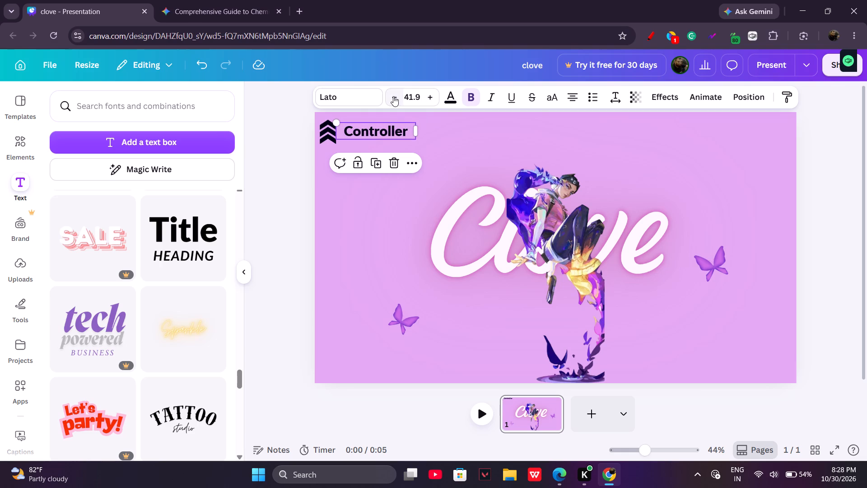
click(393, 96)
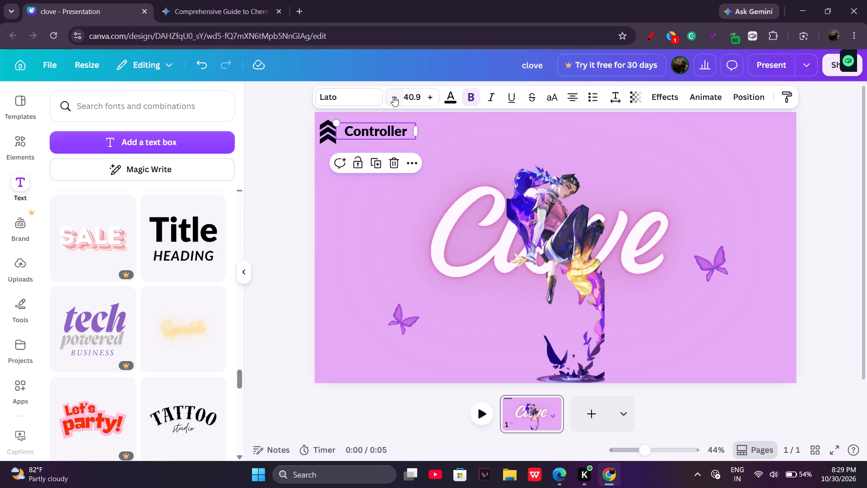
click(393, 96)
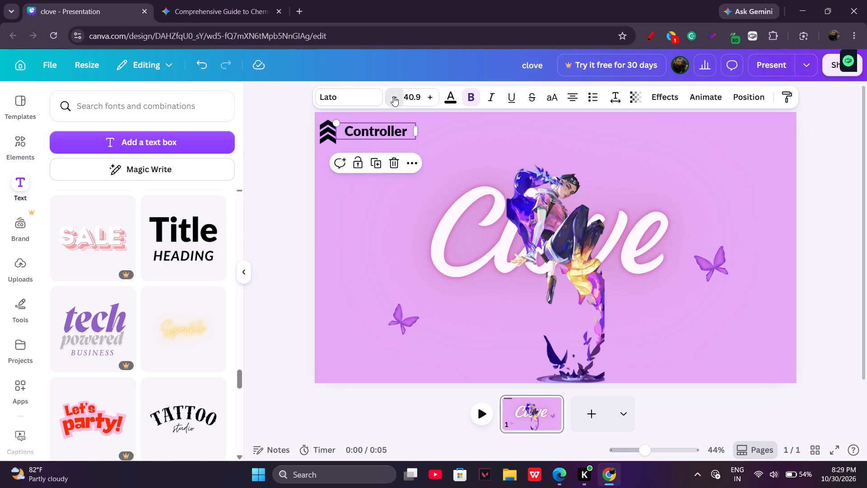
click(393, 96)
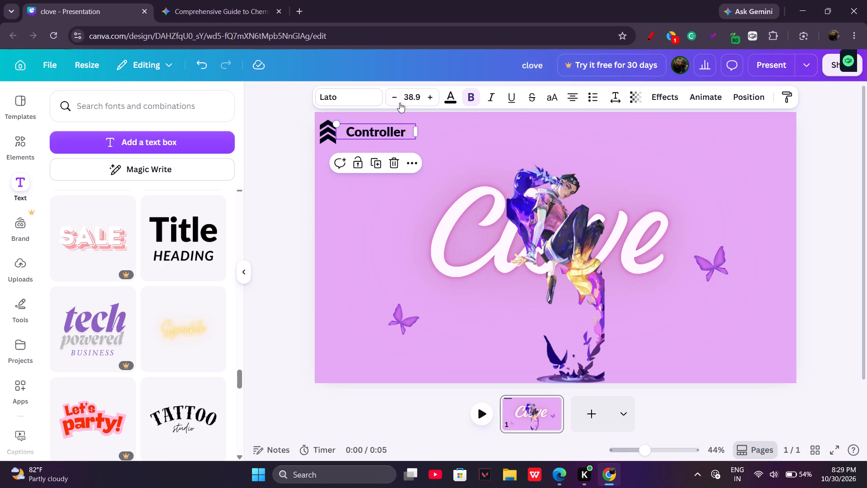
click(397, 97)
click(430, 136)
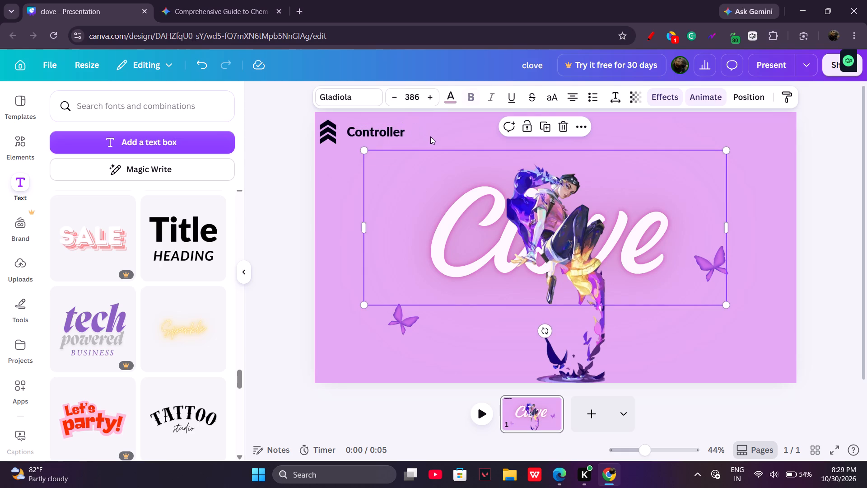
Move the "Controller" text closer to the chevron, vertically centred beside it.
drag(392, 131, 387, 131)
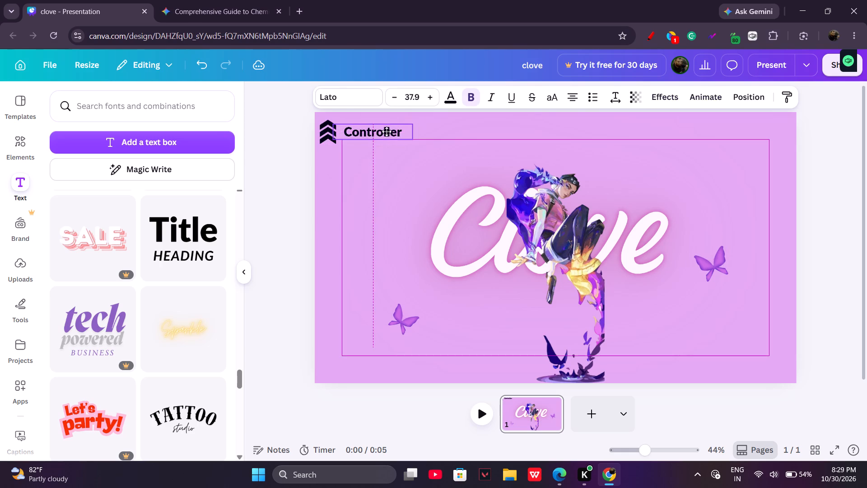
drag(387, 131, 382, 132)
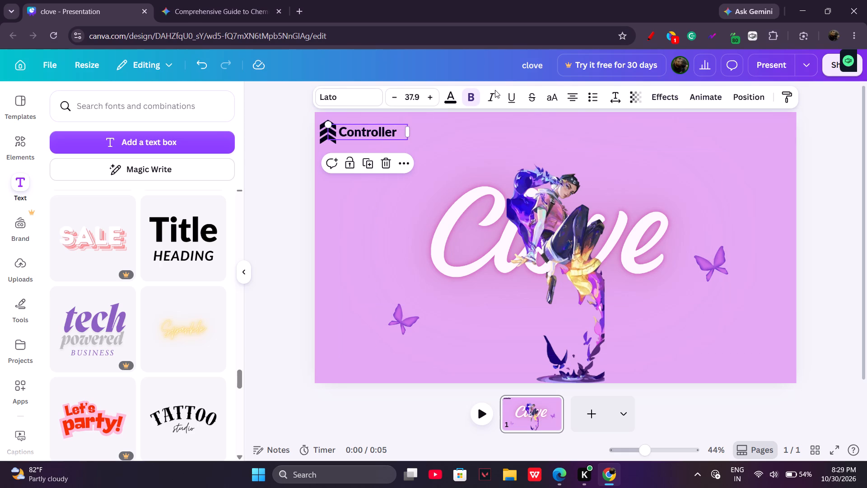
click(374, 128)
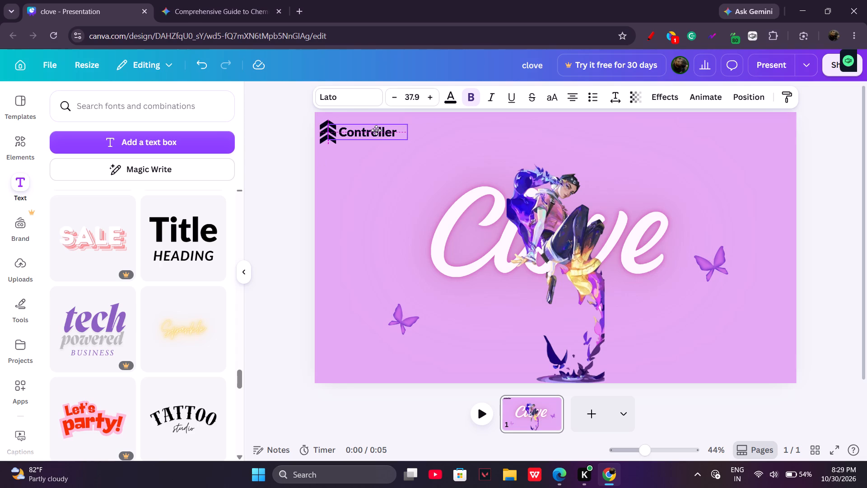
click(373, 131)
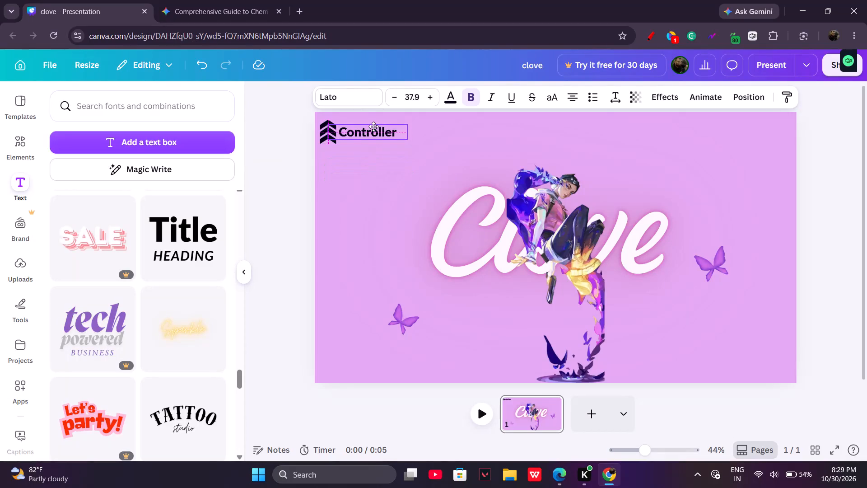
click(391, 184)
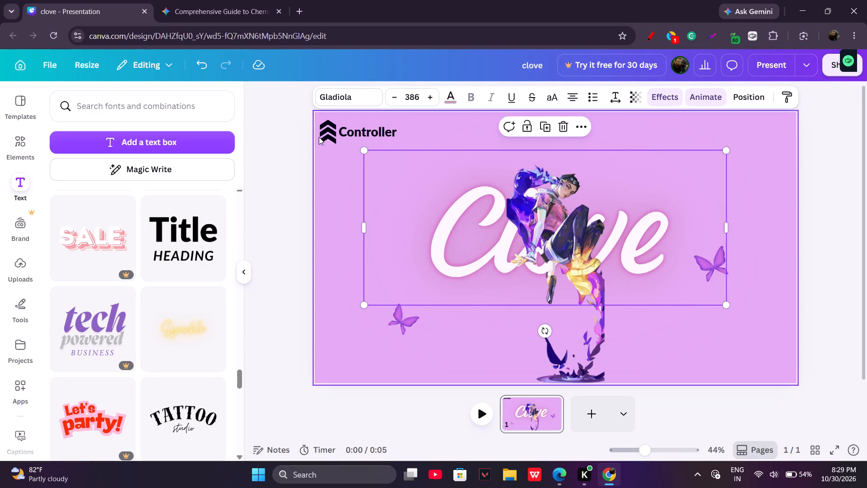
Shrink the corner chevron slightly to suit the smaller "Controller" text.
click(323, 137)
drag(333, 142, 332, 140)
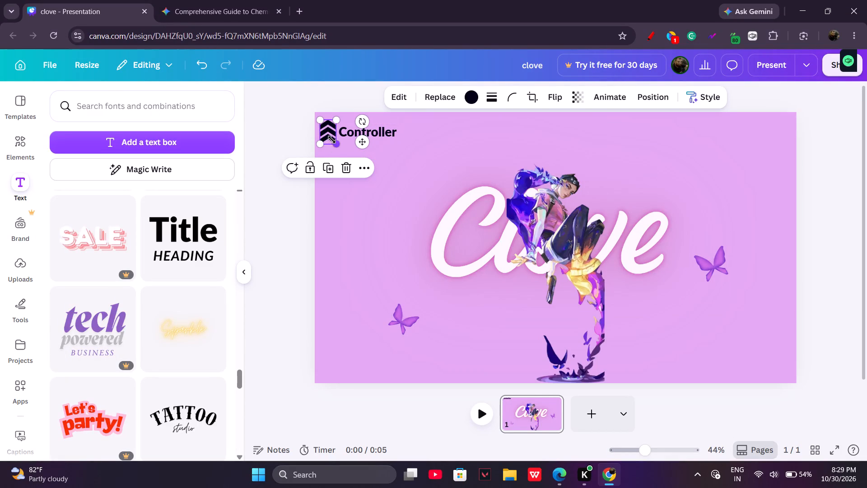
drag(332, 140, 330, 138)
click(363, 199)
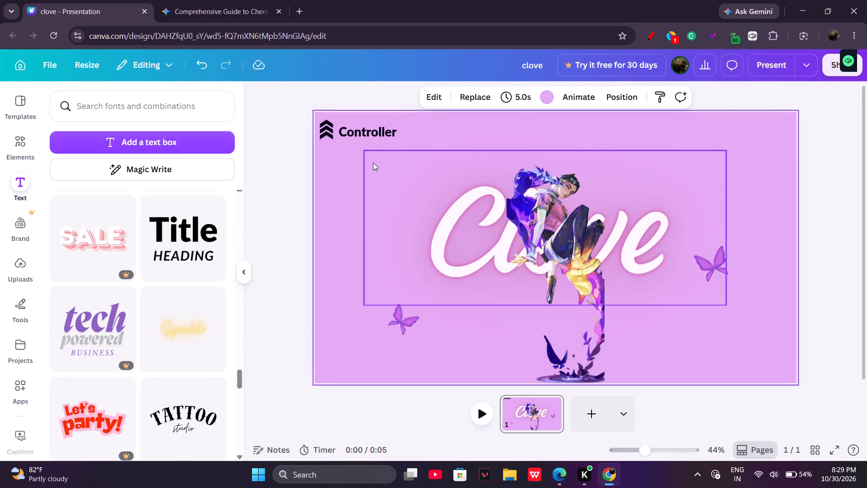
Move the "Controller" text right up against the shrunken chevron.
click(365, 139)
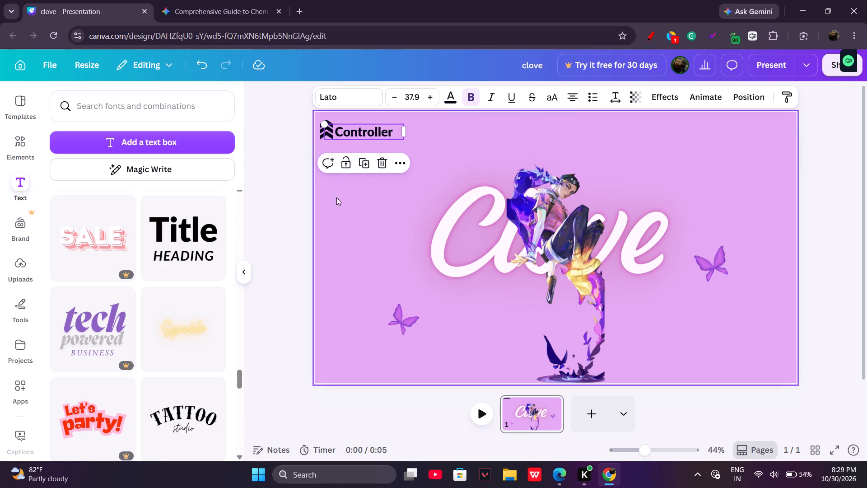
click(335, 205)
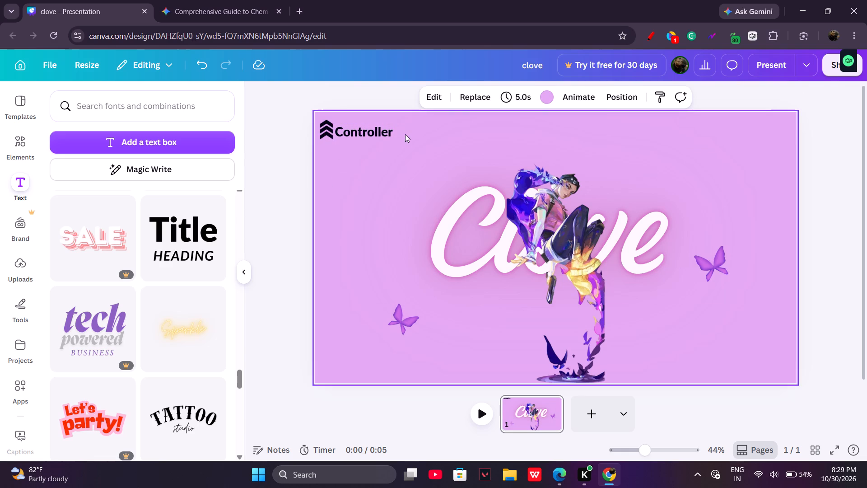
Select the chevron and the "Controller" text together and group them.
drag(408, 133, 322, 123)
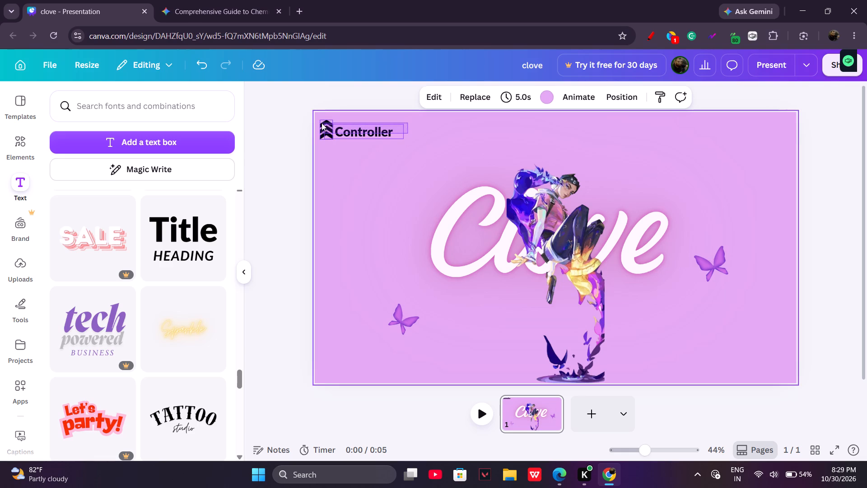
drag(322, 123, 321, 124)
click(334, 165)
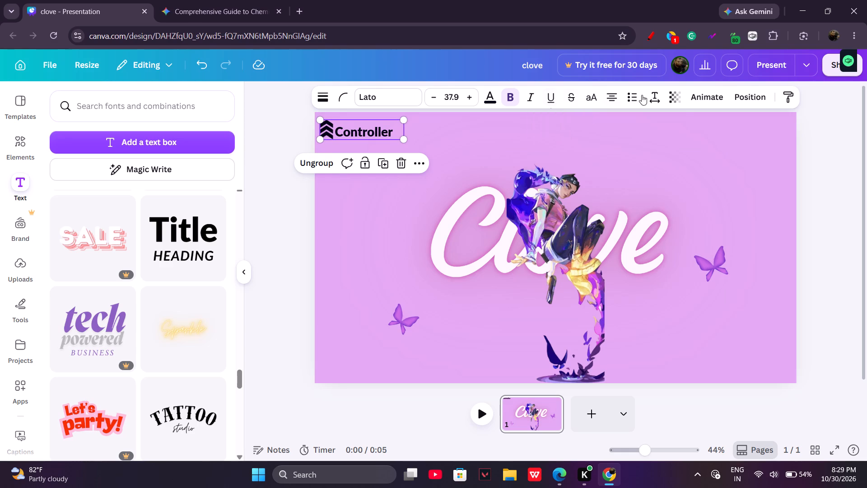
Apply the Rise animation to the grouped chevron and "Controller" label.
click(706, 99)
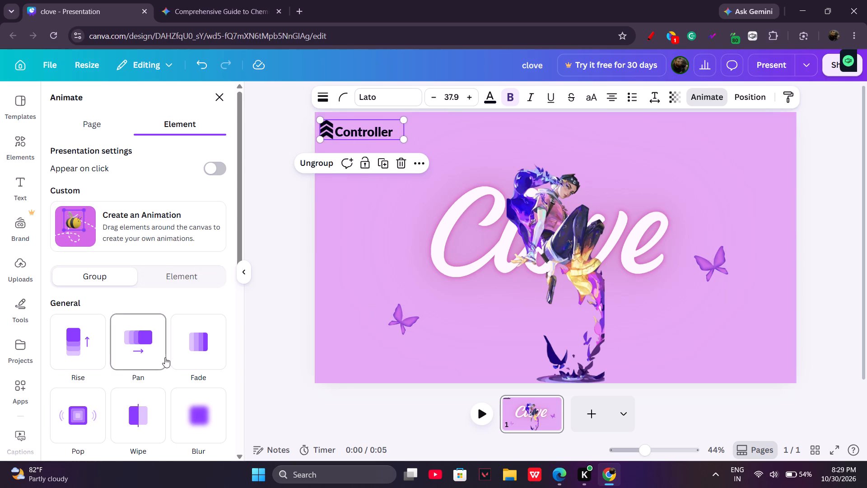
click(91, 358)
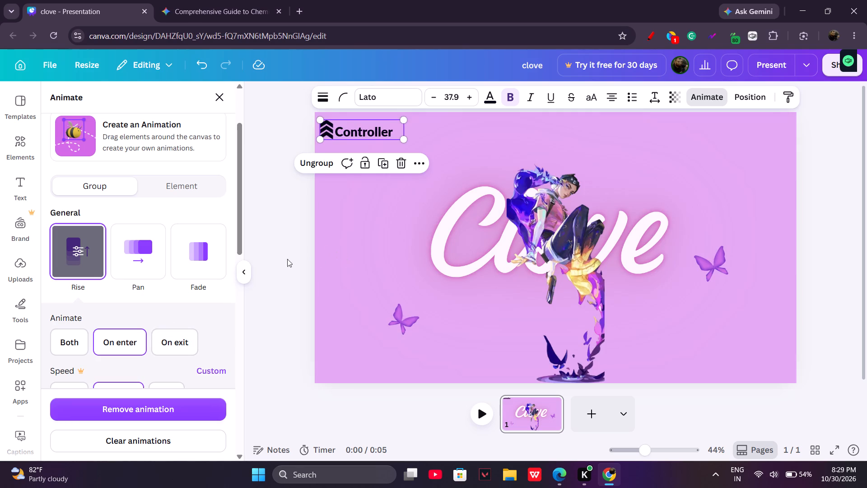
click(274, 259)
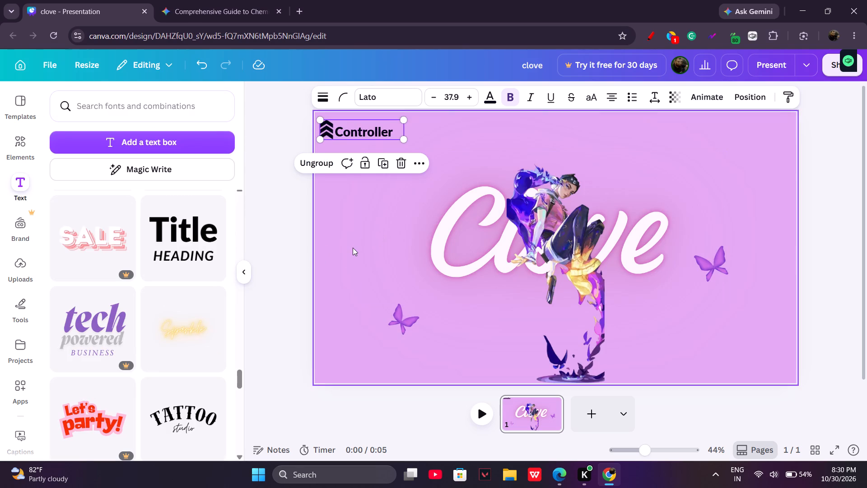
Nudge the character cutout slightly upward on the slide.
click(353, 248)
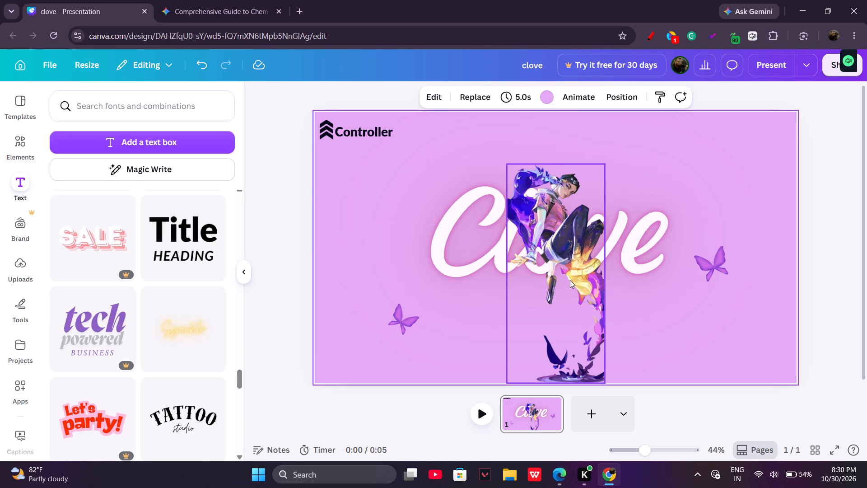
click(562, 206)
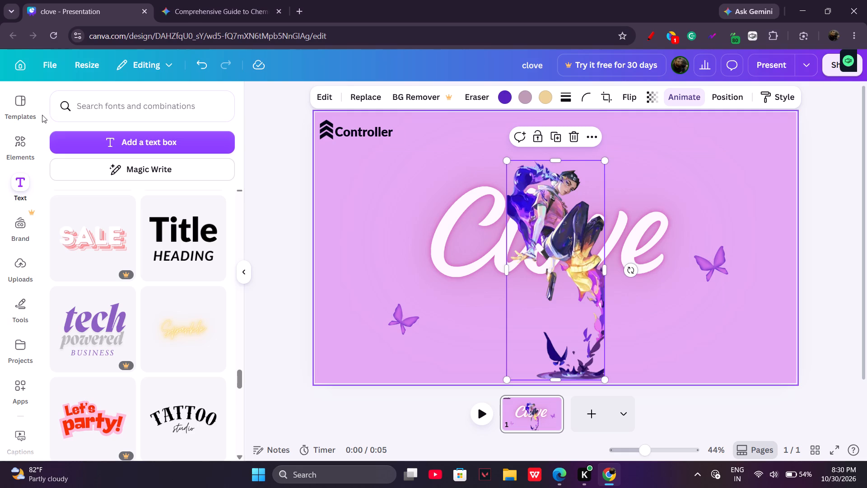
Search the graphic elements for "cat bow".
click(12, 140)
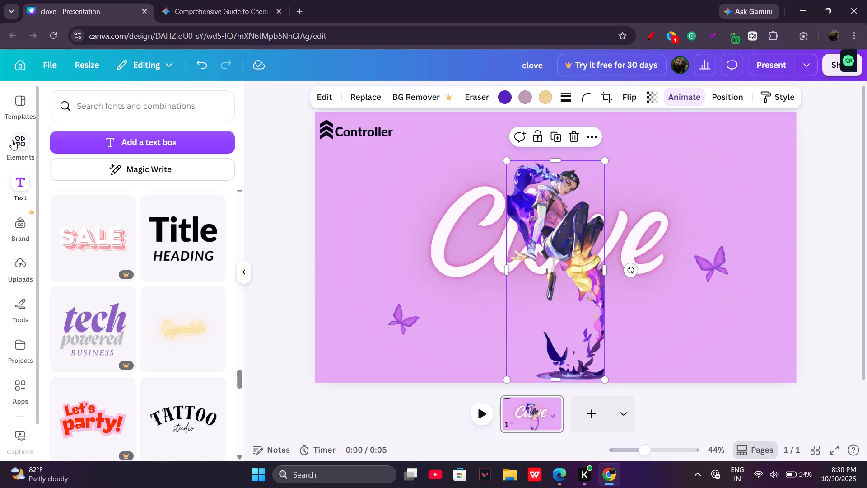
click(139, 104)
key(ctrl+BackSpace)
text(cat bow)
key(Return)
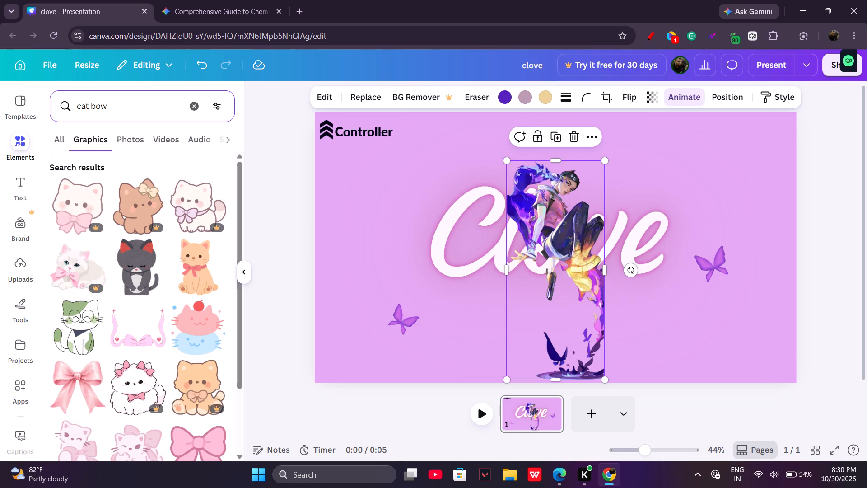
Search the graphic elements for "cat headphone" and browse the results for a suitable decoration.
key(ctrl+BackSpace)
text(headphoen)
key(BackSpace)
key(BackSpace)
text(ne)
key(Return)
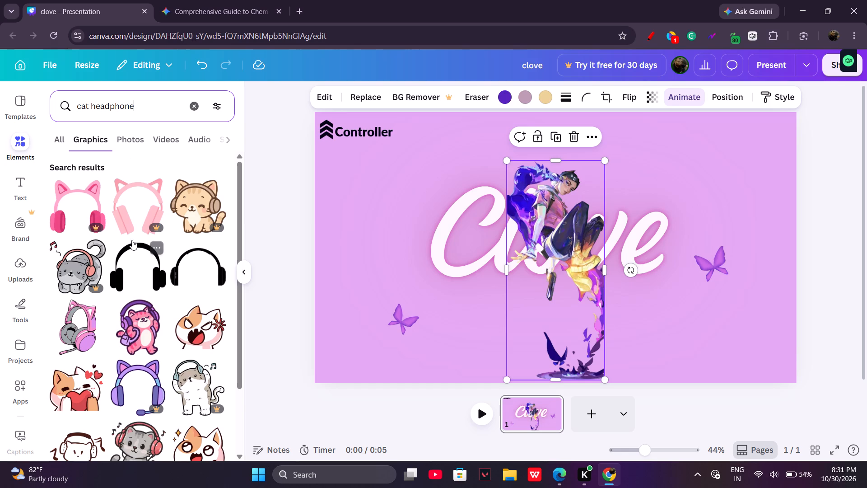
scroll(150, 316, down, 2)
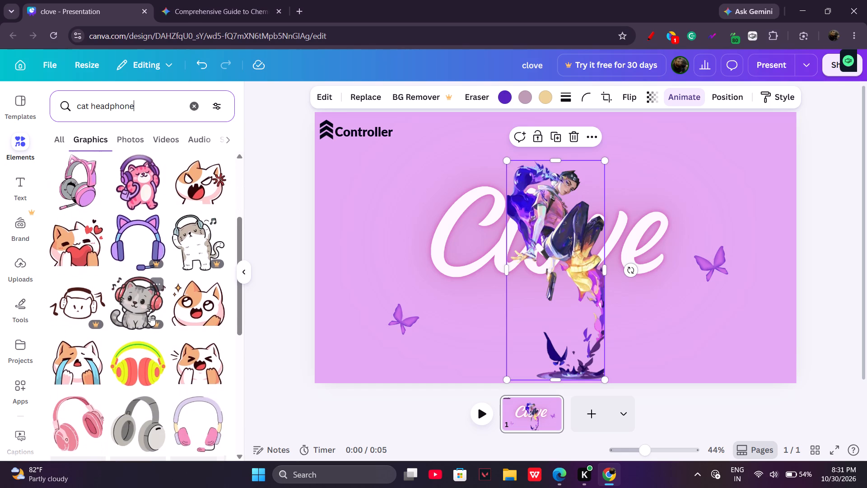
scroll(150, 316, down, 1)
scroll(137, 232, down, 2)
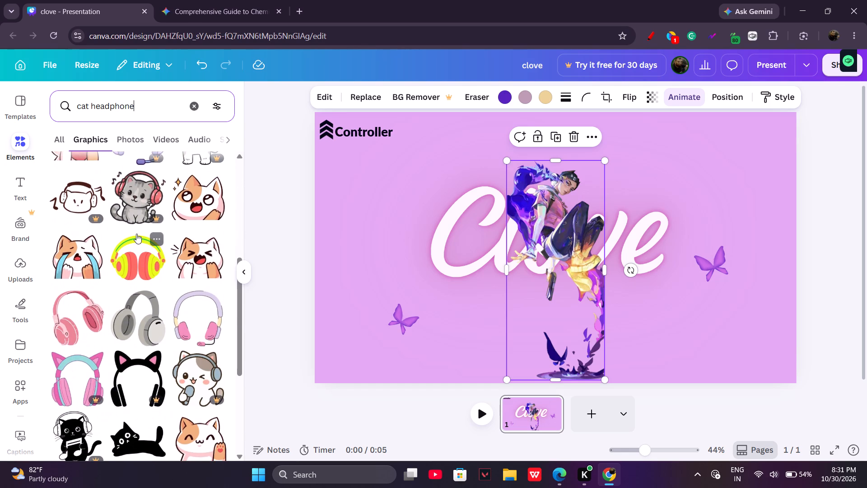
Search the graphic elements for "cat hairband" and look through the results.
key(ctrl+BackSpace)
text(hari)
key(BackSpace)
key(BackSpace)
text(irband)
key(Return)
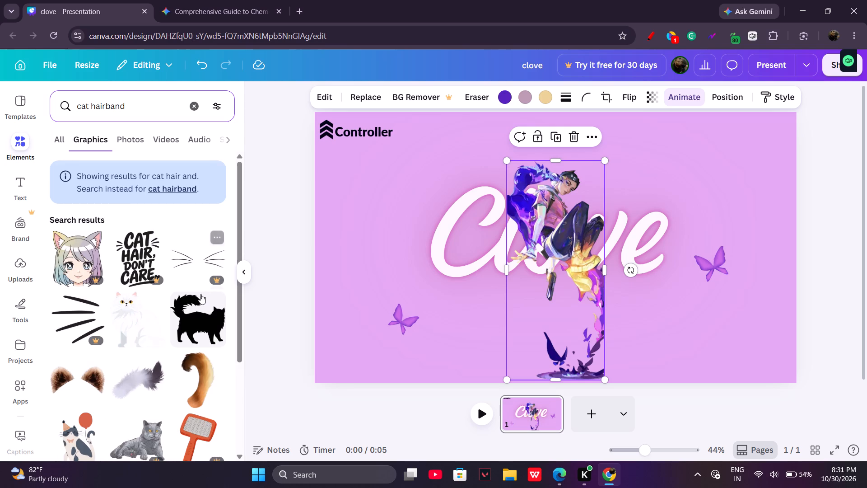
scroll(181, 323, down, 4)
scroll(181, 323, up, 1)
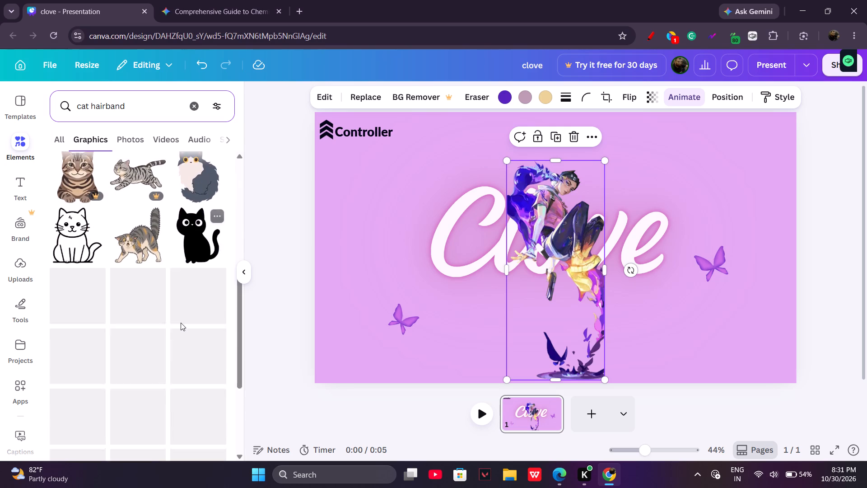
scroll(181, 323, up, 2)
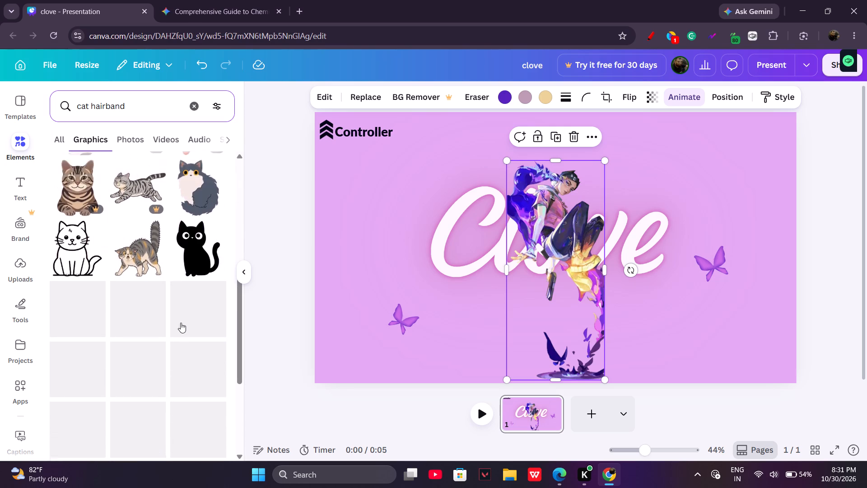
scroll(181, 323, up, 1)
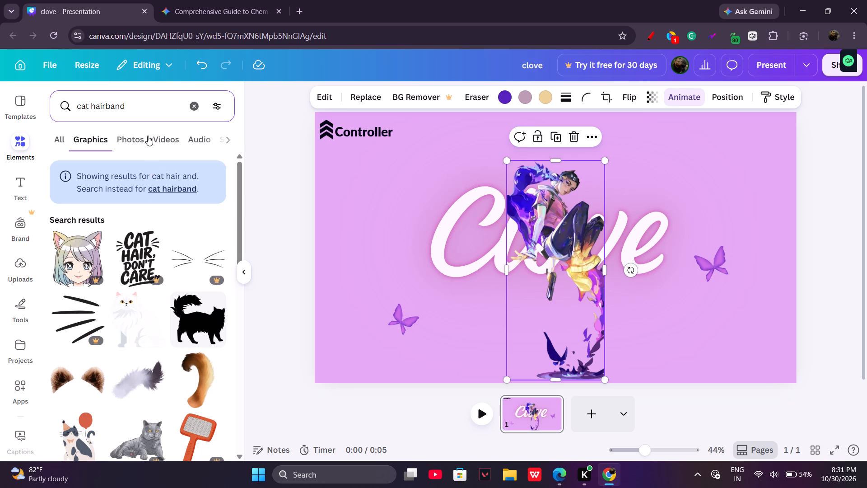
Return to the "cat headphone" search and add the light pink cat-ear headphones graphic to the slide.
key(ctrl+BackSpace)
key(Down)
key(Down)
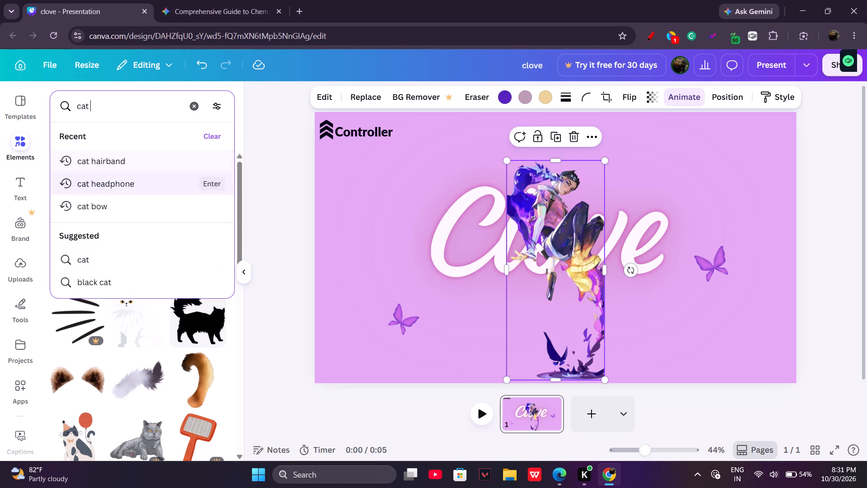
key(Return)
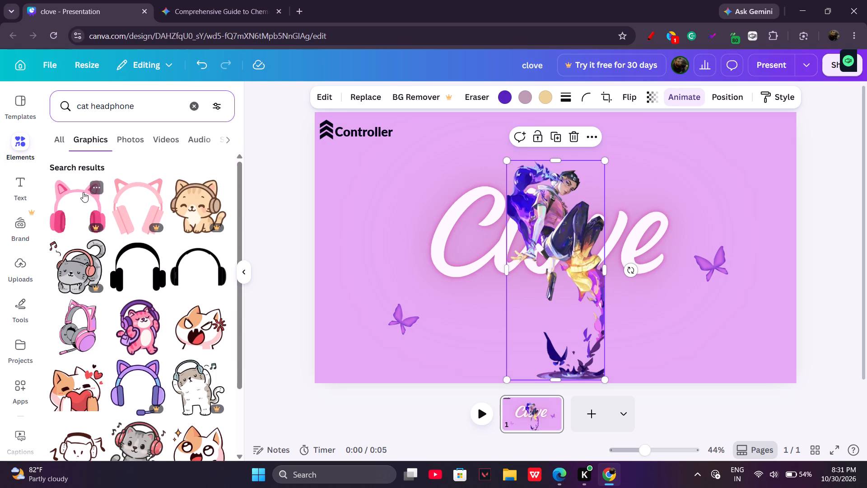
click(127, 197)
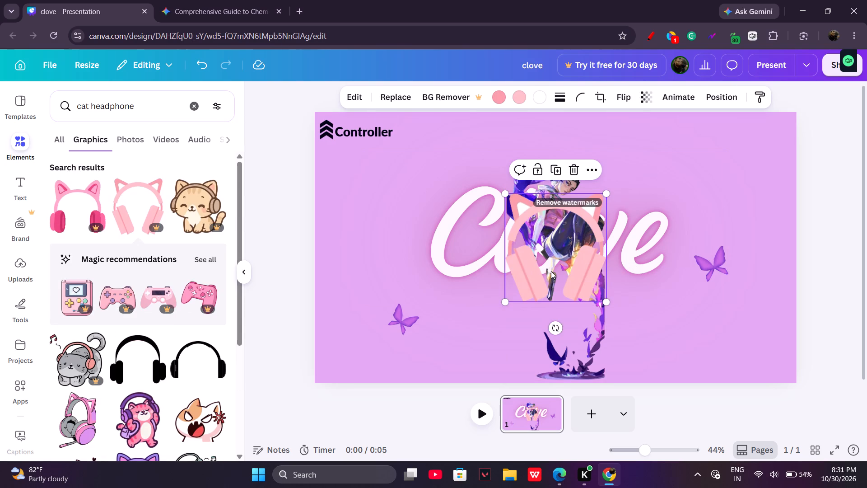
Shrink the cat-ear headphones and tilt them clockwise in the open area left of the "Clove" title.
drag(551, 271, 396, 255)
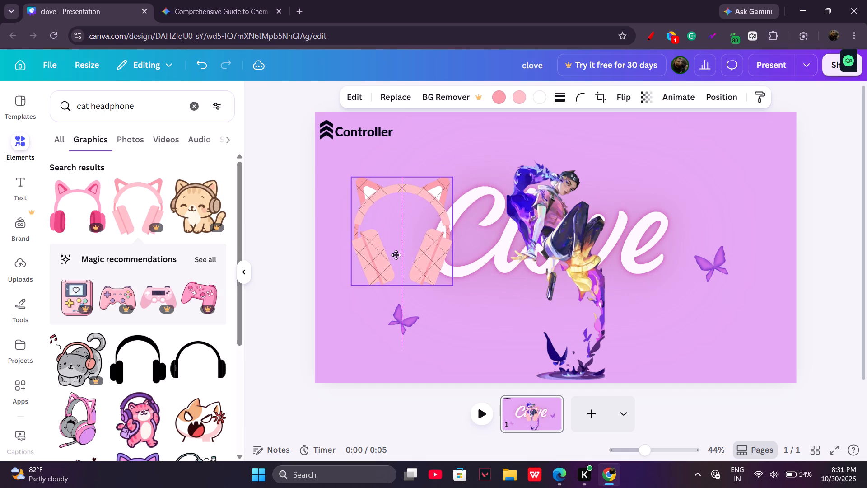
drag(396, 255, 401, 256)
drag(455, 291, 401, 246)
drag(381, 259, 363, 250)
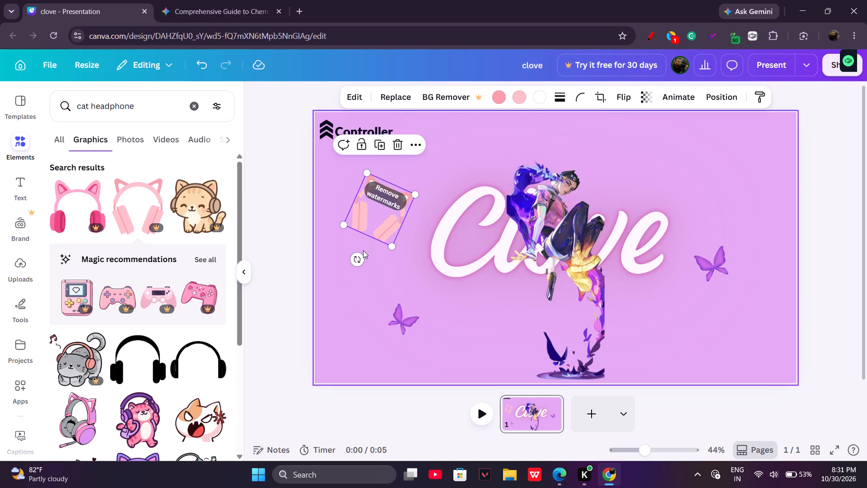
drag(393, 248, 382, 228)
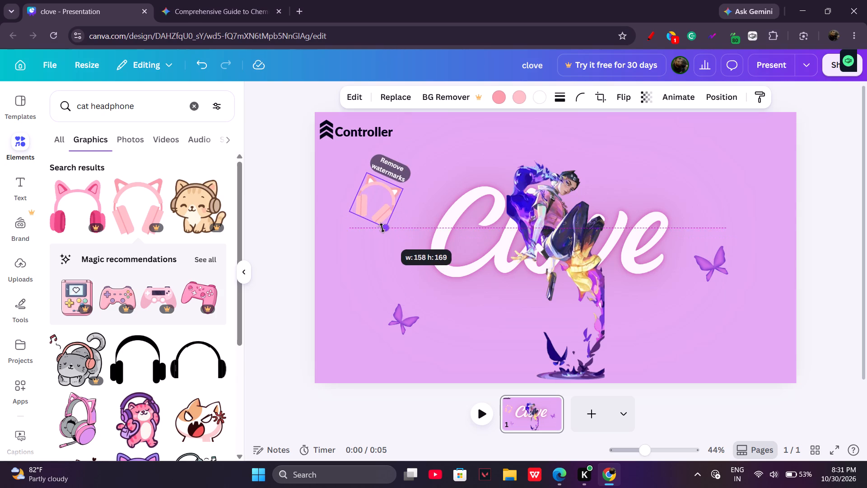
drag(382, 228, 378, 222)
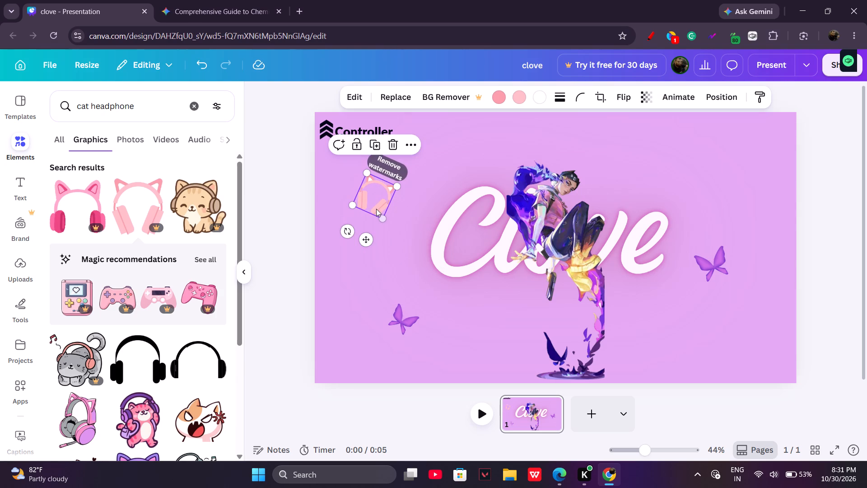
Place the tilted headphones in the slide's top-right corner at a reduced size of about 104 × 111.
drag(373, 206, 777, 149)
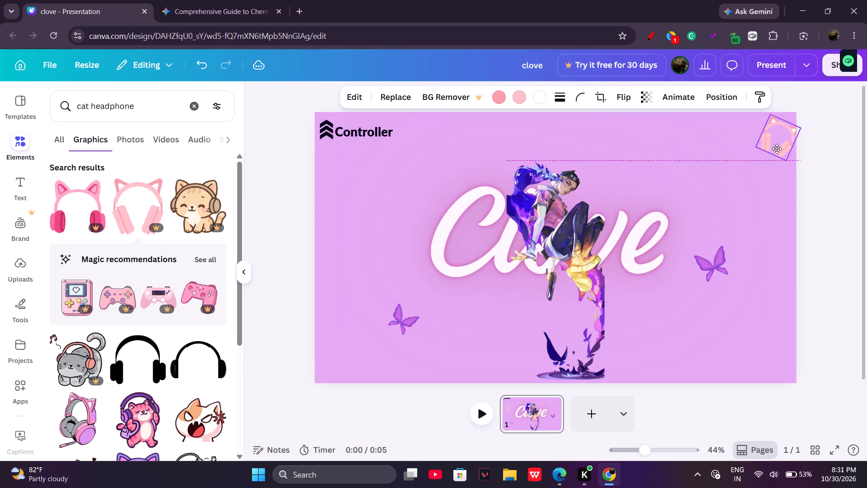
drag(777, 149, 772, 147)
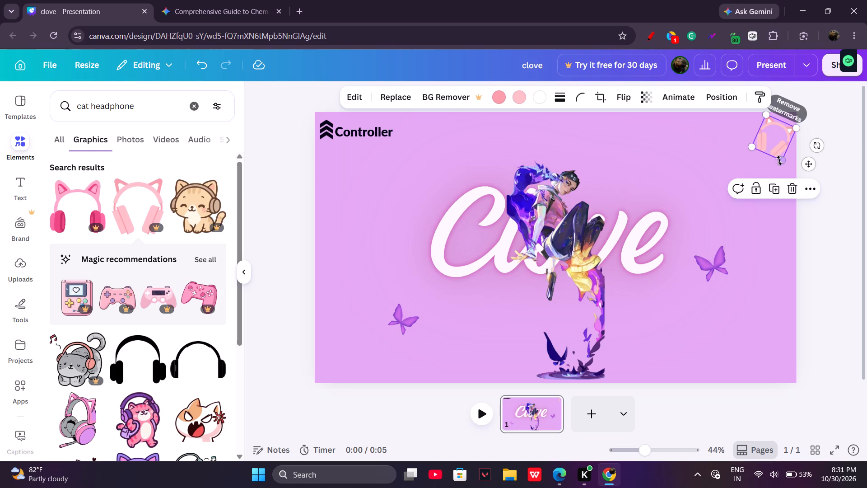
drag(780, 161, 780, 154)
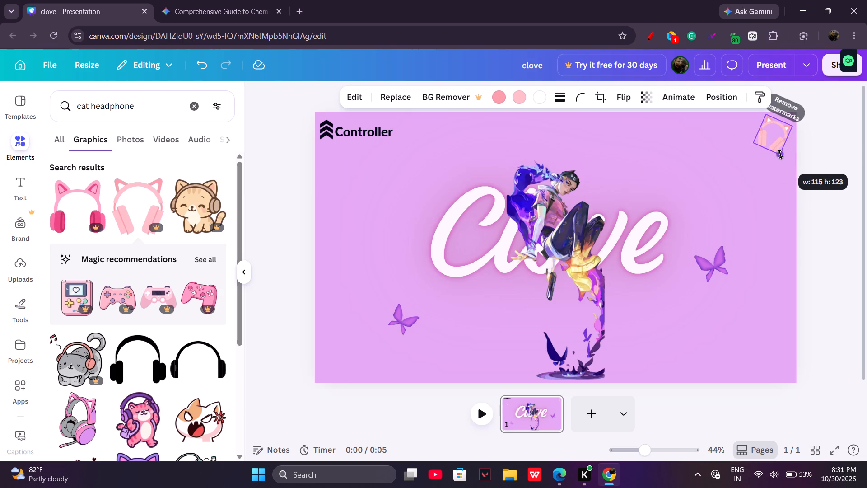
drag(780, 154, 781, 154)
click(781, 141)
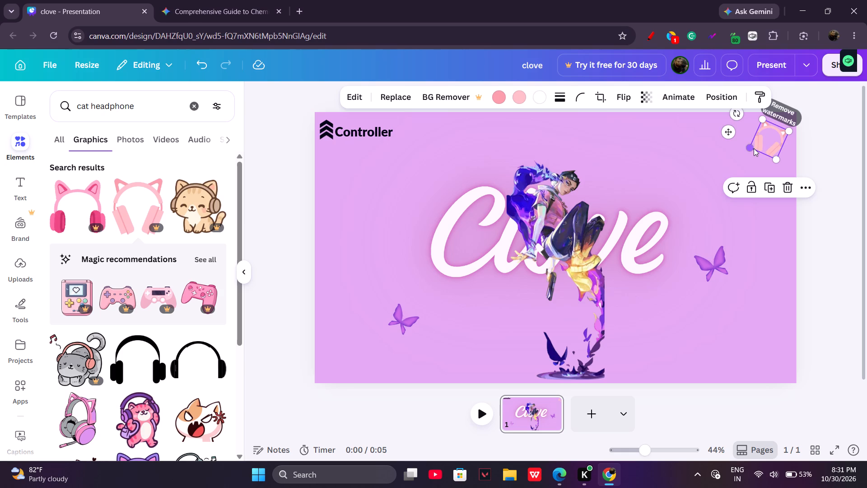
click(754, 148)
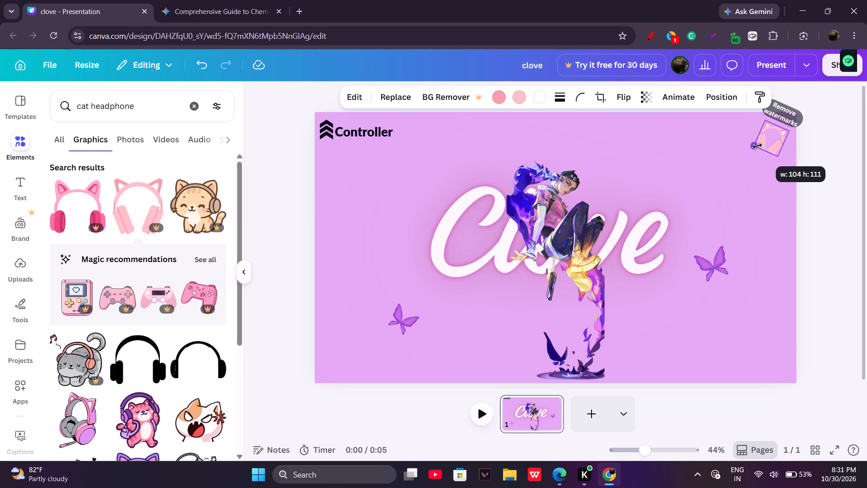
click(750, 222)
click(750, 222)
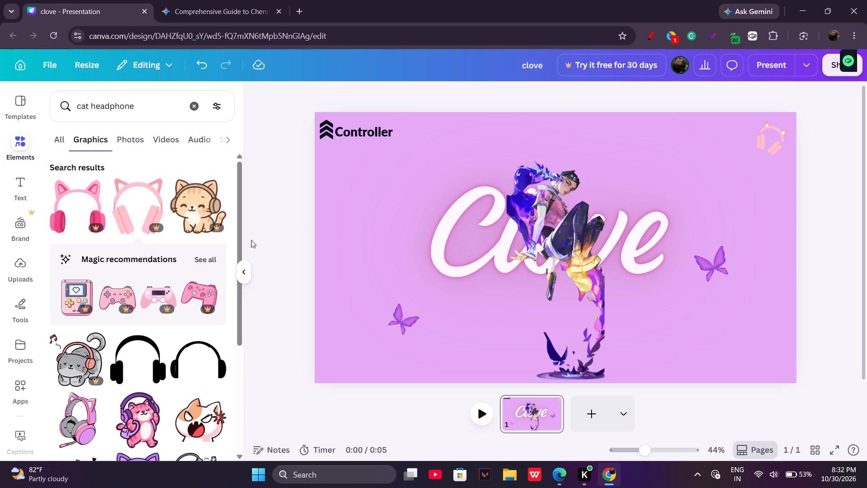
Move the grouped chevron and "Controller" label to the slide's bottom-right corner.
drag(336, 133, 341, 279)
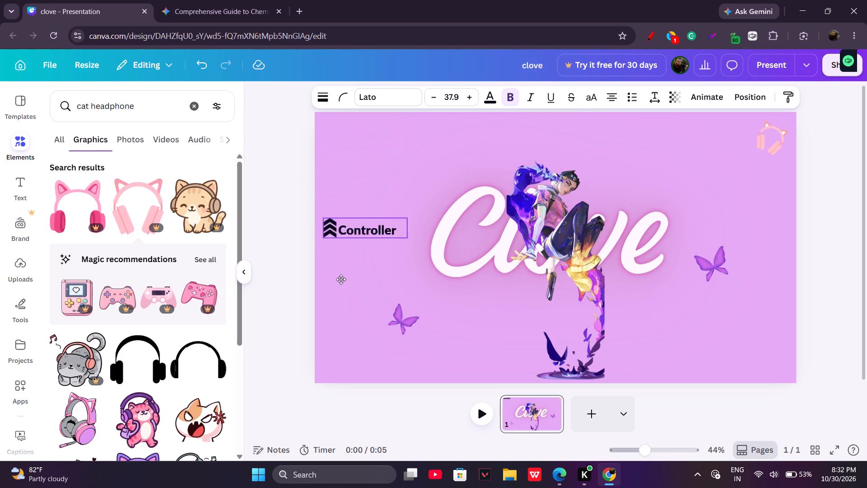
drag(341, 279, 718, 352)
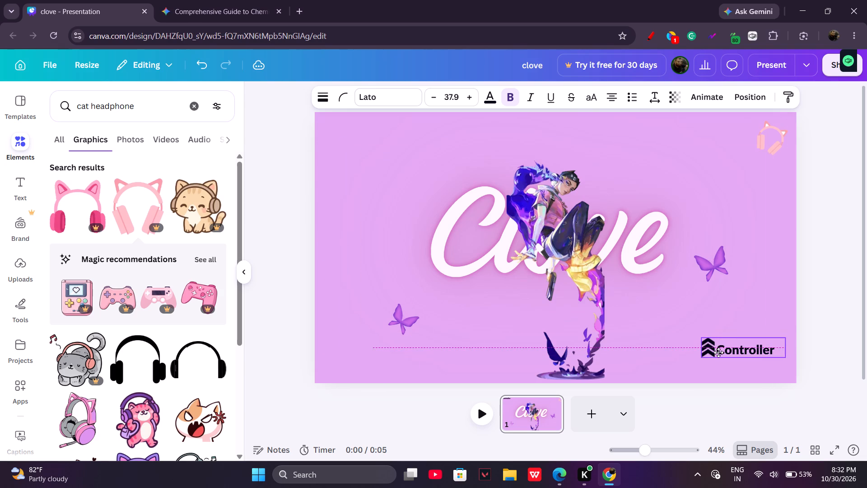
drag(718, 352, 718, 368)
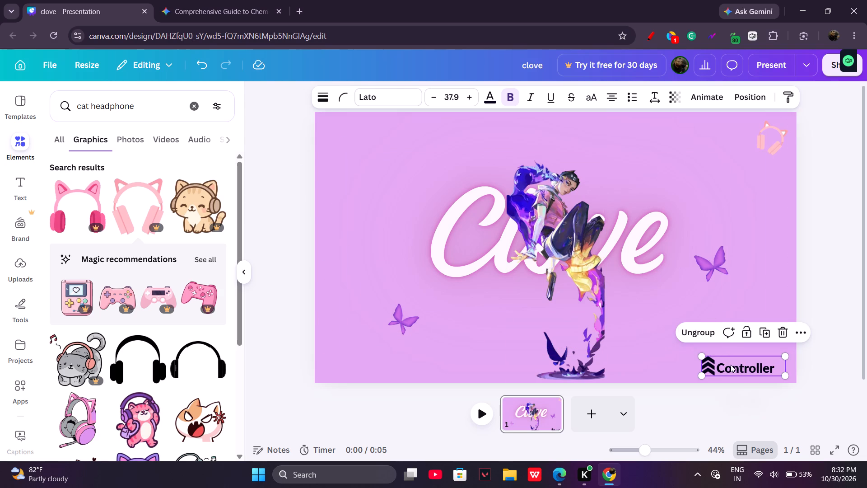
drag(731, 365, 736, 365)
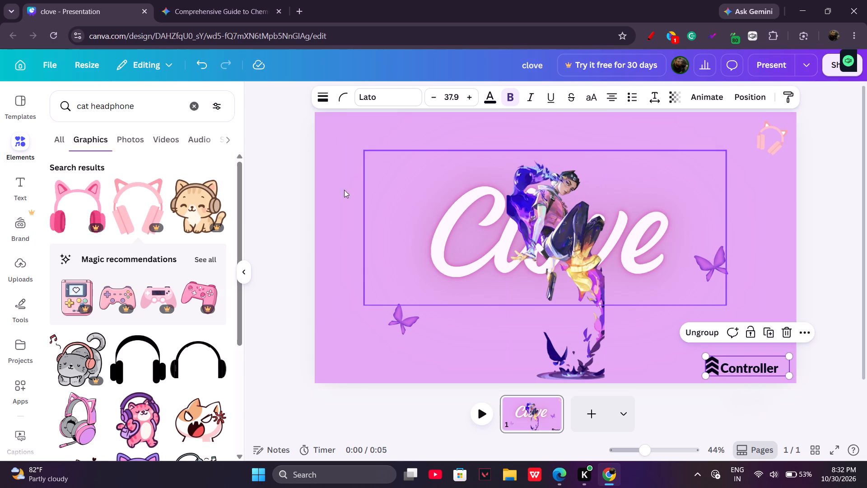
Add the "Title HEADING" text combination to the slide and delete its "HEADING" line.
click(23, 175)
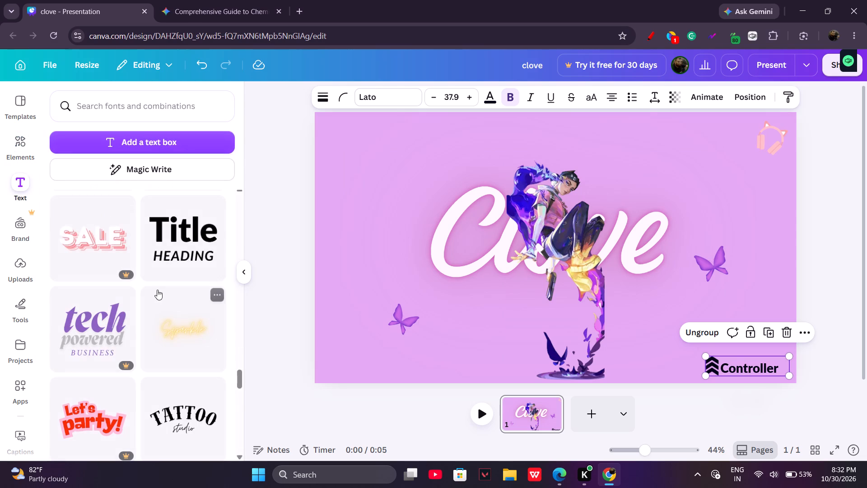
click(163, 244)
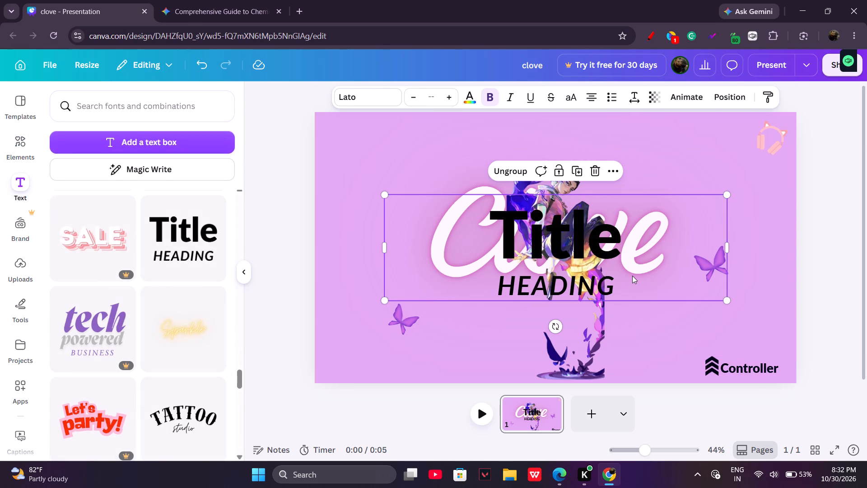
click(633, 283)
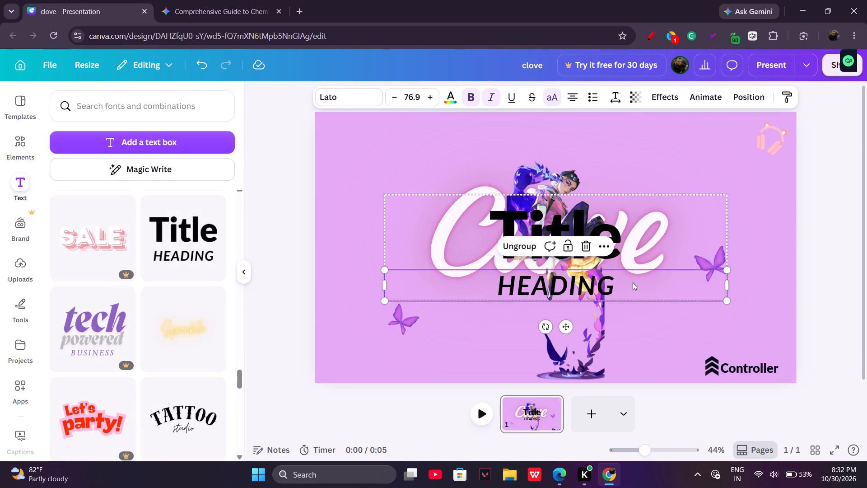
key(BackSpace)
Replace the "Title" text with "TroubleMaker".
click(622, 244)
key(BackSpace)
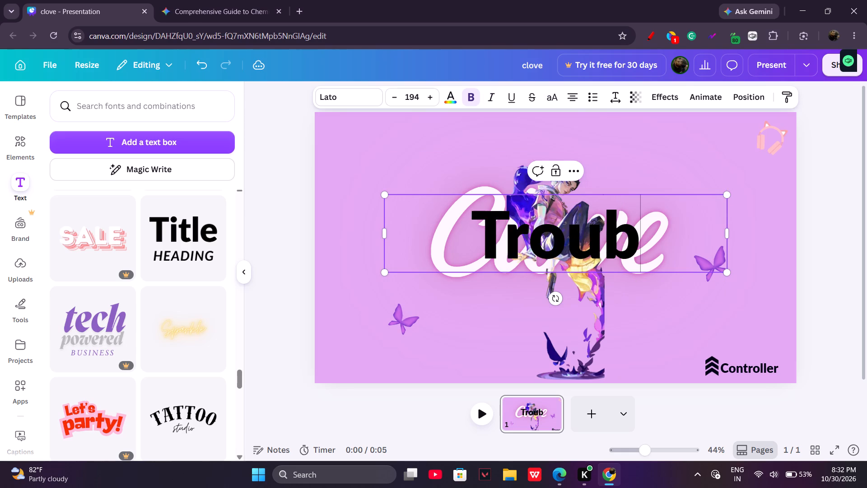
text(ak)
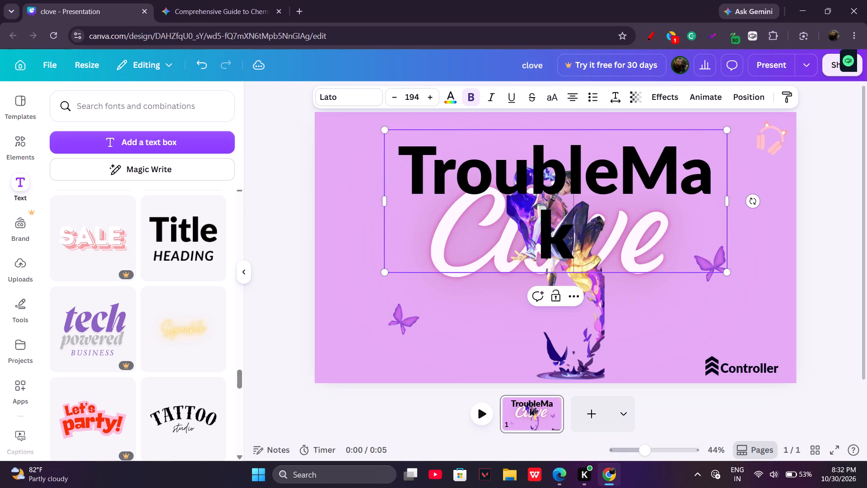
key(BackSpace)
text(ker)
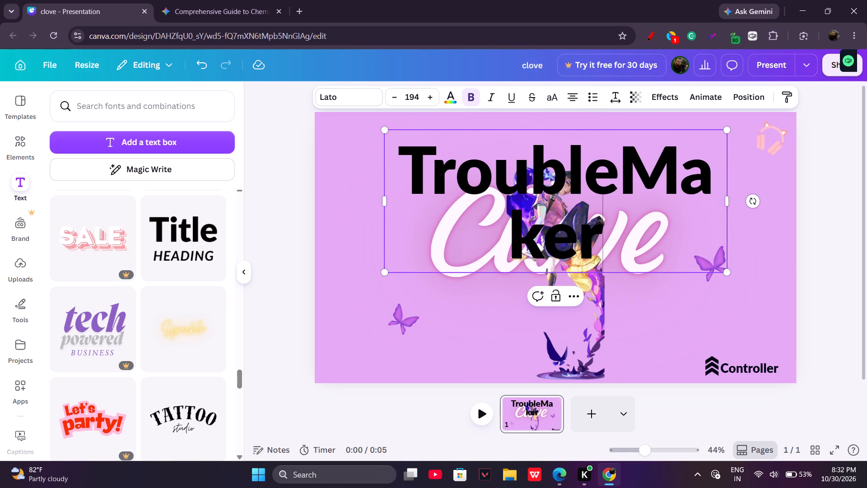
Widen the "TroubleMaker" text box until the whole word fits on a single line.
drag(731, 199, 803, 194)
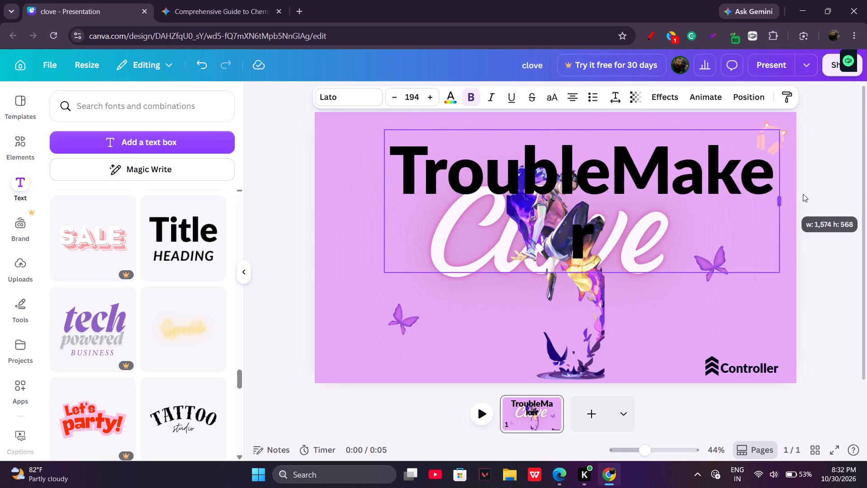
drag(803, 194, 833, 191)
drag(706, 222, 699, 223)
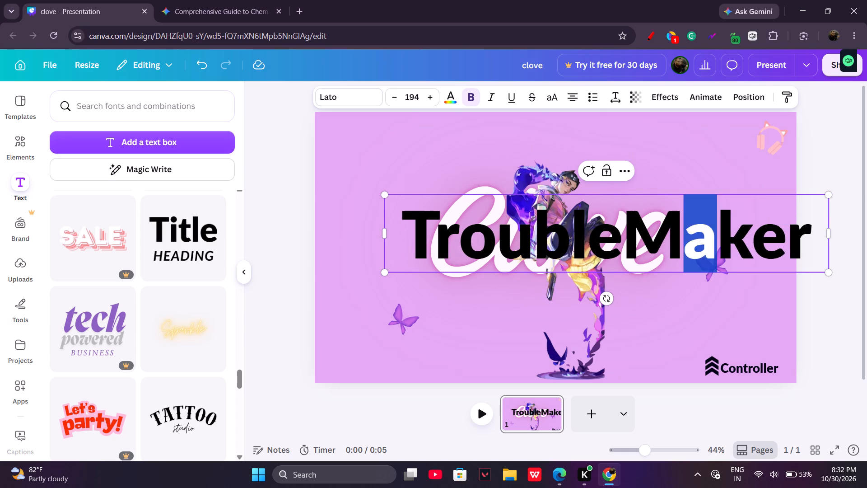
drag(699, 223, 700, 223)
click(717, 272)
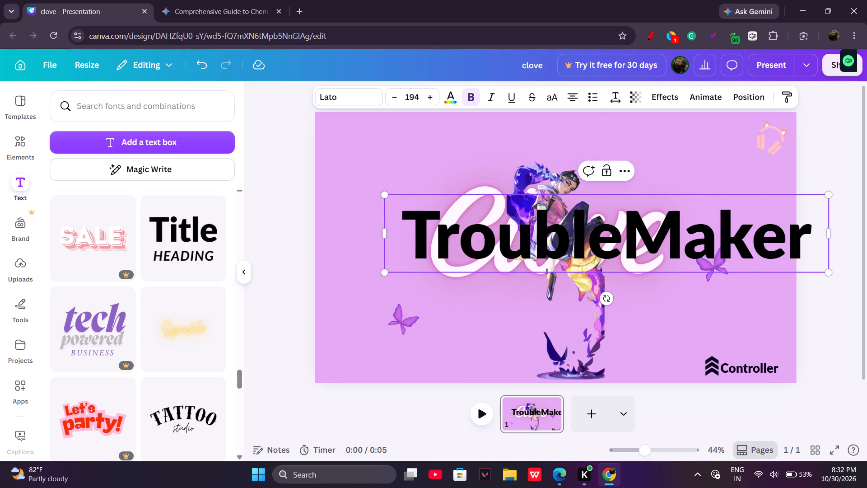
click(704, 319)
Scale the "TroubleMaker" title down to font size 116 and place it at the top centre of the slide, above the character.
drag(634, 263, 630, 263)
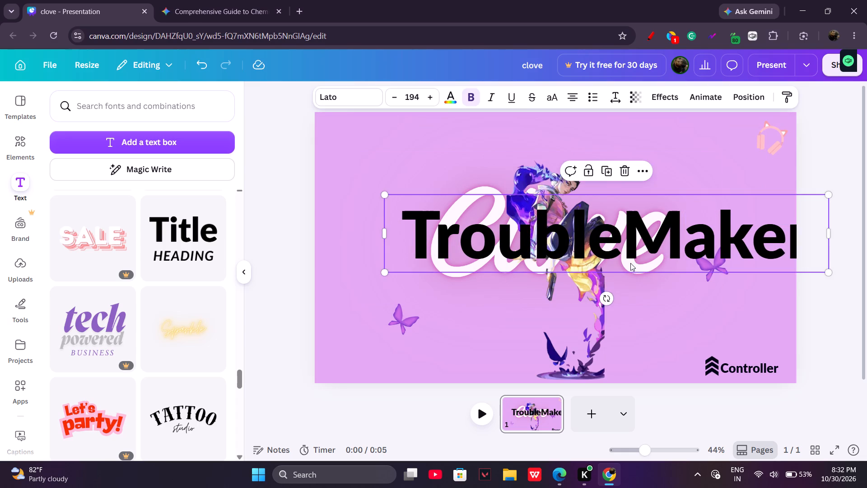
drag(630, 263, 597, 221)
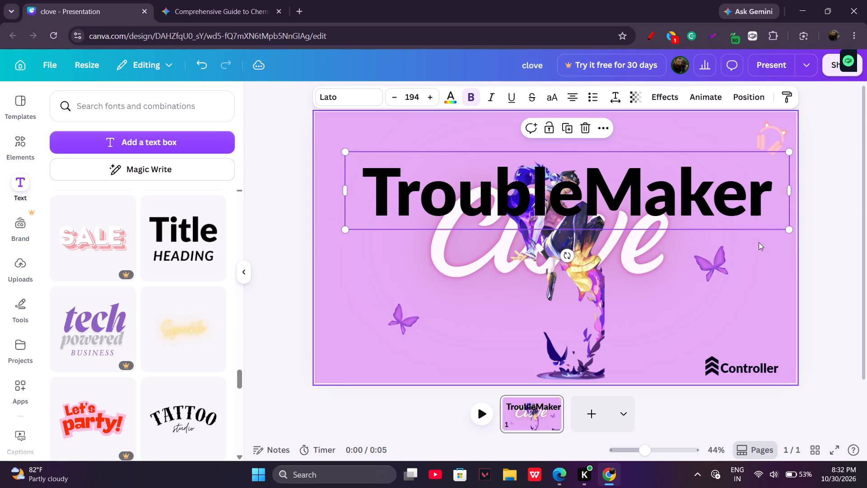
drag(786, 228, 674, 174)
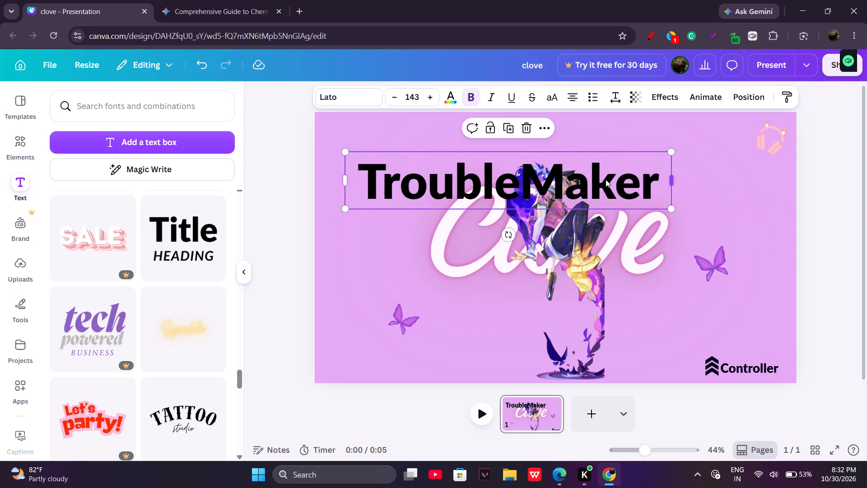
drag(603, 166, 629, 145)
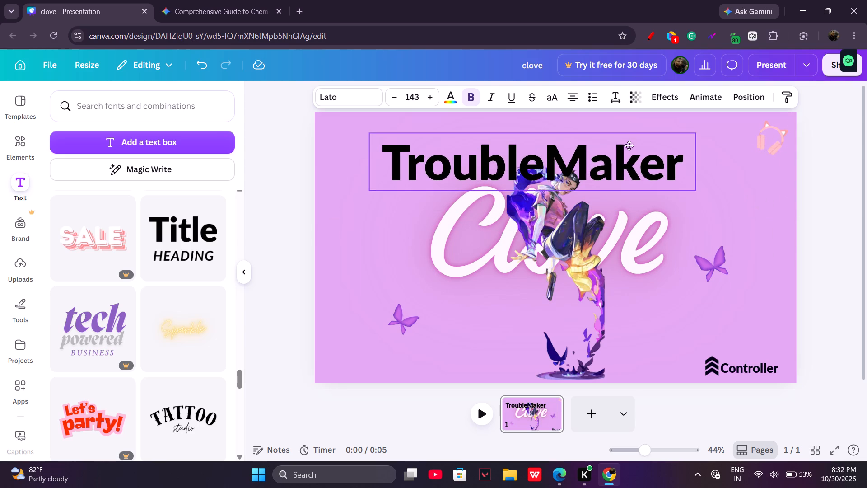
drag(629, 145, 631, 145)
click(702, 185)
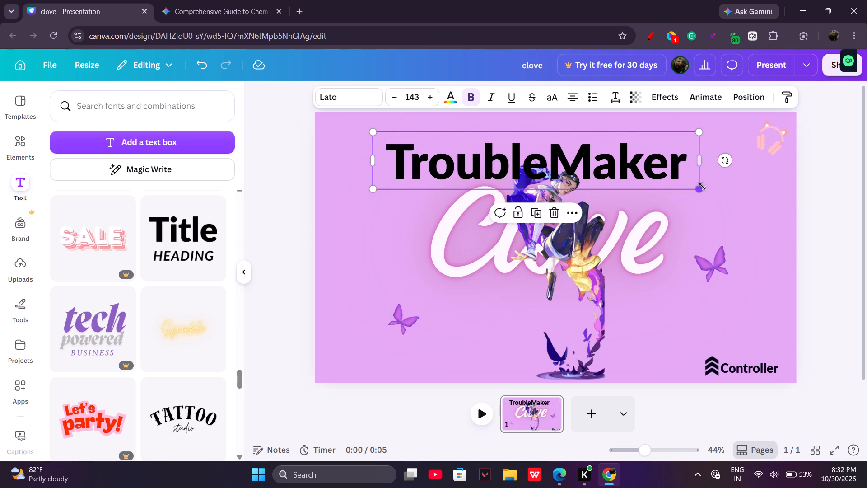
drag(699, 191, 640, 173)
drag(585, 166, 618, 144)
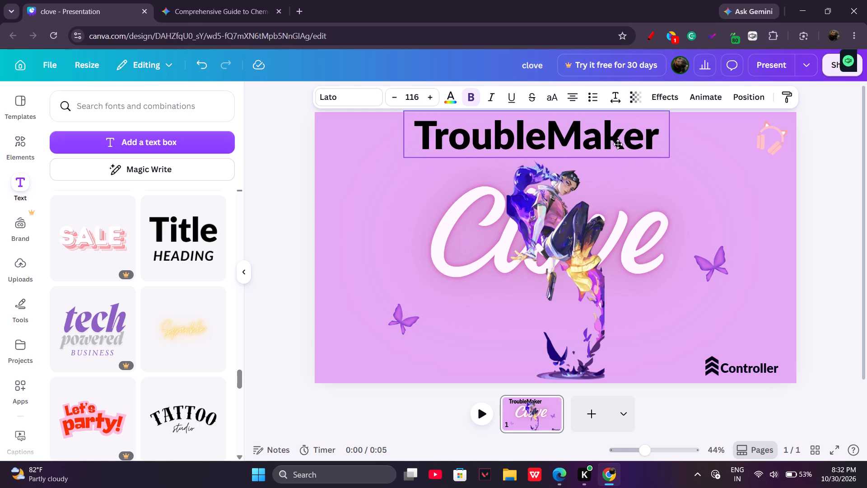
drag(618, 144, 635, 145)
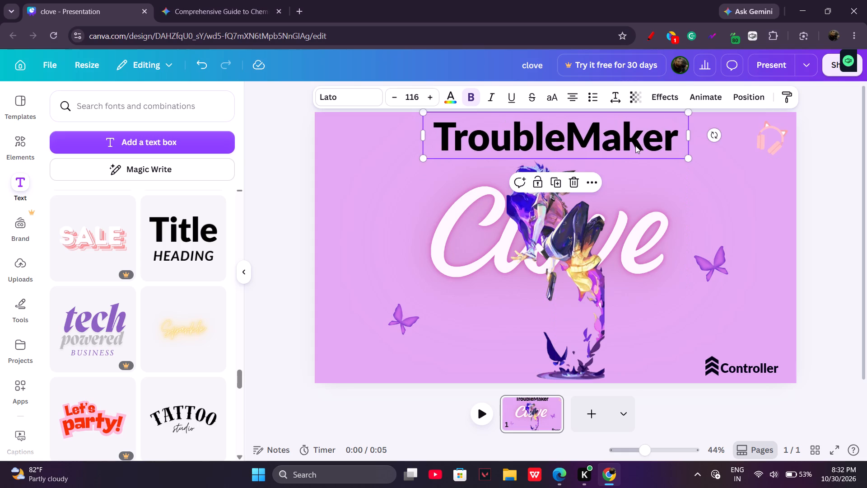
Recolour the "TroubleMaker" title with the dark purple already used in the design.
click(455, 100)
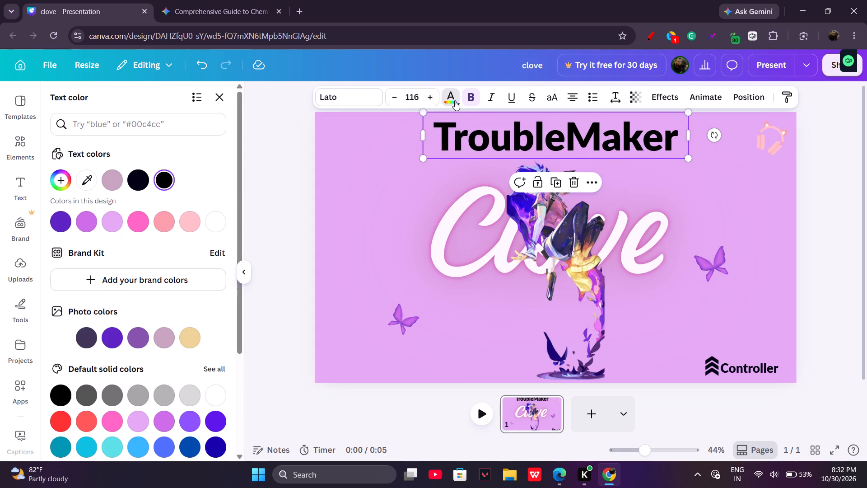
click(139, 222)
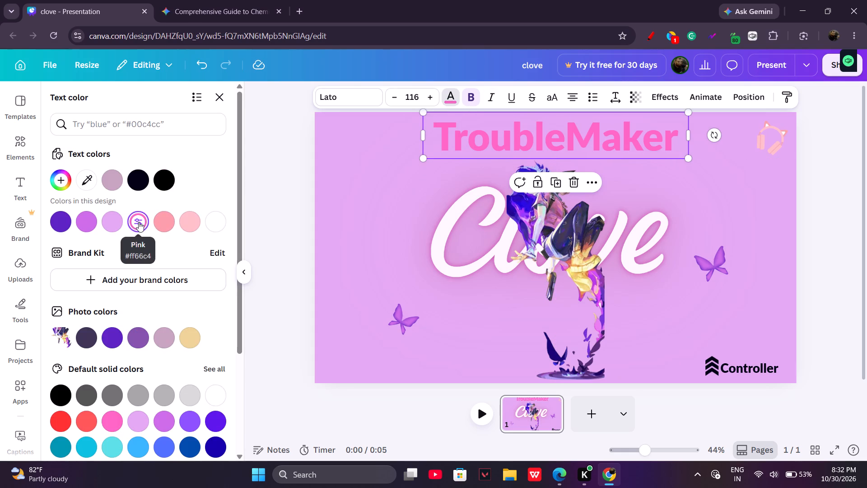
click(104, 227)
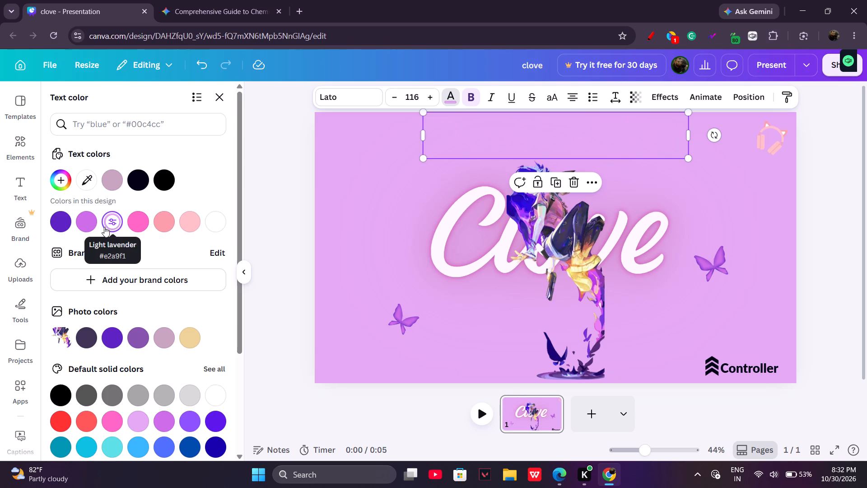
click(81, 227)
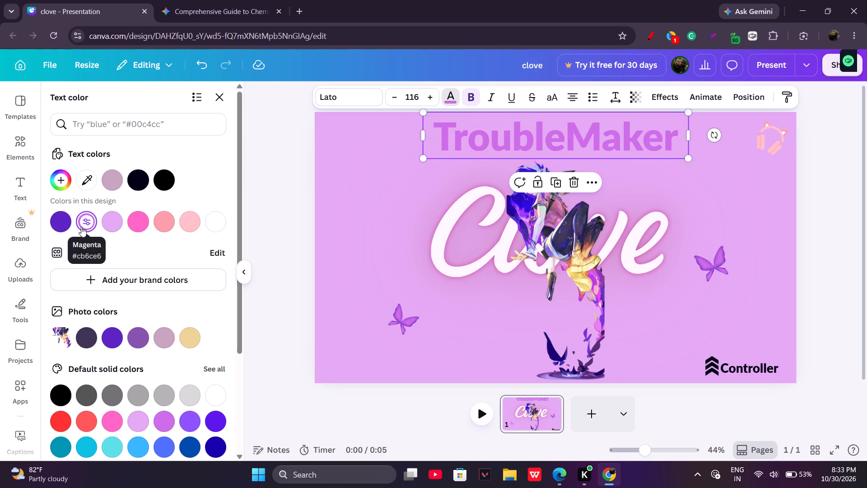
click(55, 223)
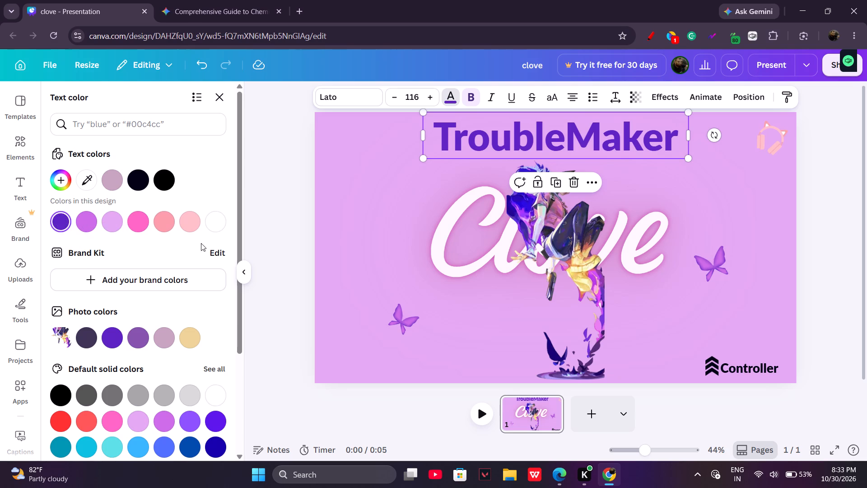
click(277, 246)
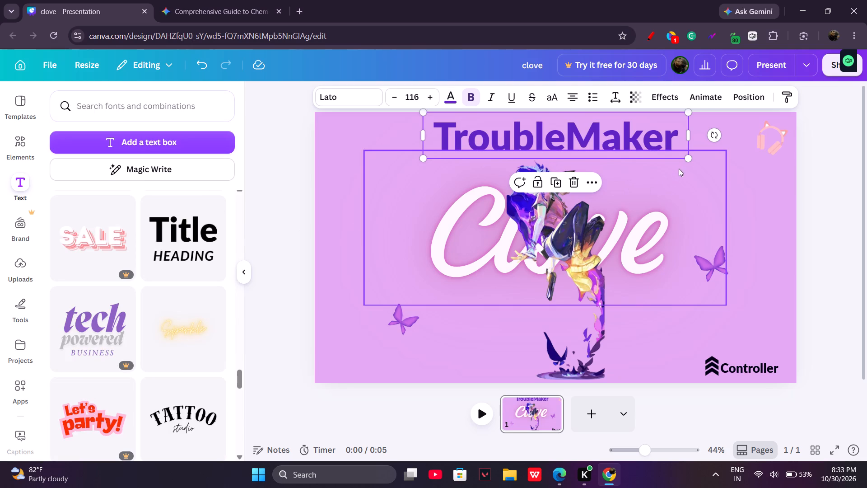
Reduce the "TroubleMaker" title to font size 104 and reposition it just above the character's head.
drag(688, 159, 678, 152)
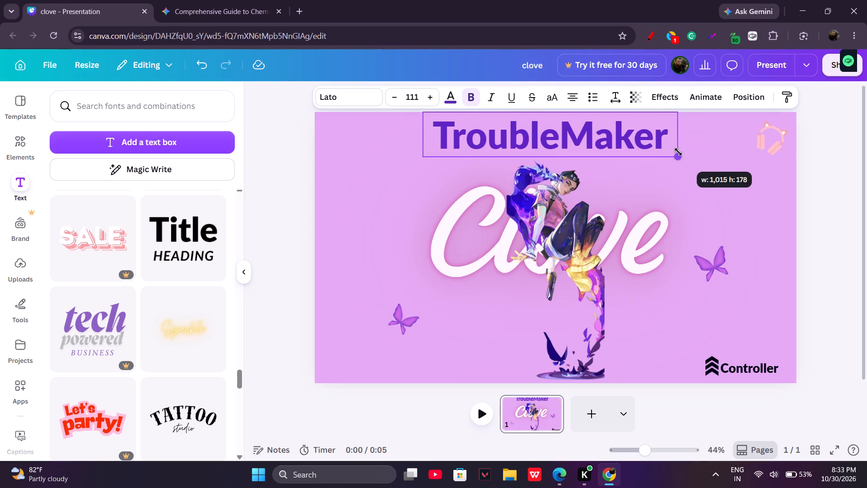
drag(678, 152, 662, 148)
drag(604, 129, 607, 137)
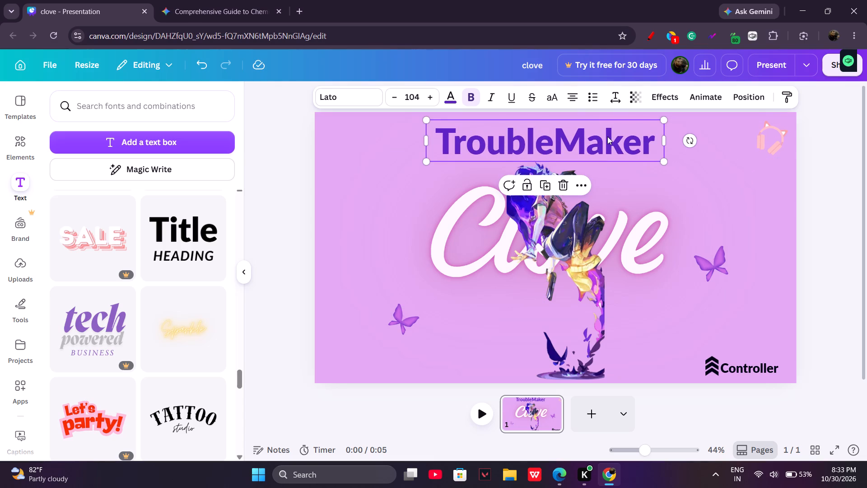
click(607, 136)
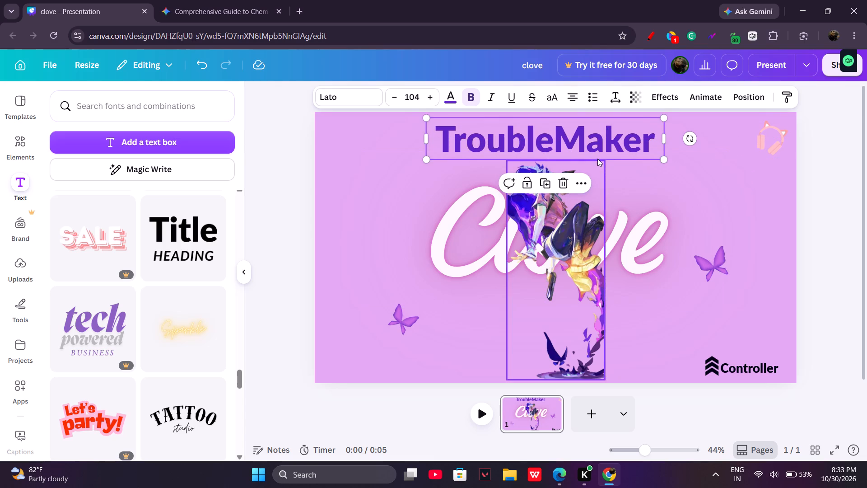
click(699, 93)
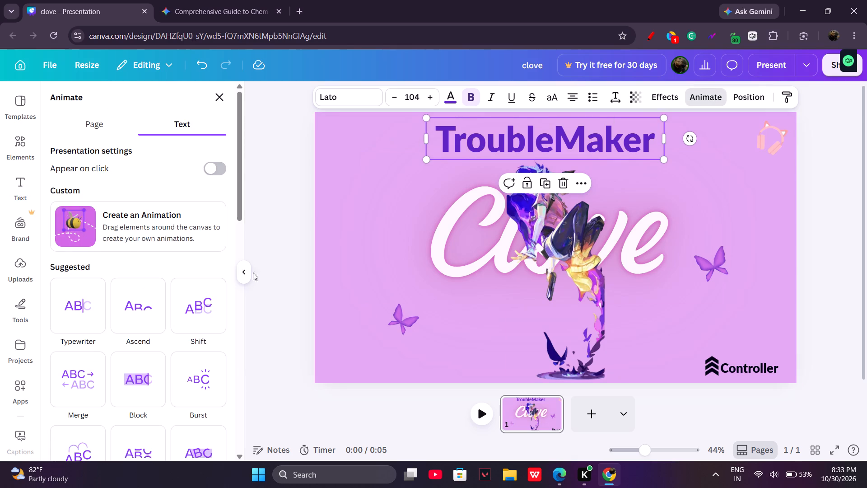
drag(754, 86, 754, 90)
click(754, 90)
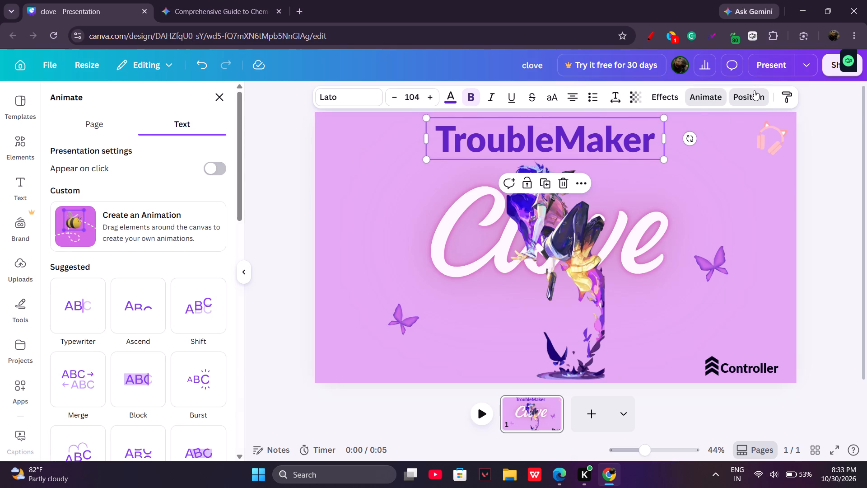
Try the Echo and Splice text effects on the "TroubleMaker" title and settle on Glitch.
click(662, 99)
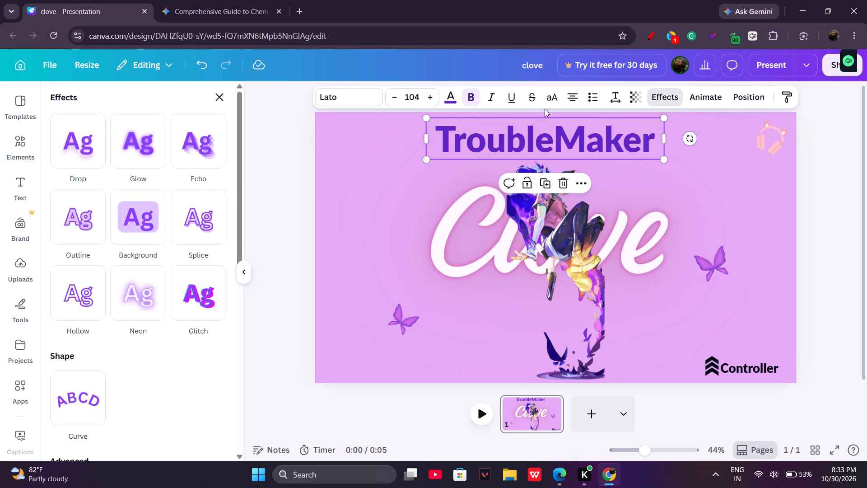
click(179, 300)
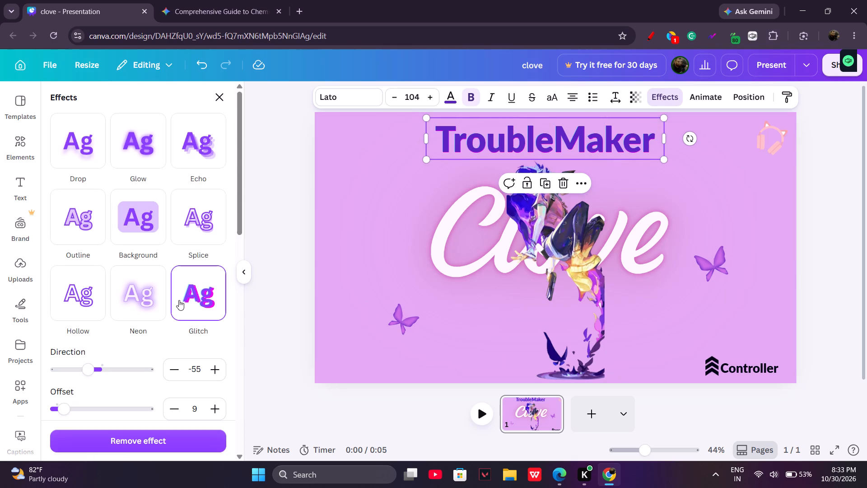
click(200, 154)
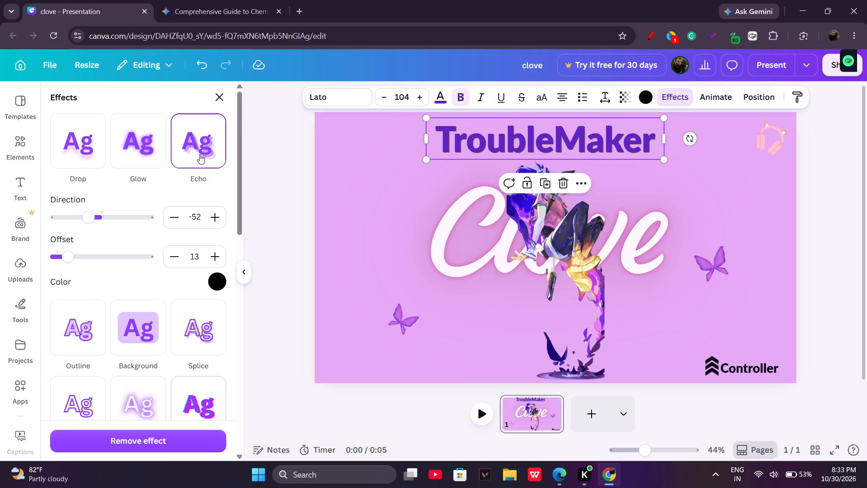
click(198, 331)
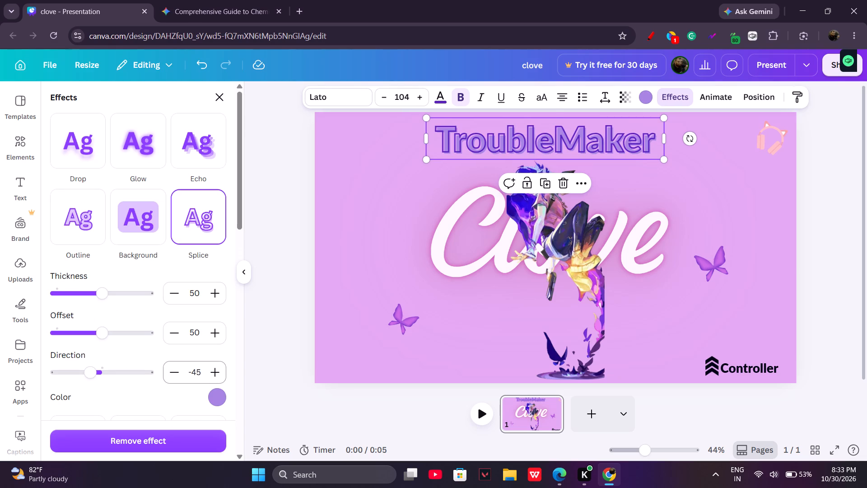
scroll(211, 335, down, 2)
click(208, 361)
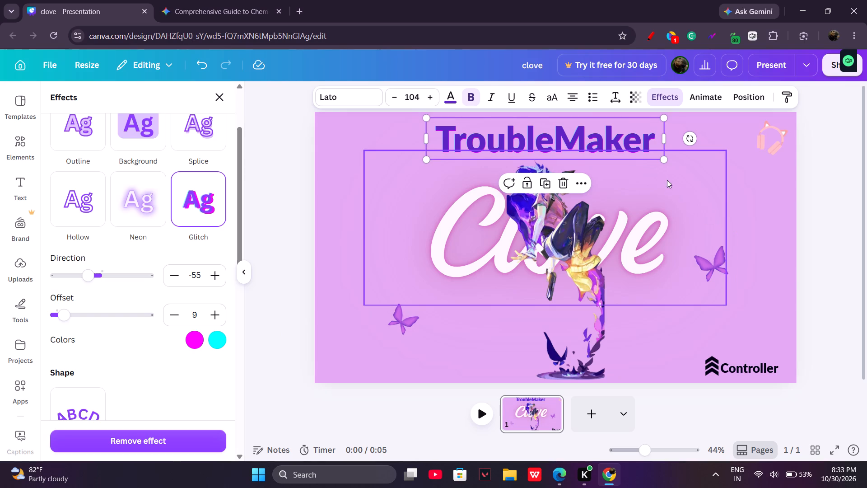
Nudge the "TroubleMaker" title slightly right and up, closer to the slide's horizontal centre.
click(618, 130)
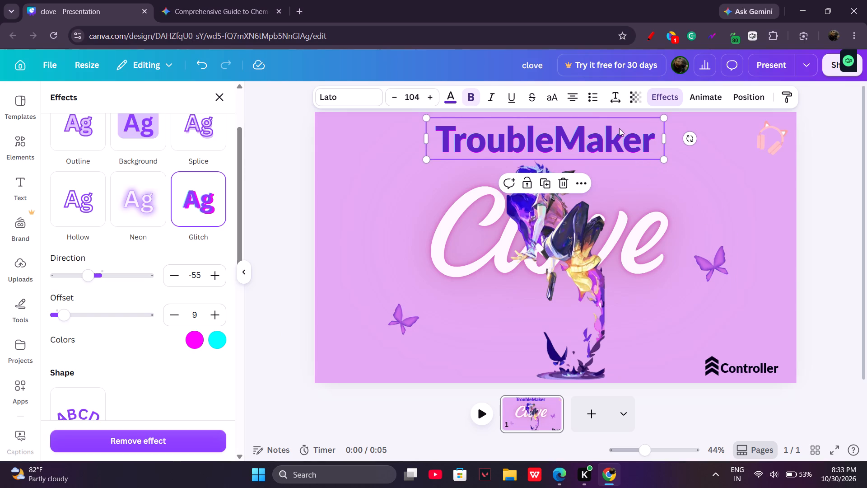
click(621, 127)
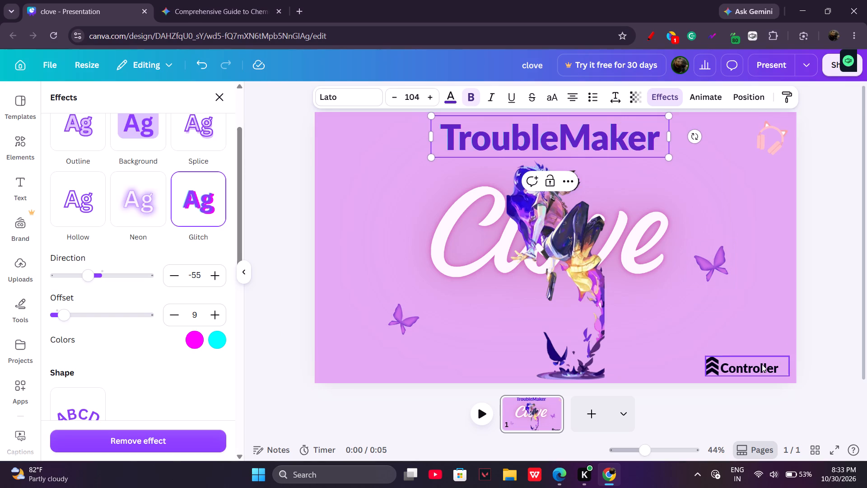
Recolour the "Controller" label text with the same dark purple as the "TroubleMaker" title.
click(762, 364)
click(488, 94)
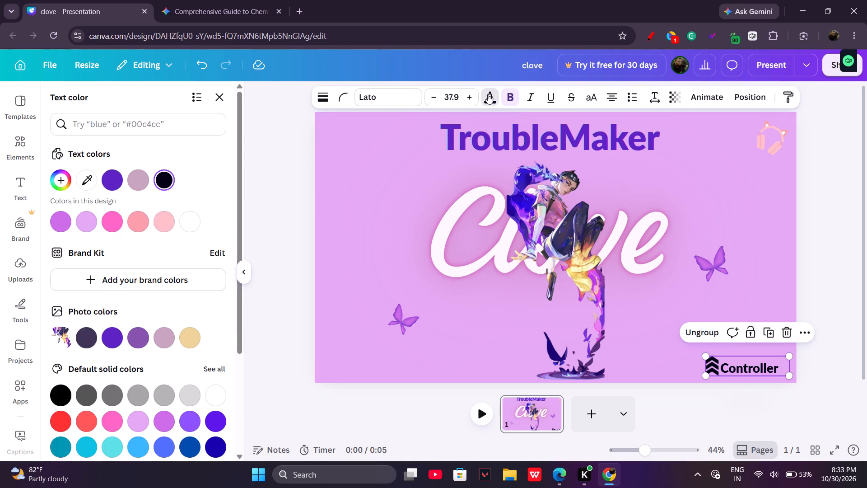
click(125, 185)
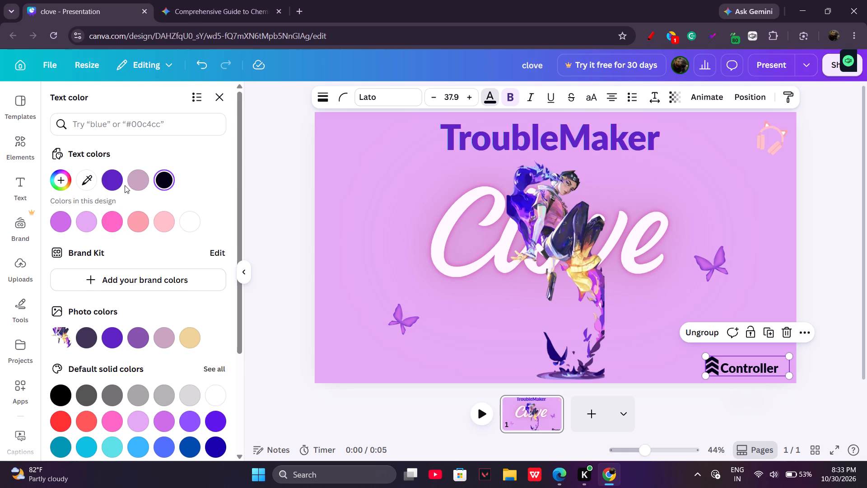
click(121, 184)
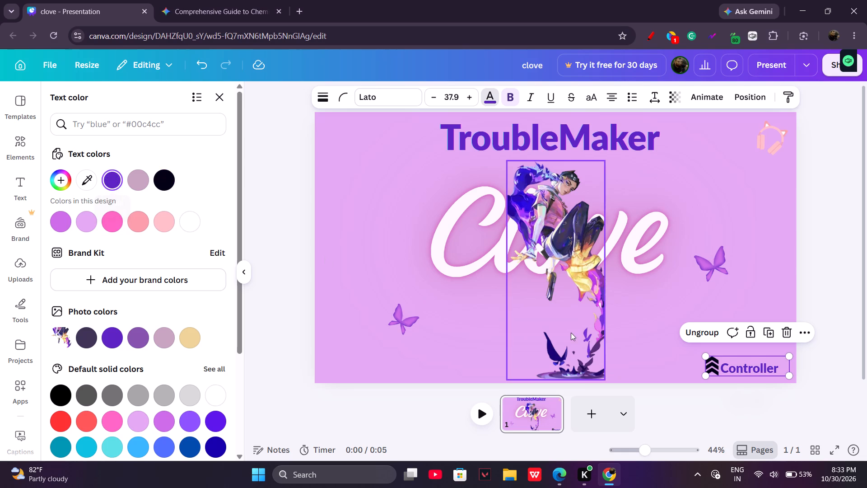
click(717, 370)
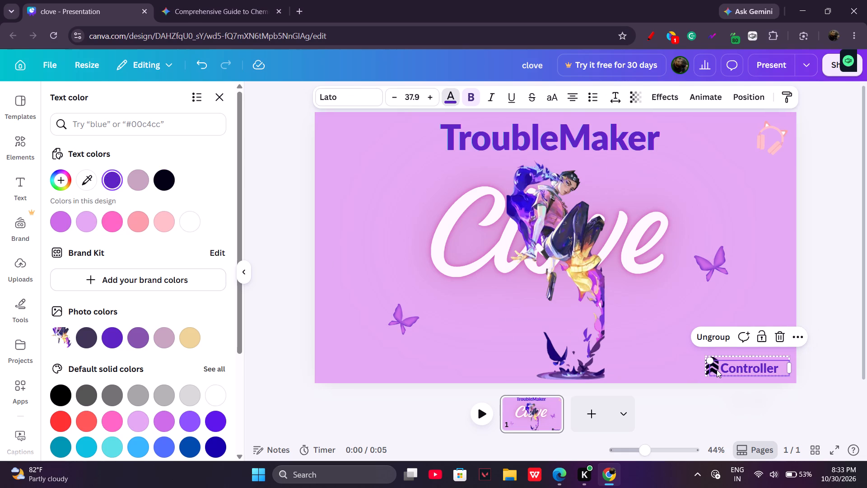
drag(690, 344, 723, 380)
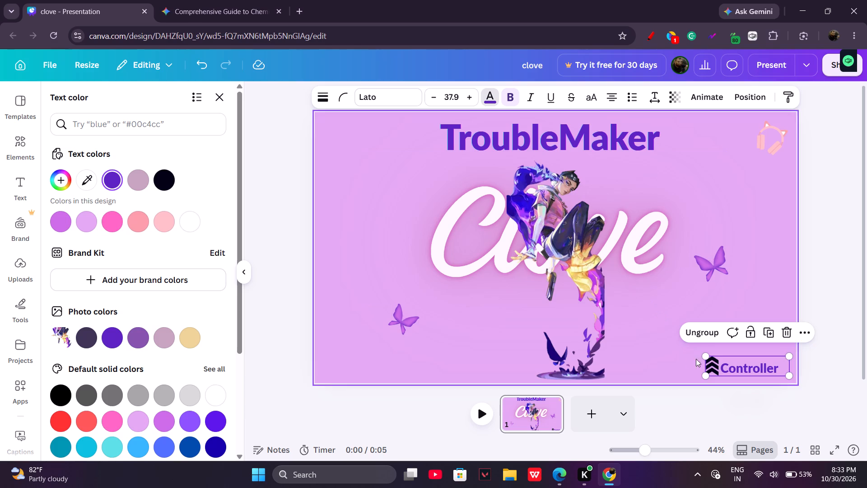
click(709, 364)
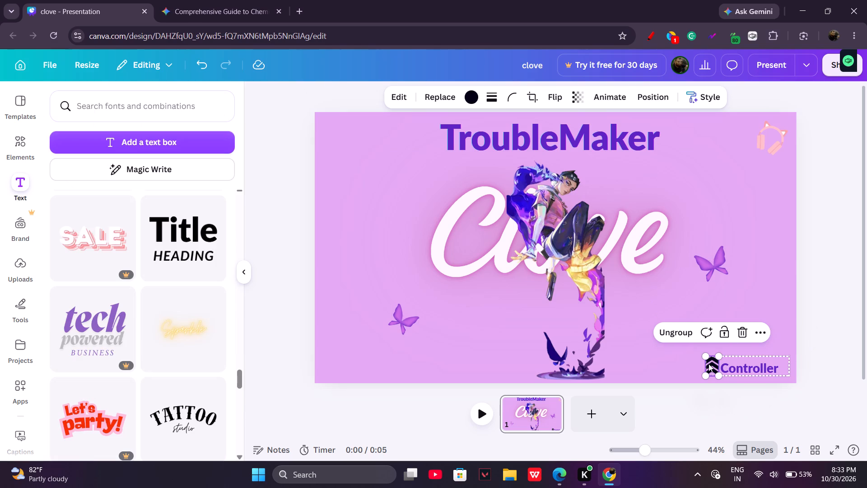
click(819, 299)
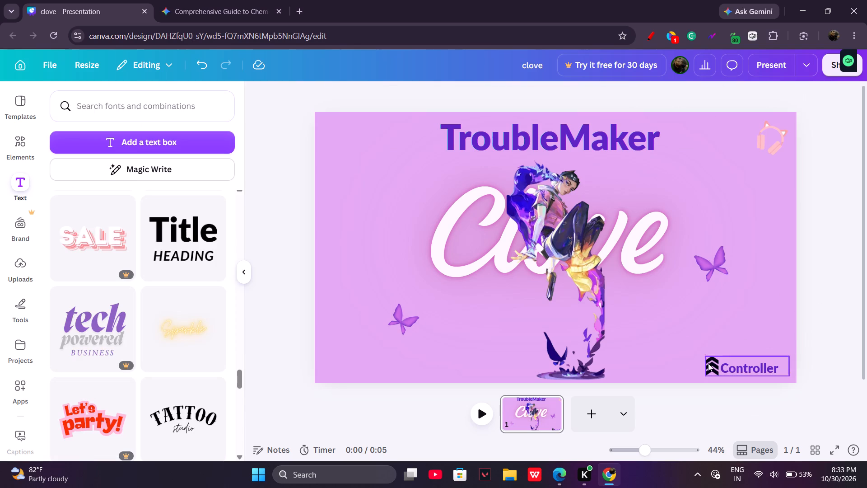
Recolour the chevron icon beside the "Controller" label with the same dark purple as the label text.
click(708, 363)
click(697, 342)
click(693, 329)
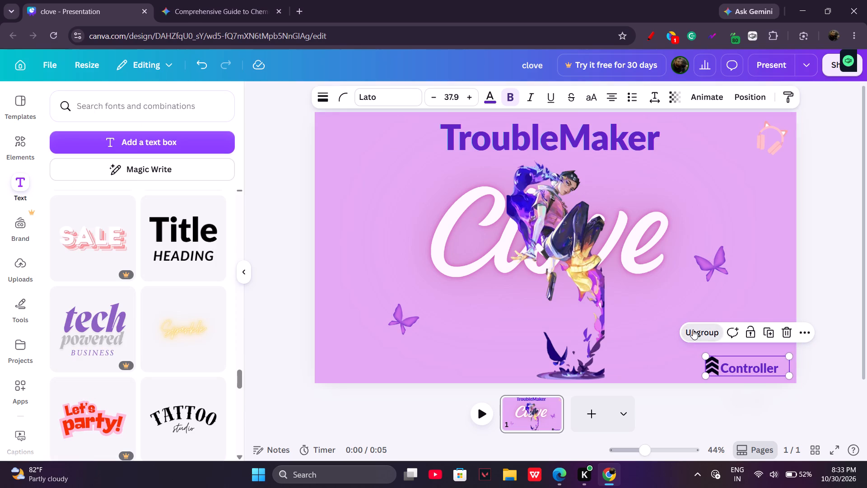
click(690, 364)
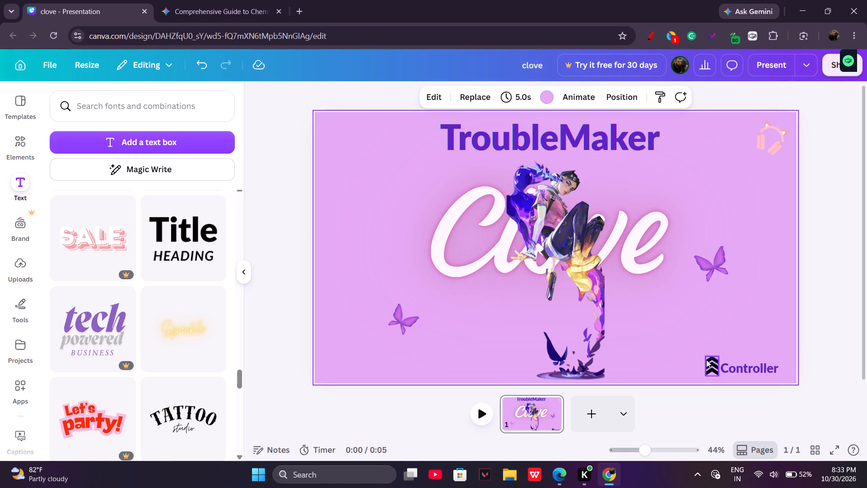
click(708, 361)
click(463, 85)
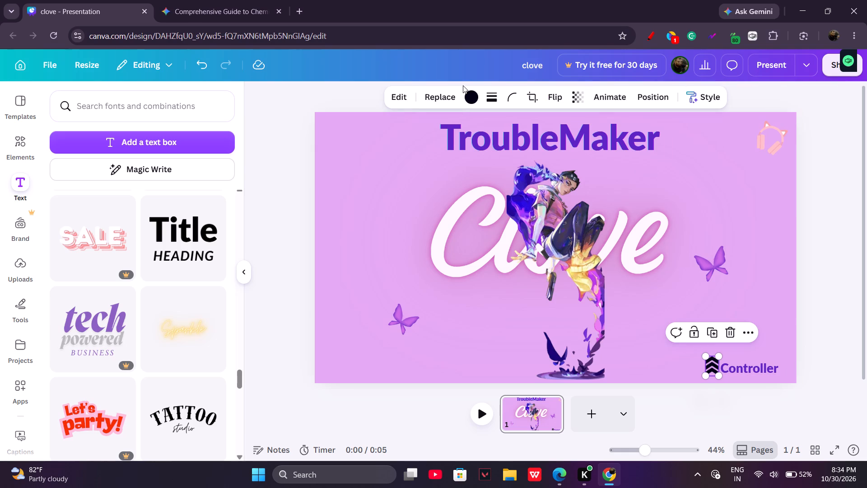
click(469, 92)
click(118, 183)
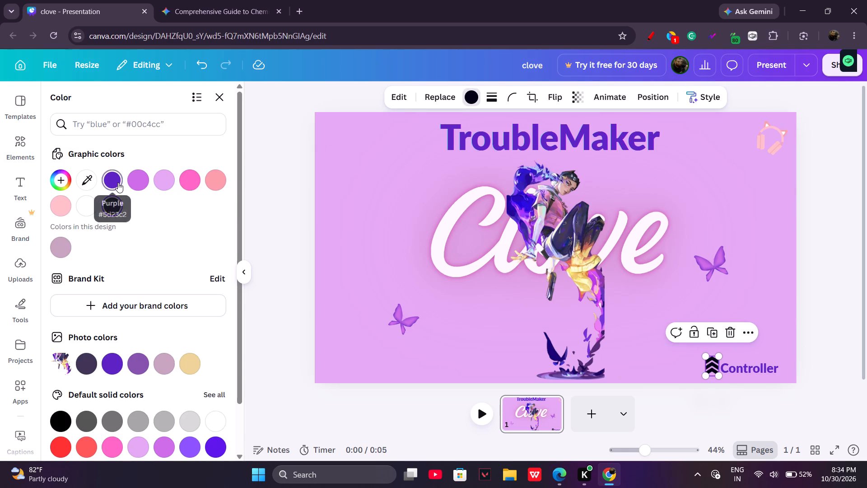
Switch to Spotify in Microsoft Edge and skip ahead through the Liked Songs playlist to "Adore You".
click(559, 477)
click(464, 430)
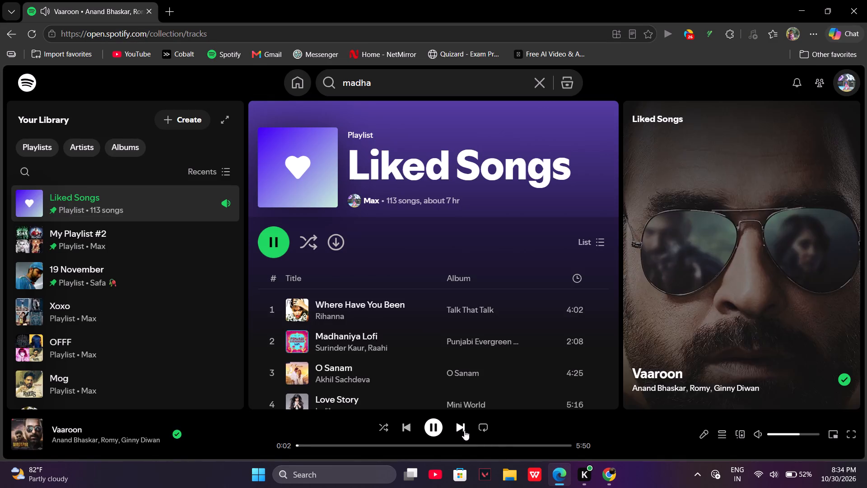
scroll(454, 372, down, 1)
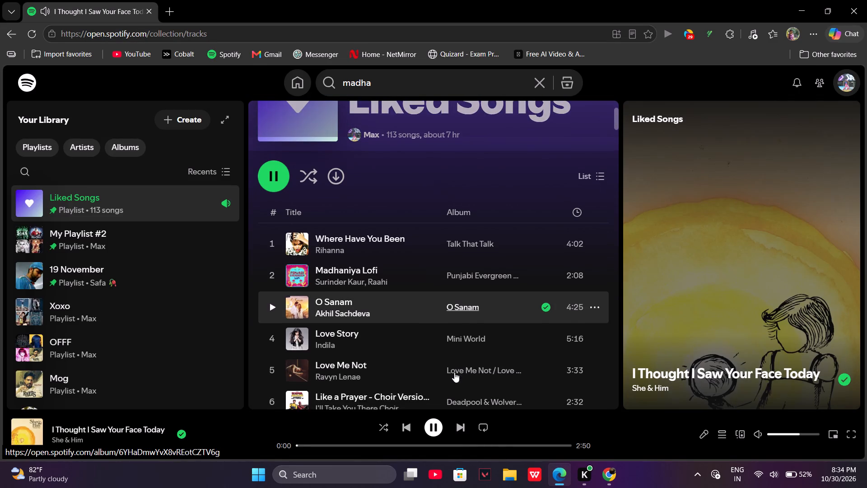
scroll(459, 383, down, 2)
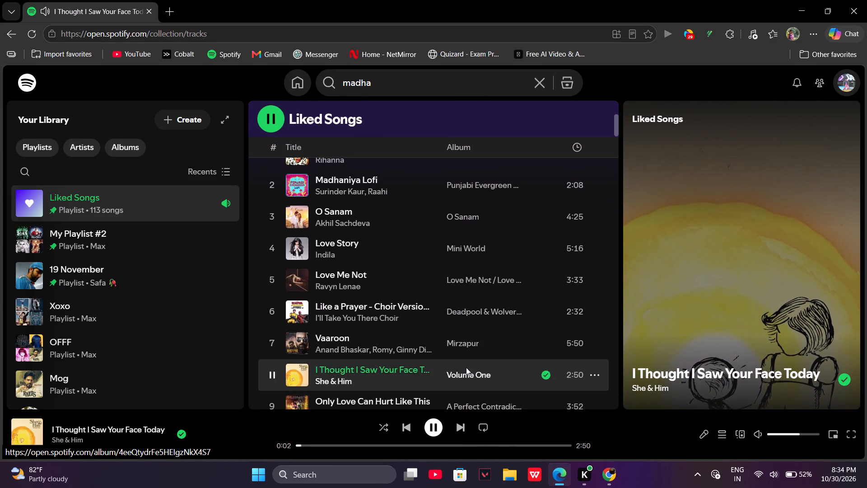
scroll(466, 367, down, 1)
click(461, 422)
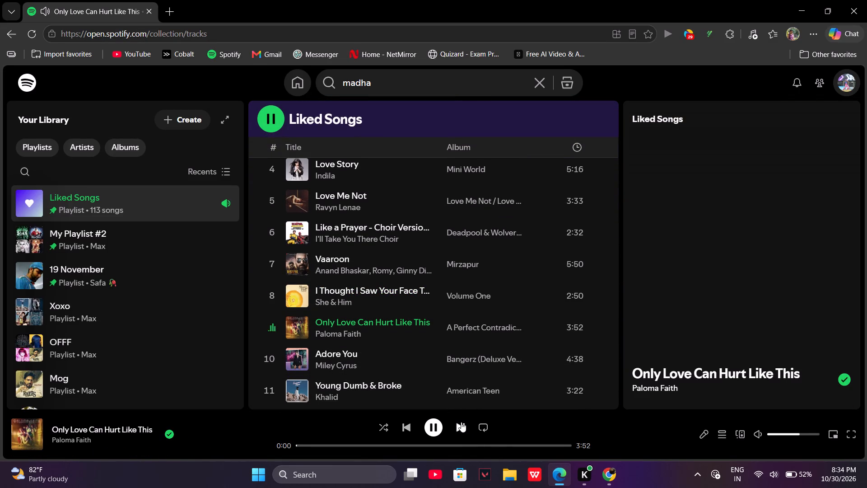
click(461, 422)
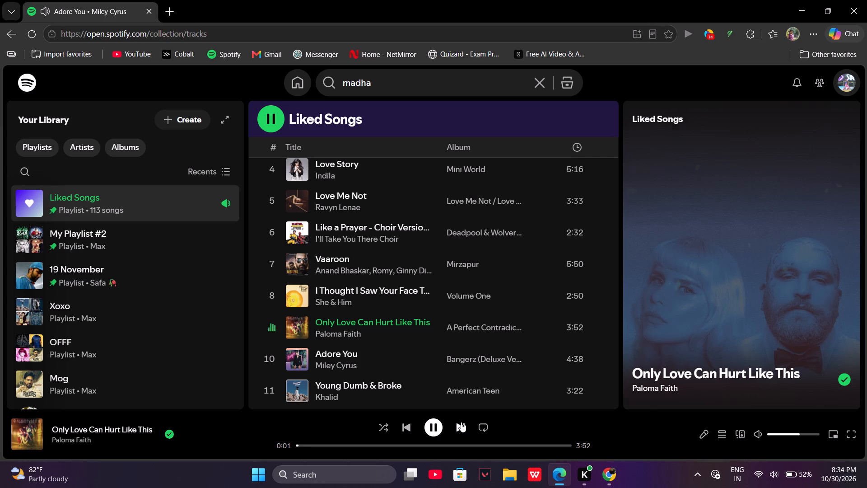
click(798, 0)
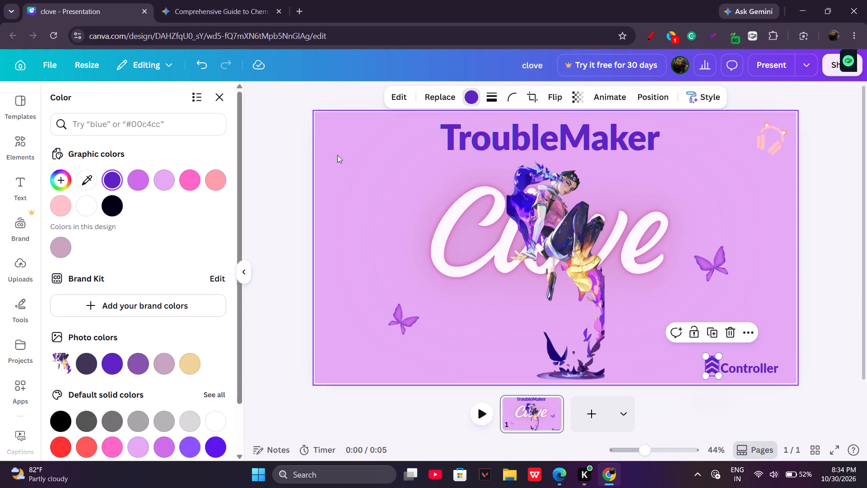
Replace the "cat headphone" elements search with a search for "Ruse", and clear the search box.
click(20, 148)
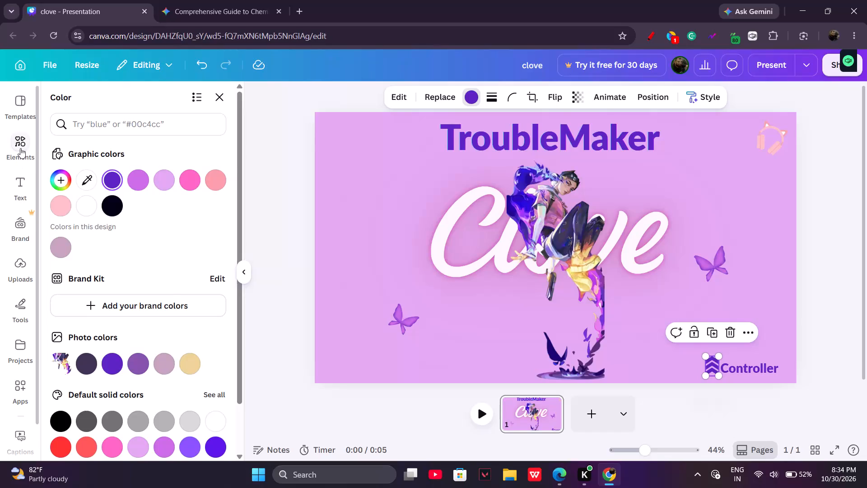
scroll(156, 354, down, 7)
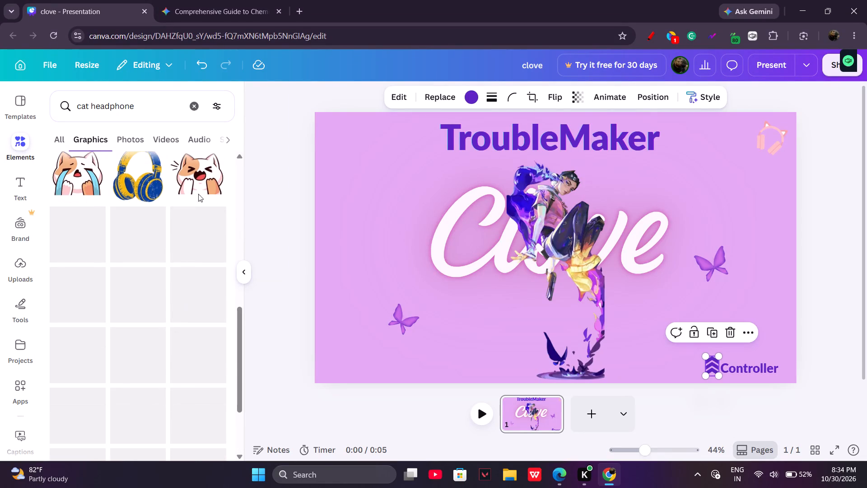
click(196, 100)
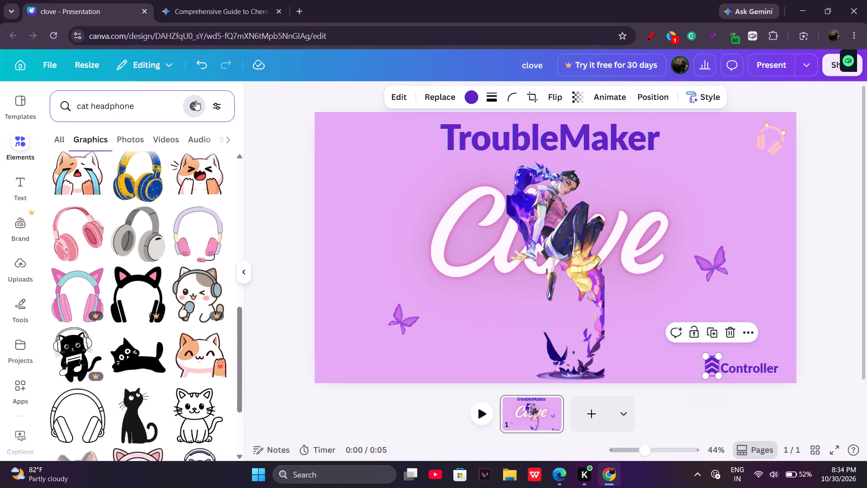
click(146, 108)
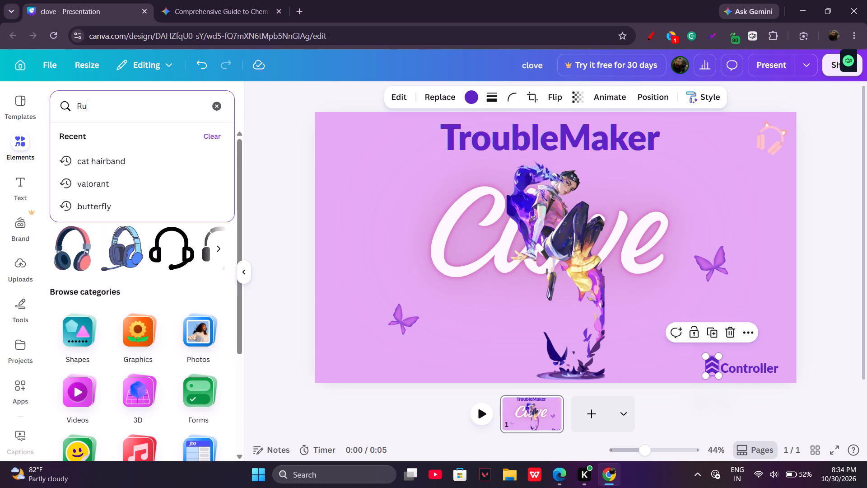
key(Return)
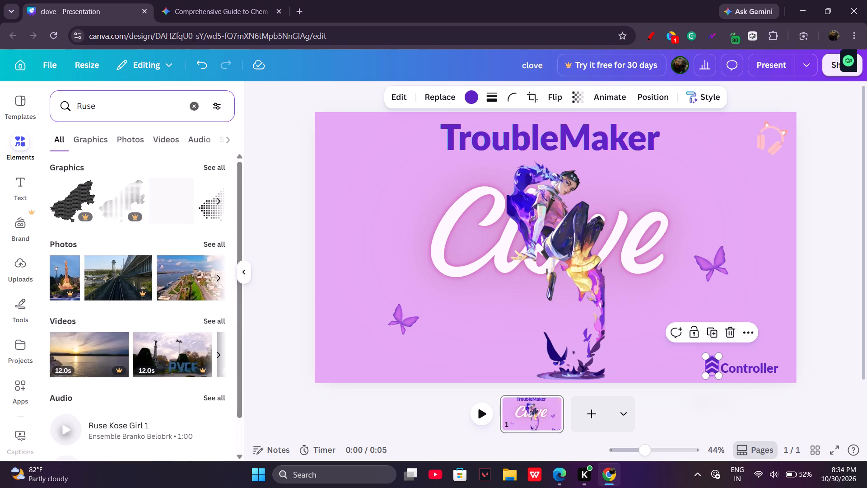
key(ctrl+BackSpace)
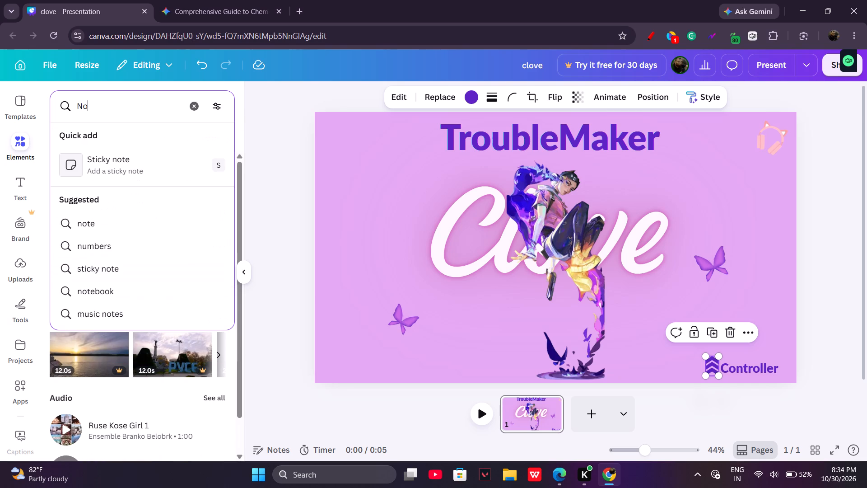
key(ctrl+BackSpace)
key(ctrl+BackSpace)
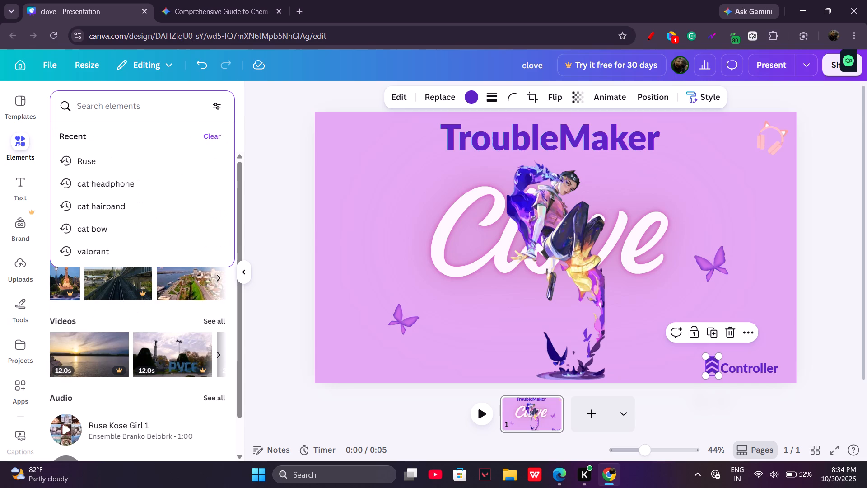
key(Escape)
key(Escape)
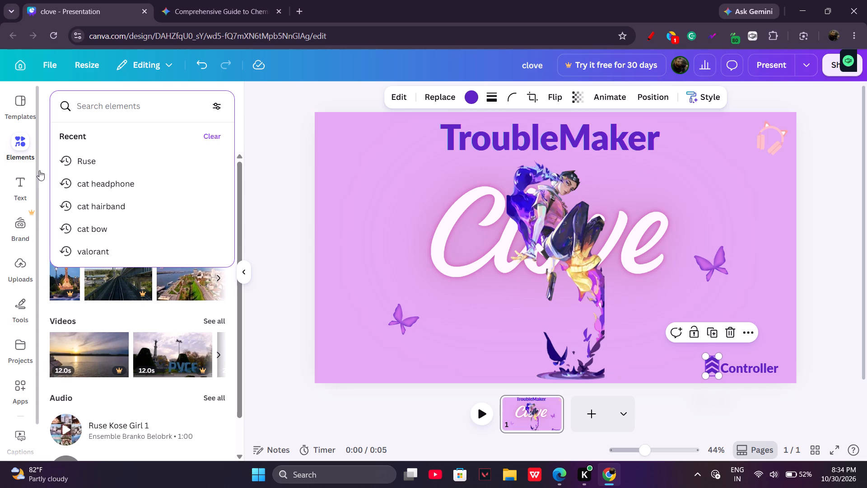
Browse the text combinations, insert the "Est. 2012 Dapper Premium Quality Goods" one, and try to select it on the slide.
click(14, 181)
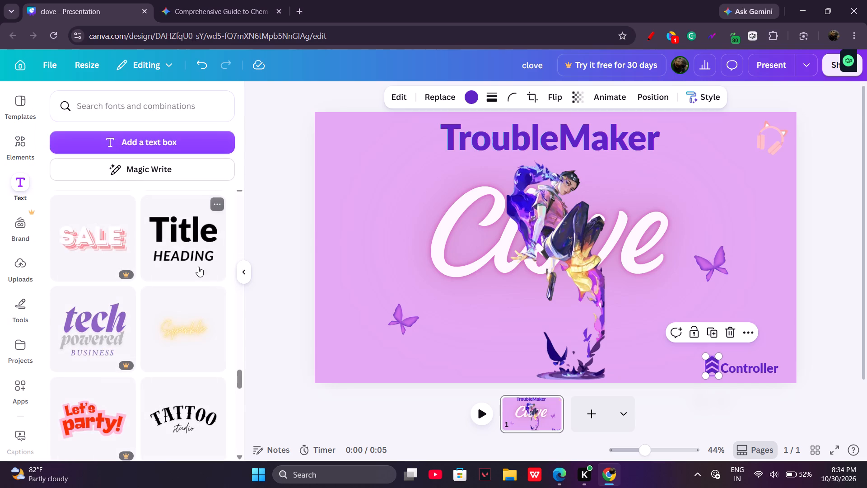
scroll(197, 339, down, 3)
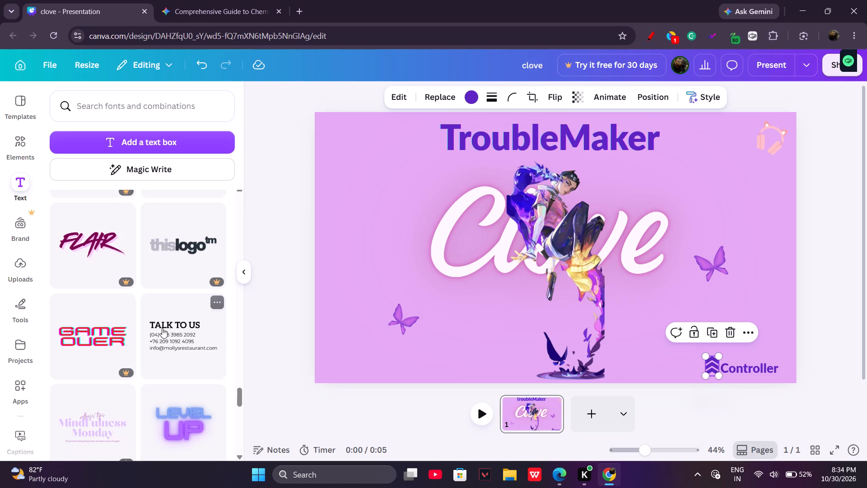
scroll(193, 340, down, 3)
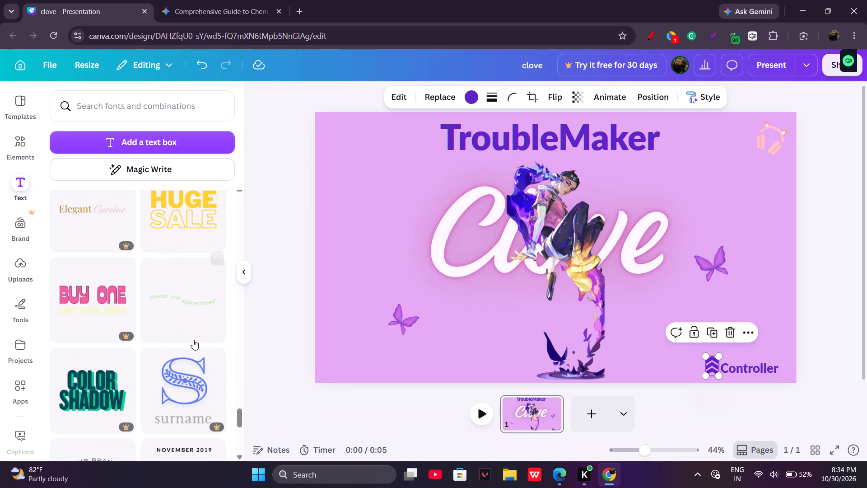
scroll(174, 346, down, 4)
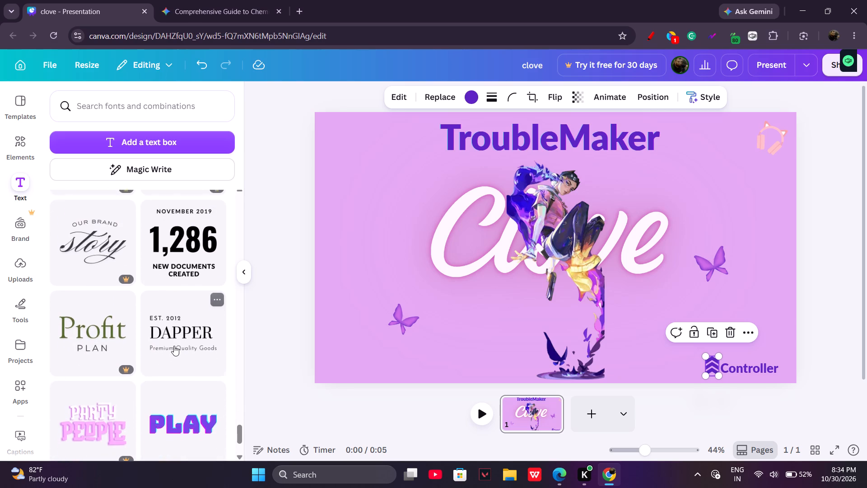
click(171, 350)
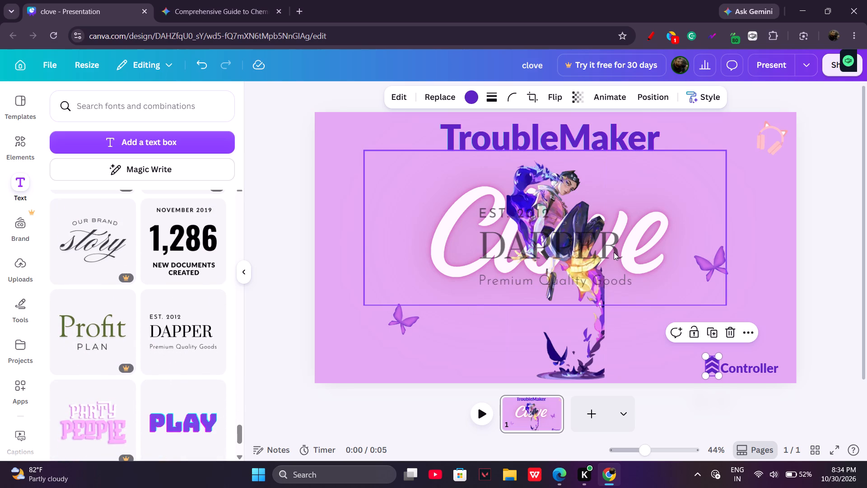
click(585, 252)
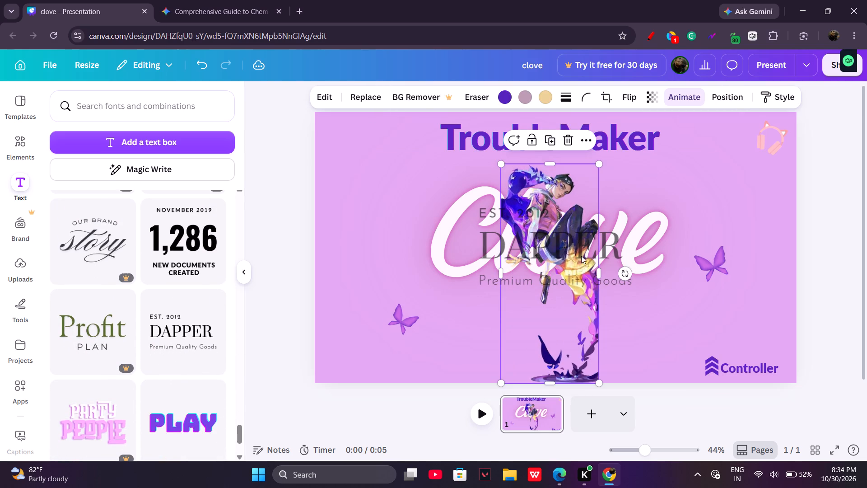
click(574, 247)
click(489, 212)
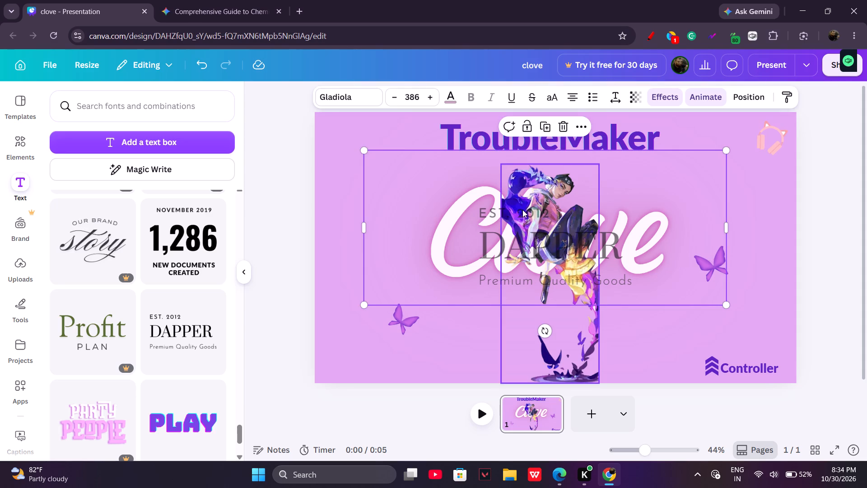
Undo the Dapper text insertion and the purple recolouring of the "Controller" label and icon, keeping the "TroubleMaker" title's last nudge.
click(195, 67)
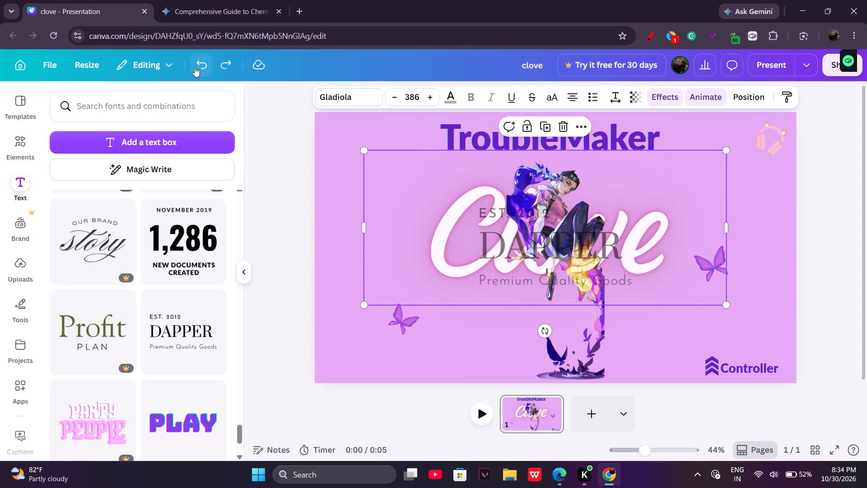
click(195, 67)
click(195, 67)
click(195, 67)
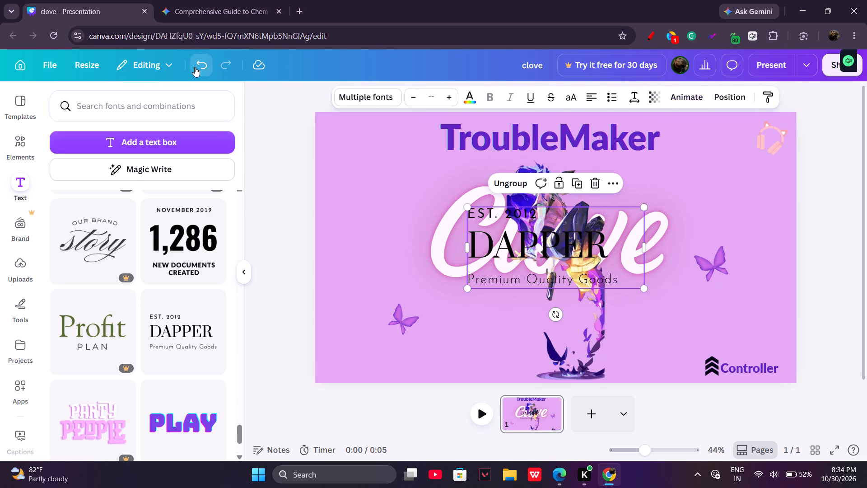
click(221, 67)
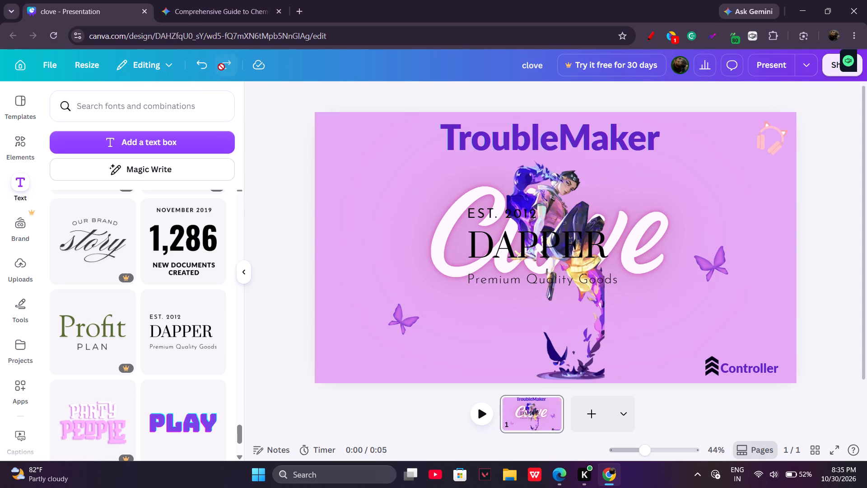
triple_click(221, 67)
double_click(221, 67)
drag(221, 67, 206, 67)
triple_click(206, 67)
click(206, 67)
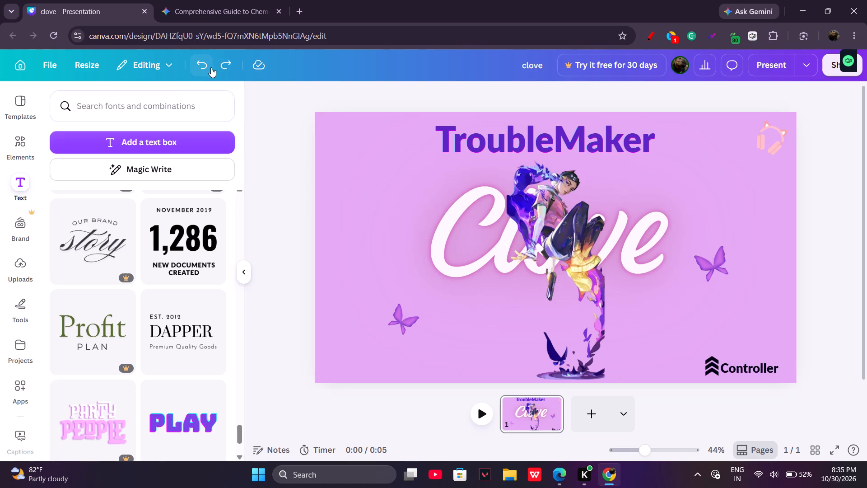
click(213, 66)
click(217, 66)
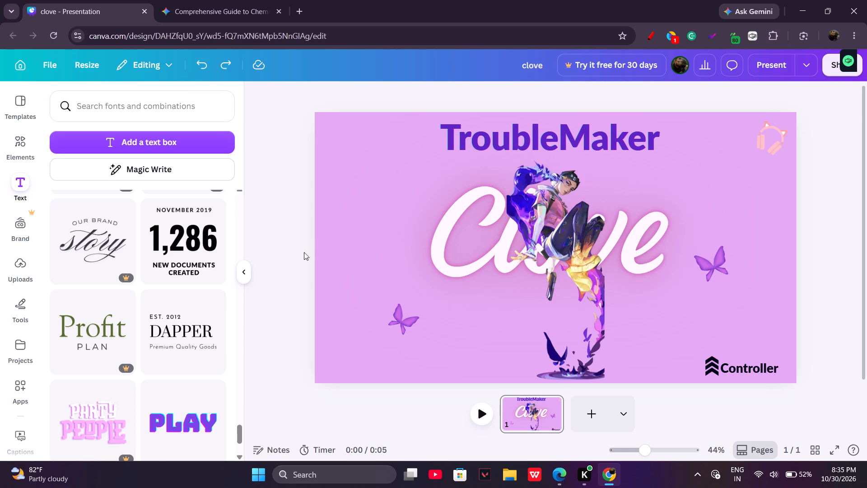
Browse the font combinations for a text style that suits the slide.
click(287, 258)
scroll(201, 361, down, 5)
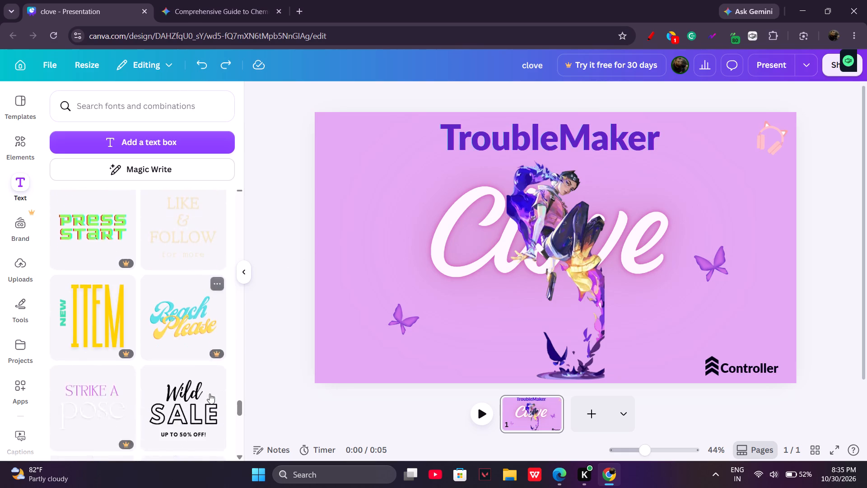
scroll(210, 394, down, 4)
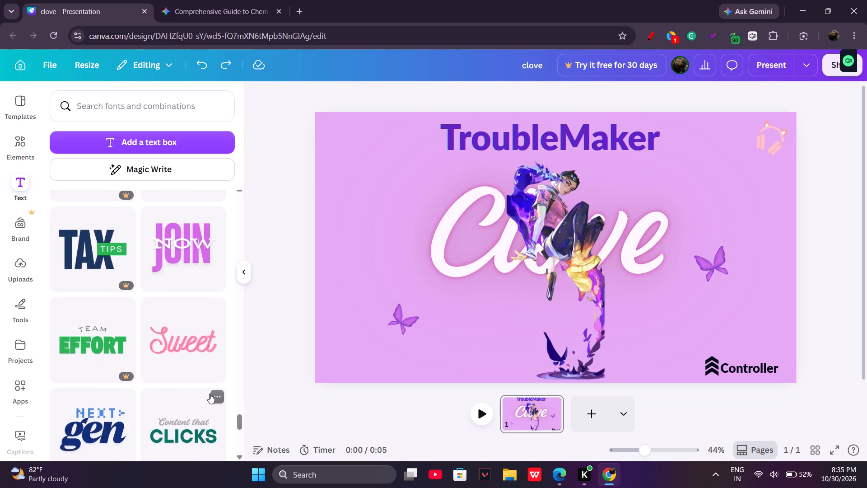
scroll(210, 394, down, 3)
scroll(210, 394, up, 7)
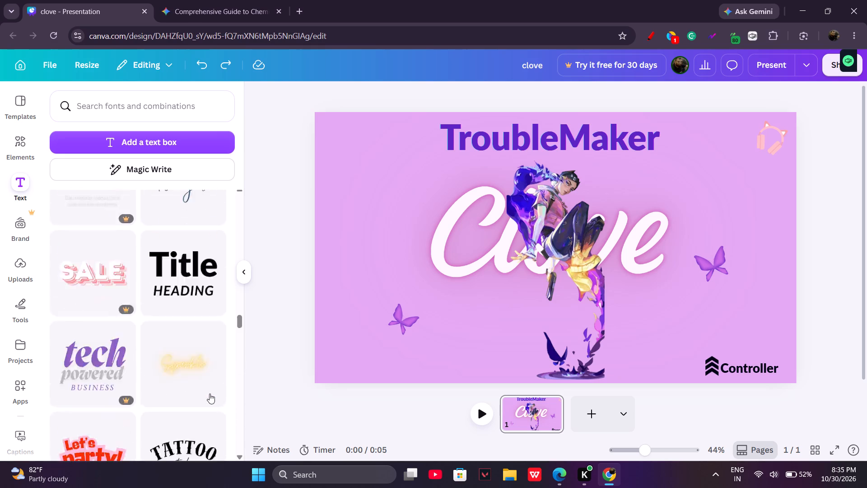
scroll(210, 394, up, 1)
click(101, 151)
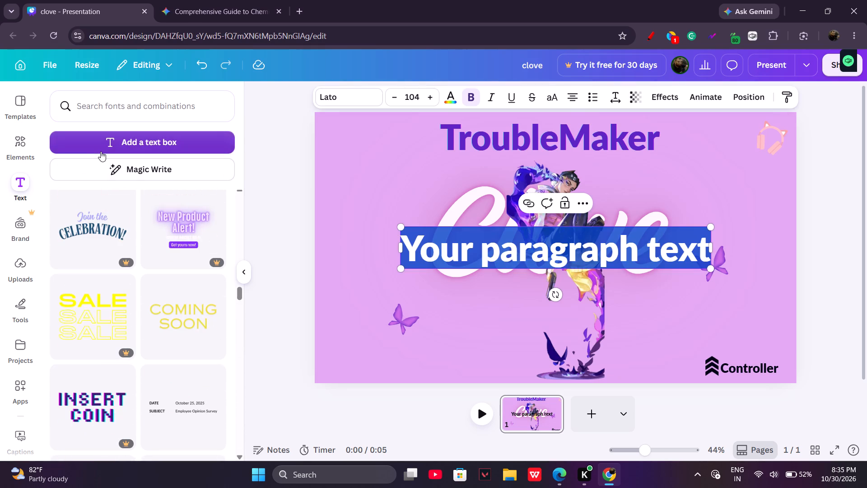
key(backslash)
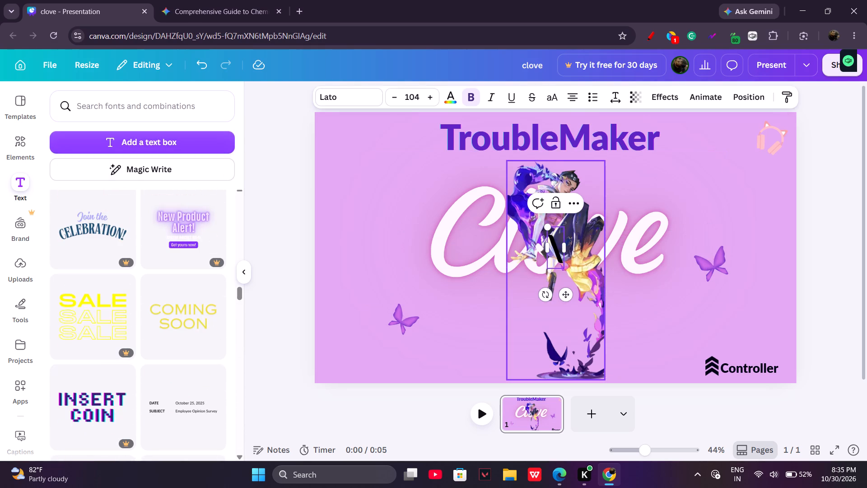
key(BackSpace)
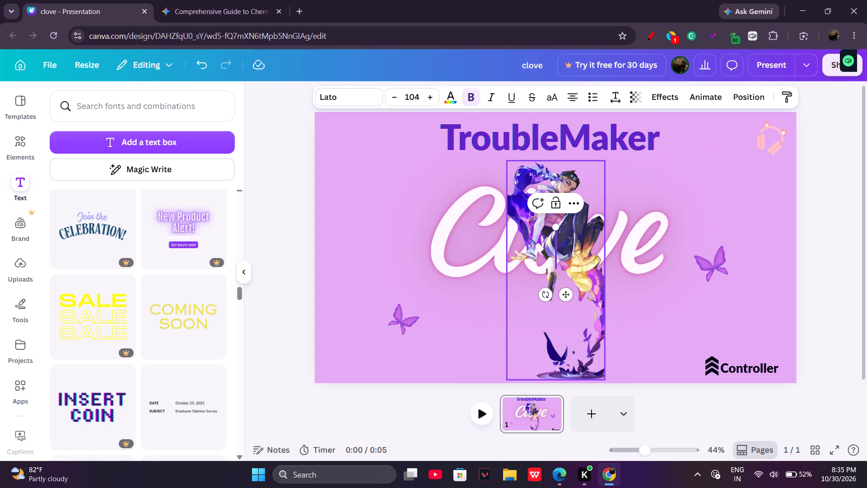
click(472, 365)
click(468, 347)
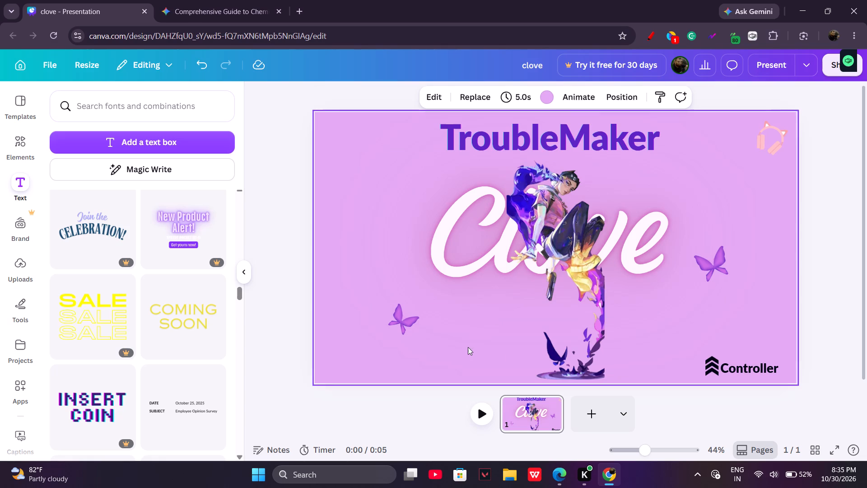
Search the elements for "N" and insert the plain black serif N graphic on the slide.
click(23, 136)
click(122, 104)
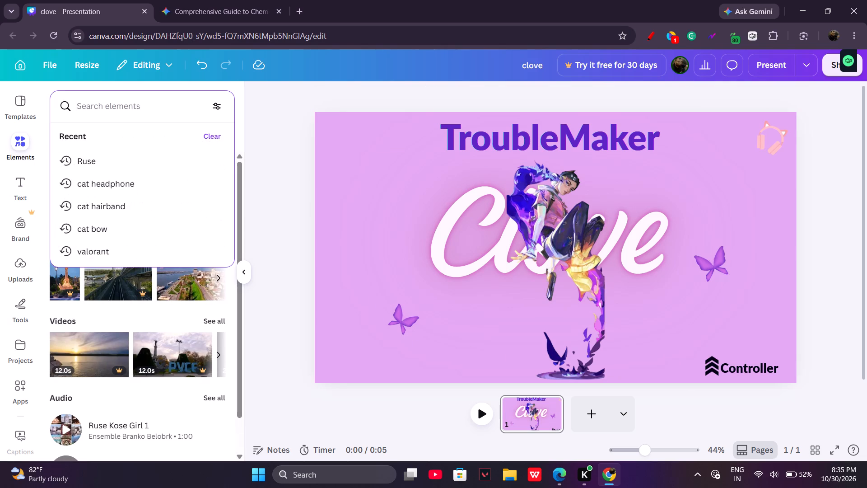
key(Return)
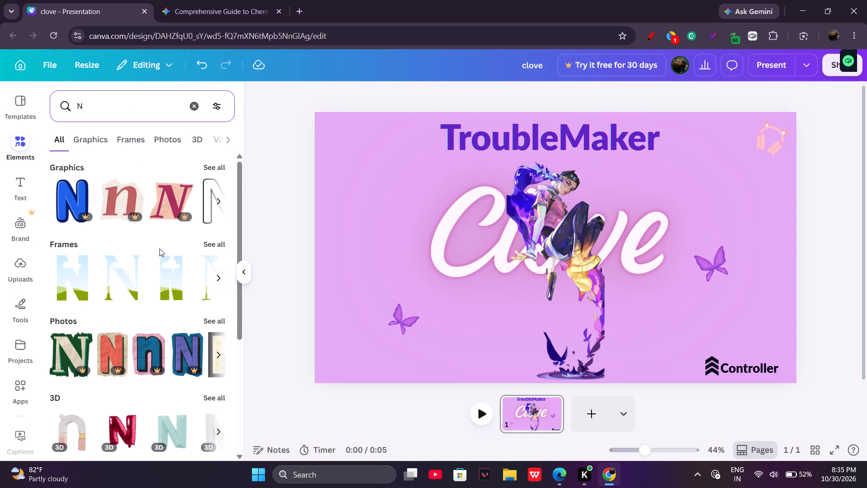
scroll(165, 222, left, 2)
click(155, 217)
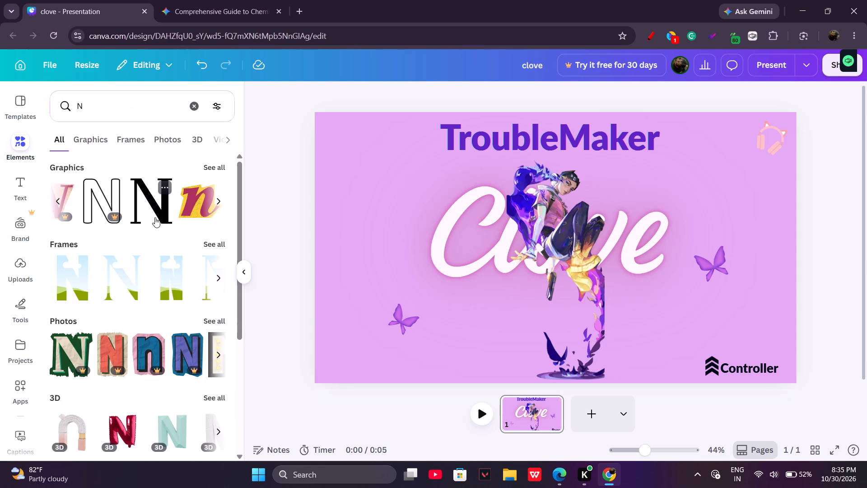
Shrink the N graphic to about 82 by 90 and place it near the slide's bottom-left corner.
drag(571, 249, 505, 300)
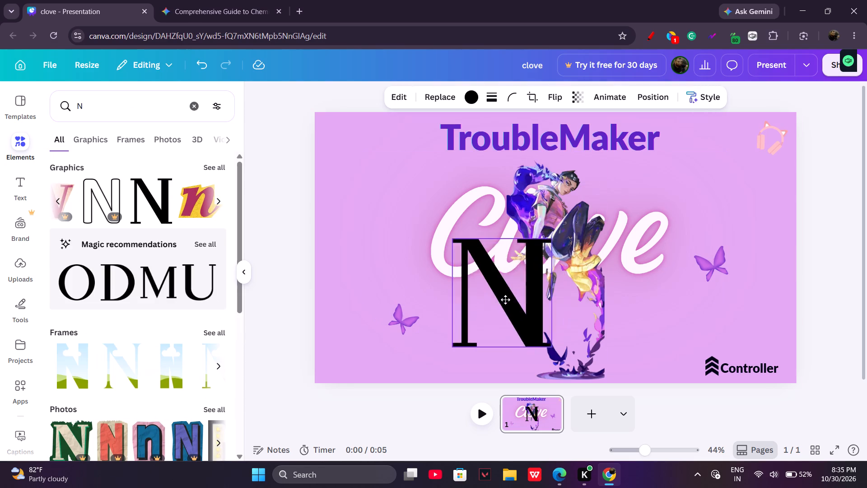
drag(505, 300, 428, 303)
drag(463, 355, 380, 273)
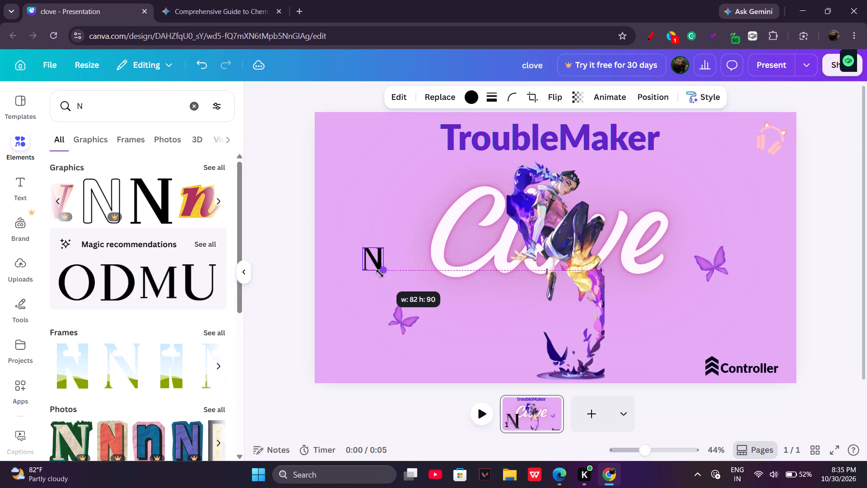
drag(380, 273, 381, 275)
drag(374, 262, 368, 283)
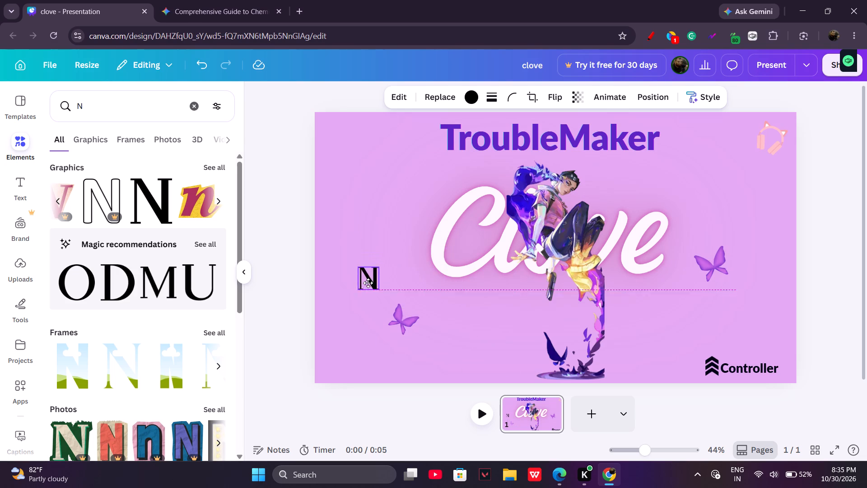
drag(368, 283, 332, 347)
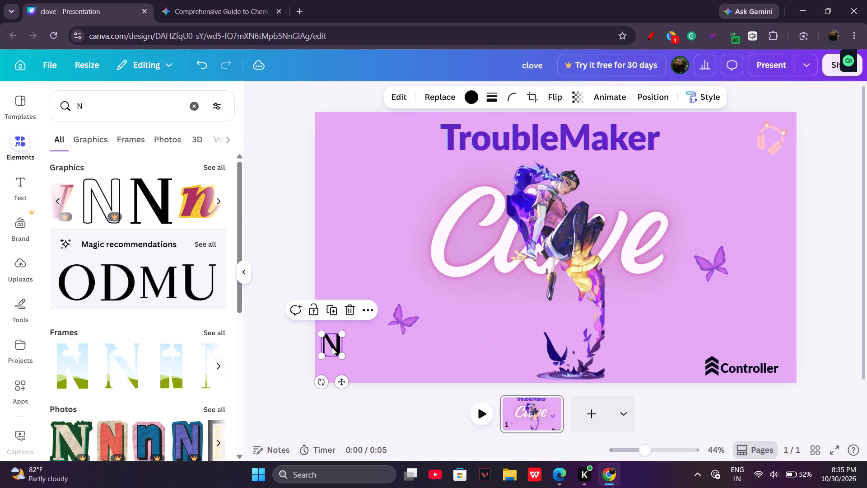
Recolour the N graphic to the dark purple of the "TroubleMaker" title and deselect it.
click(470, 99)
click(120, 178)
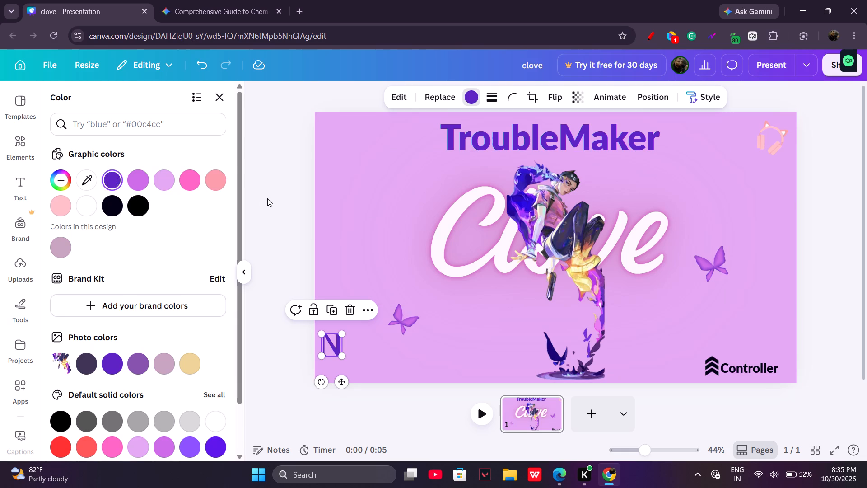
click(267, 198)
click(288, 198)
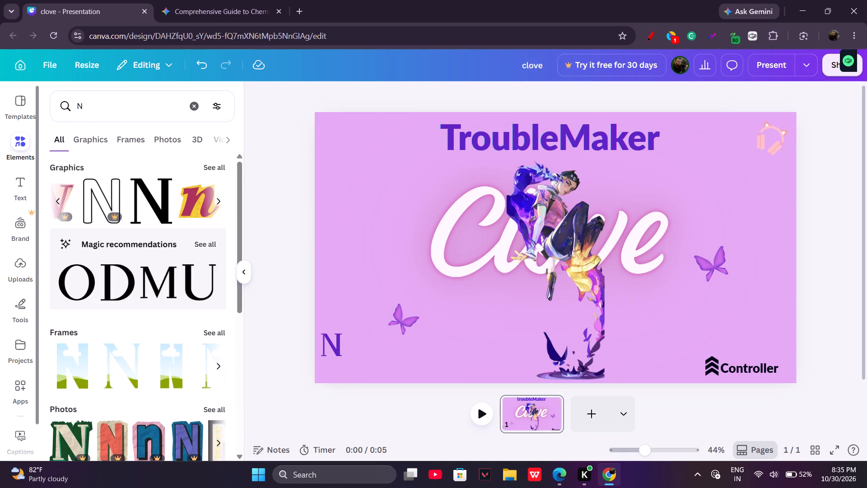
Show all Magic recommendations for the N graphic and insert the matching serif letter O.
click(99, 113)
click(261, 169)
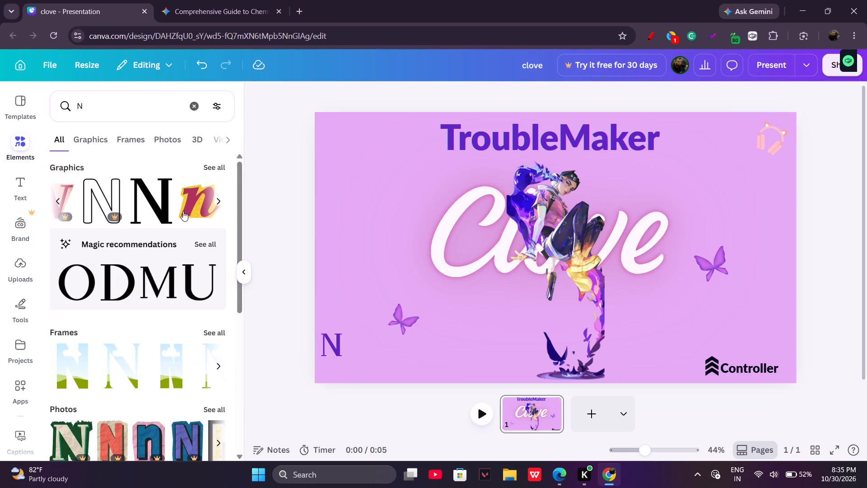
click(206, 250)
click(70, 153)
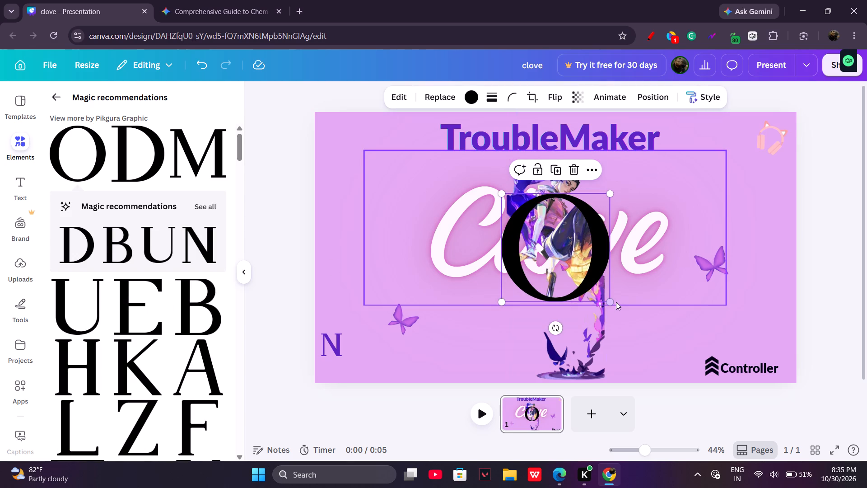
Shrink the O graphic to less than half its size and move it below the lower-left butterfly.
drag(612, 302, 561, 272)
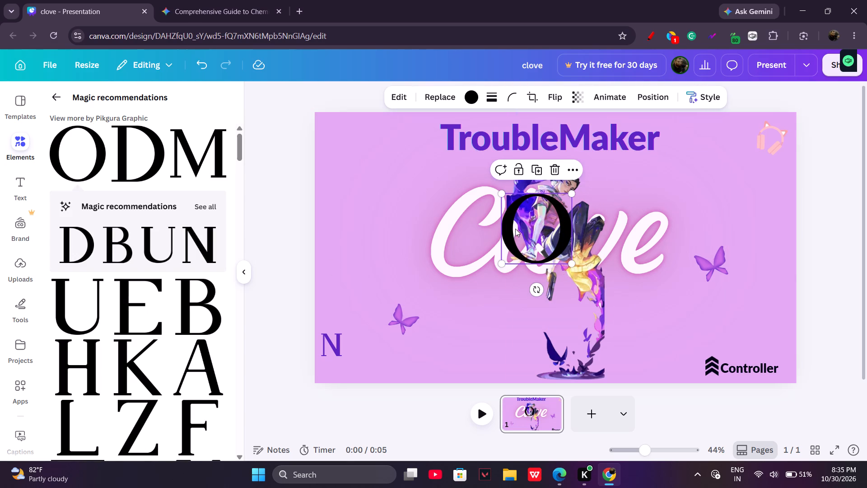
drag(512, 226, 406, 342)
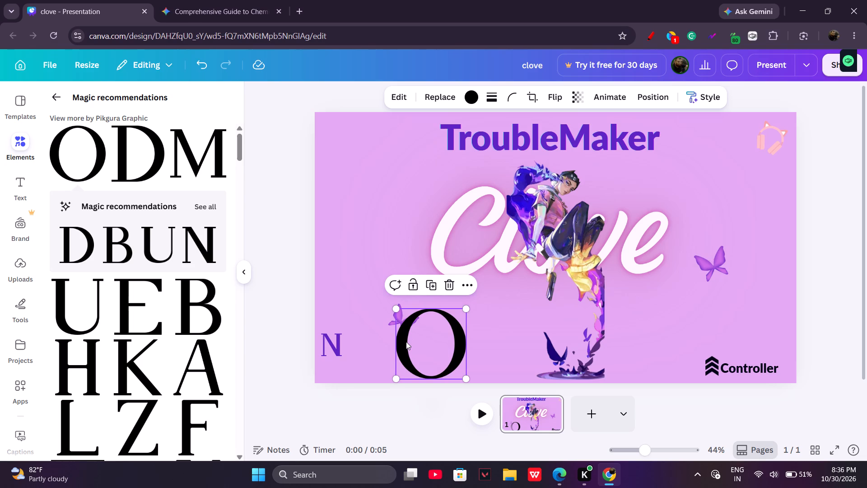
drag(465, 380, 442, 361)
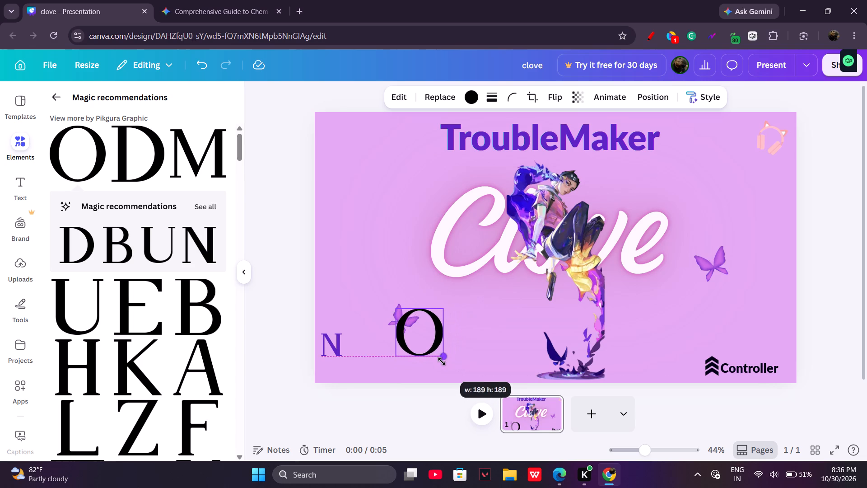
drag(442, 361, 439, 353)
drag(431, 333, 455, 349)
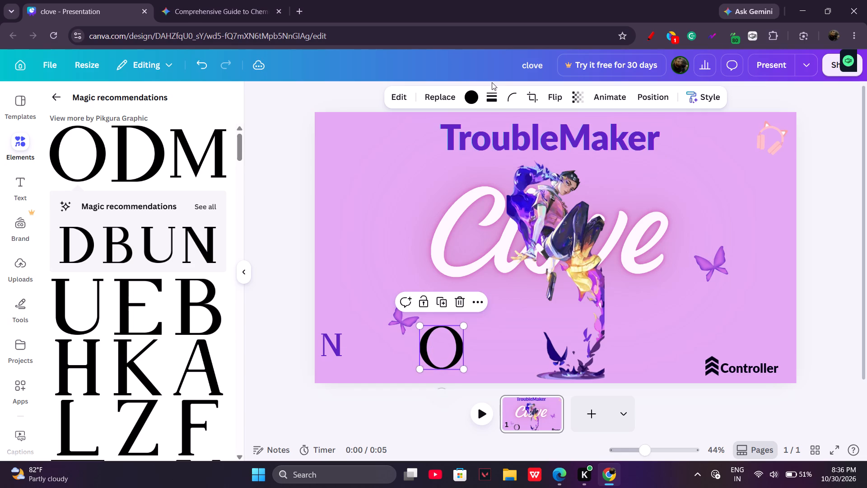
Recolour the O graphic to the same dark purple as the N.
click(466, 99)
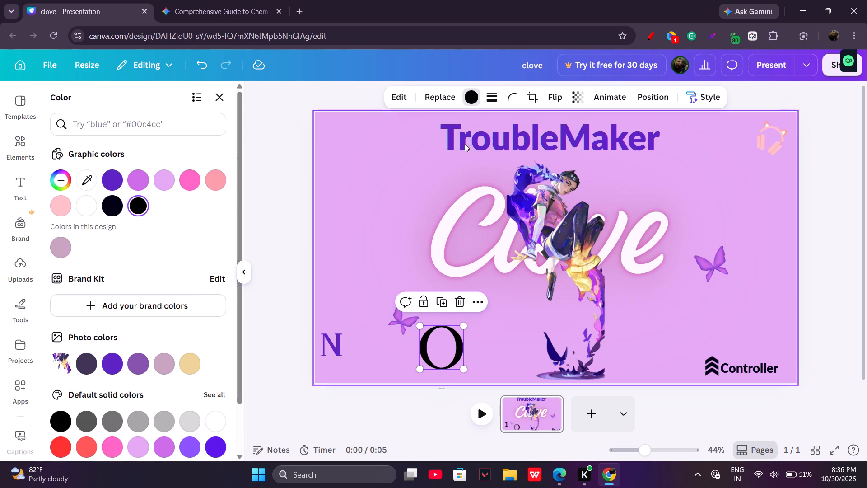
click(110, 187)
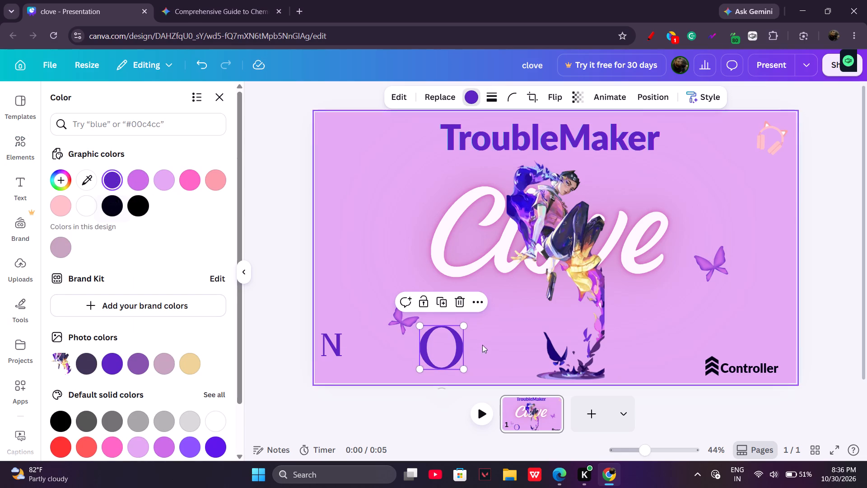
Shrink the O to the N's height and align it right after the N, forming "NO".
drag(463, 372, 452, 366)
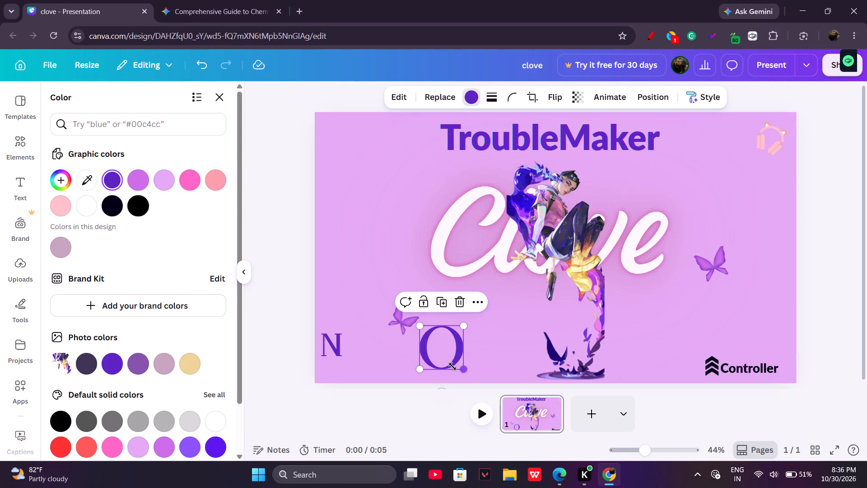
drag(452, 366, 437, 357)
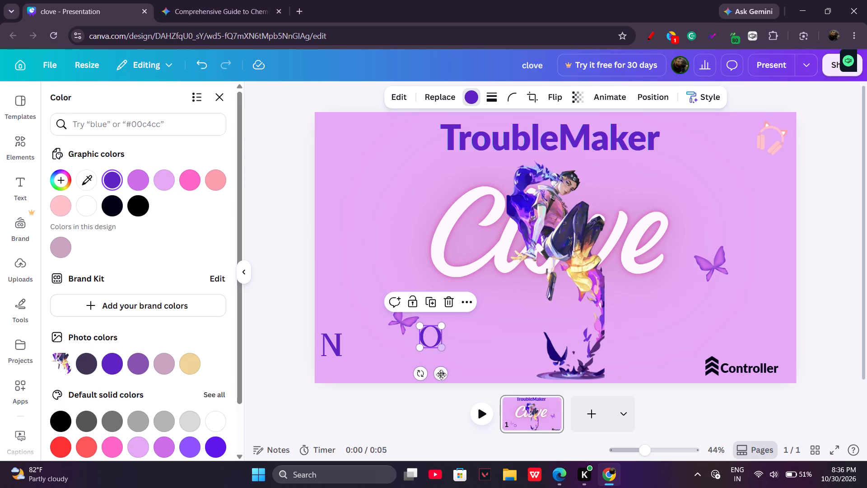
drag(442, 376, 370, 384)
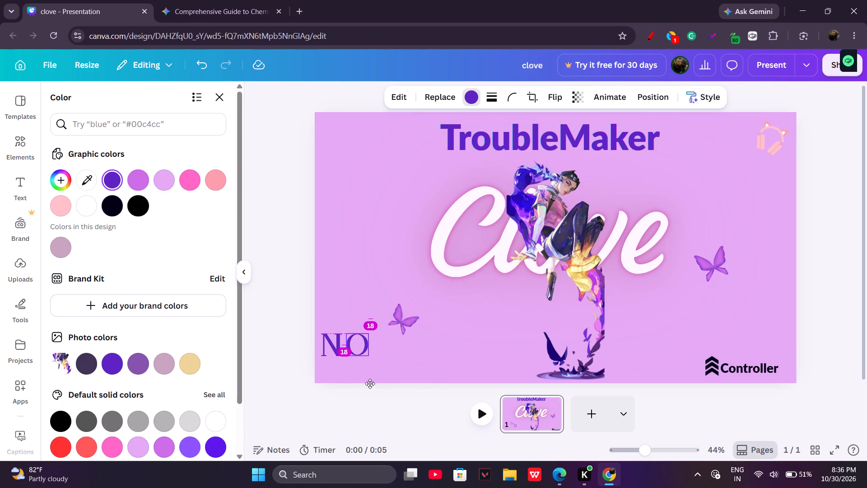
drag(370, 384, 370, 385)
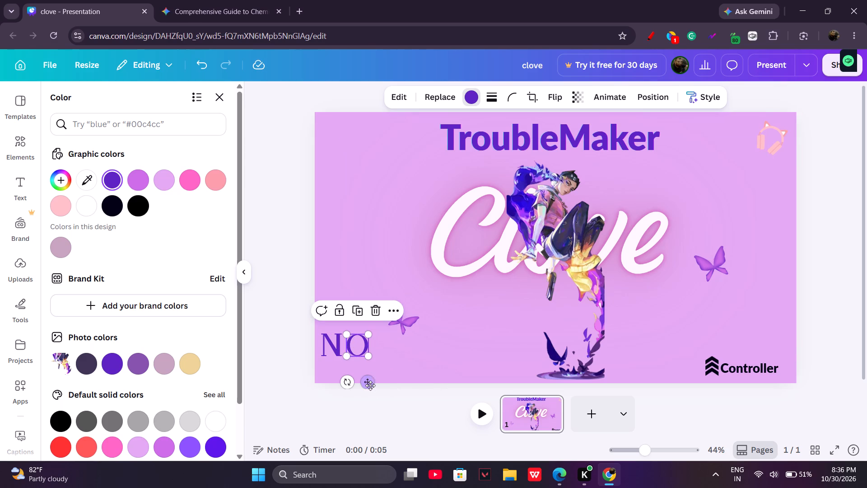
click(412, 363)
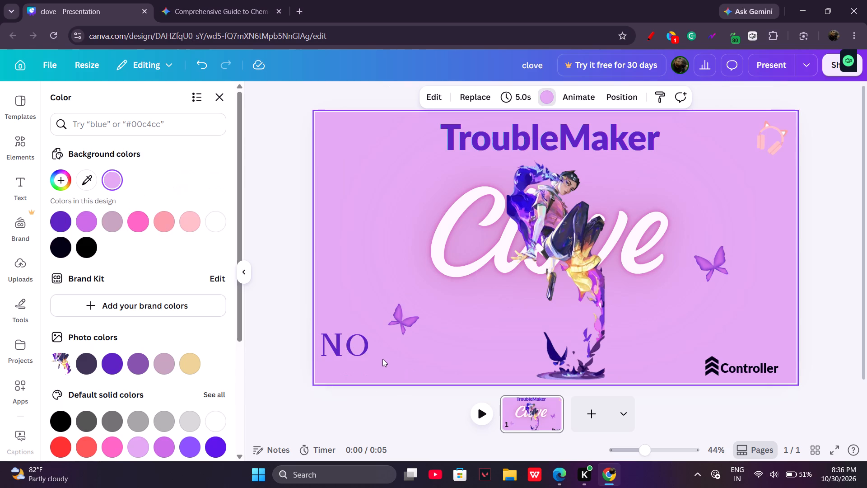
Return to the recommended serif letter graphics and insert the letter P on the slide.
click(28, 122)
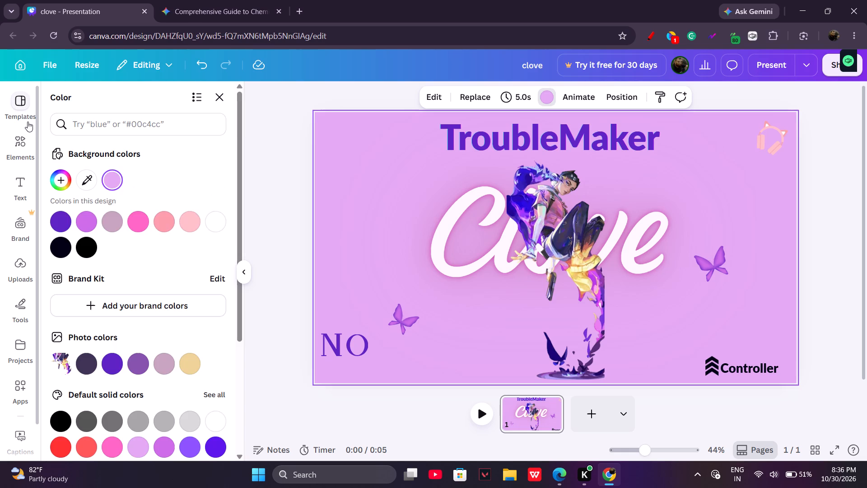
click(25, 131)
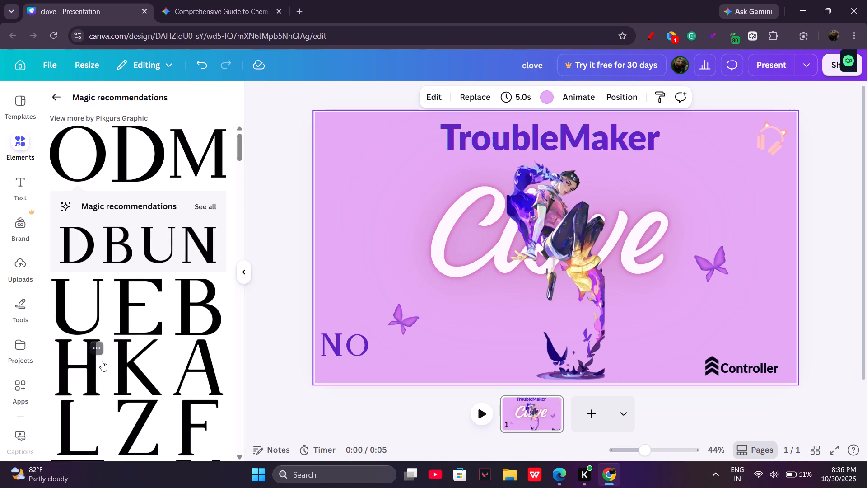
scroll(141, 417, down, 3)
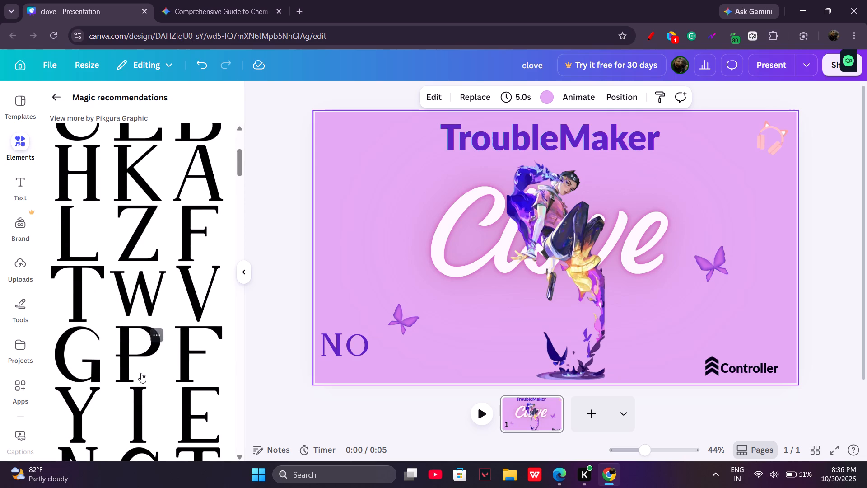
click(138, 362)
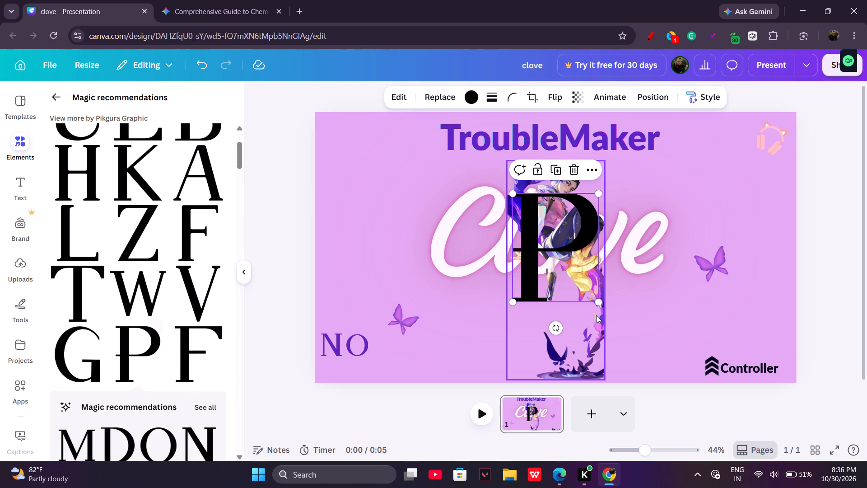
Shrink the P graphic to about a quarter of its inserted size and move it beside the Clove title's C.
drag(597, 301, 537, 240)
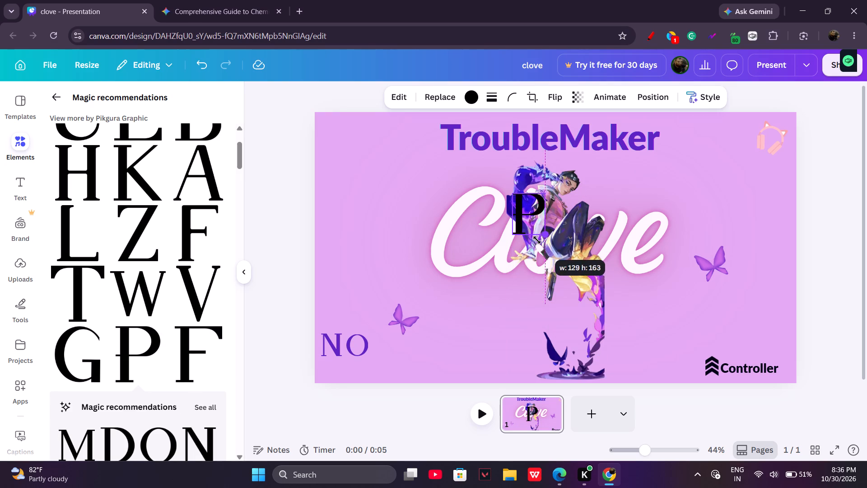
drag(537, 240, 538, 240)
drag(539, 258, 384, 288)
drag(392, 265, 381, 252)
Recolour the P graphic to the same dark purple as the N and O.
click(470, 97)
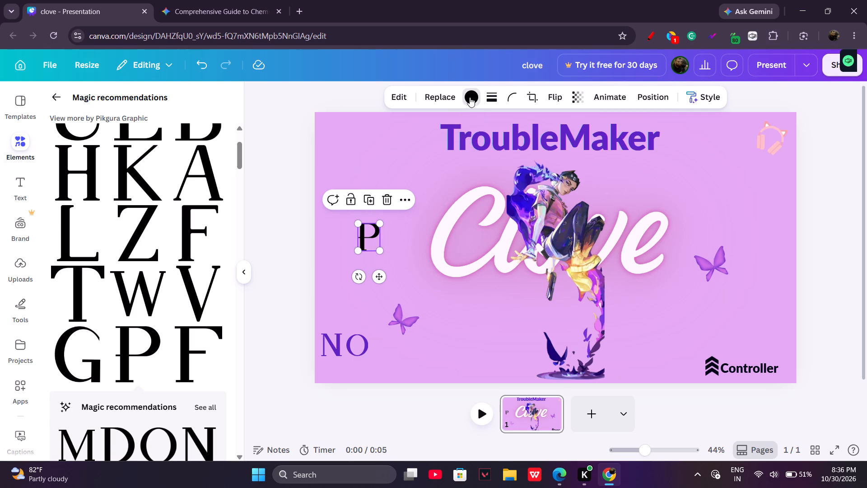
click(112, 178)
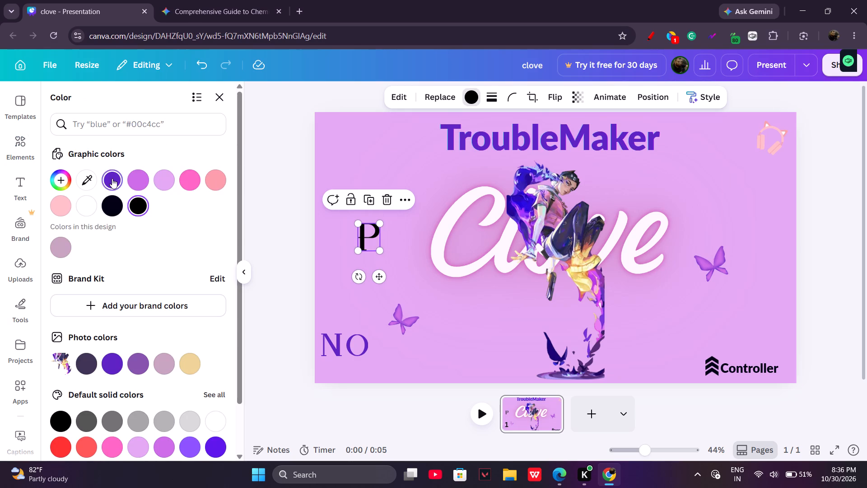
click(403, 236)
Shrink the P slightly to match the N and O, and place it just beneath the N near the slide's bottom edge.
click(357, 233)
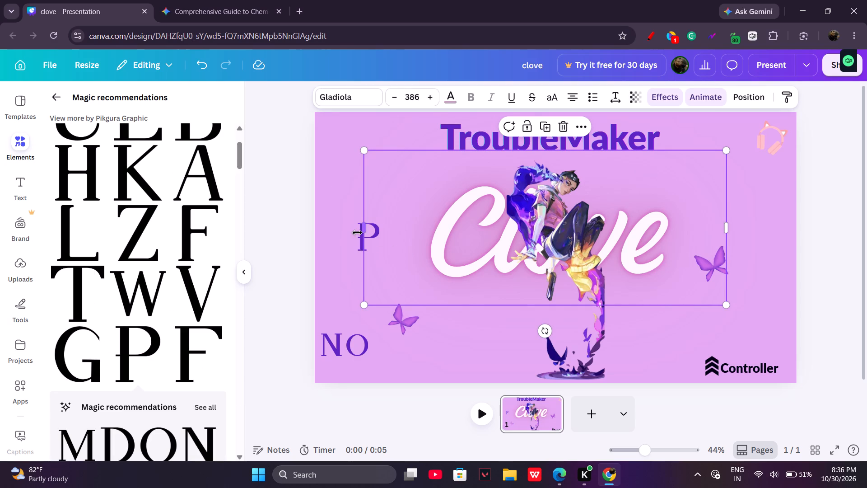
click(364, 234)
drag(364, 234, 336, 363)
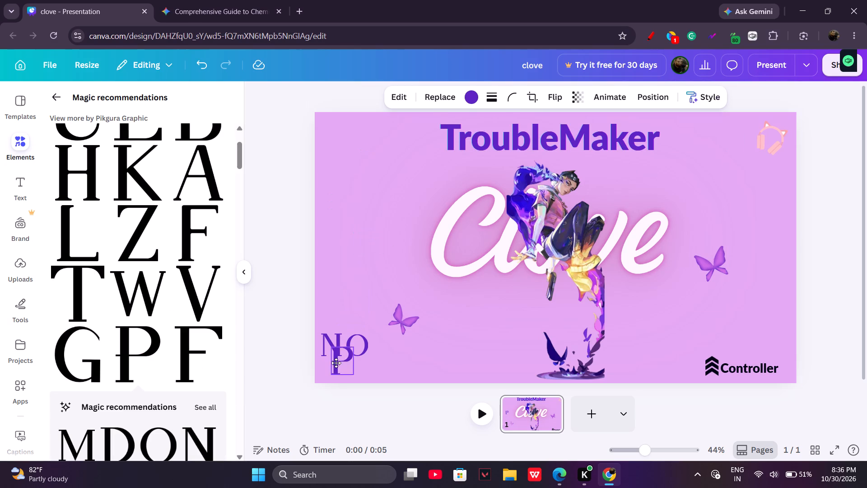
drag(336, 363, 357, 291)
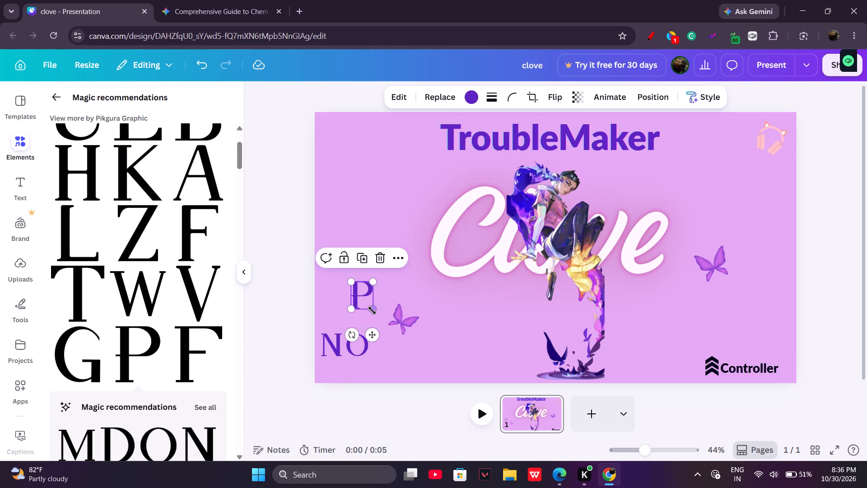
drag(372, 311, 370, 305)
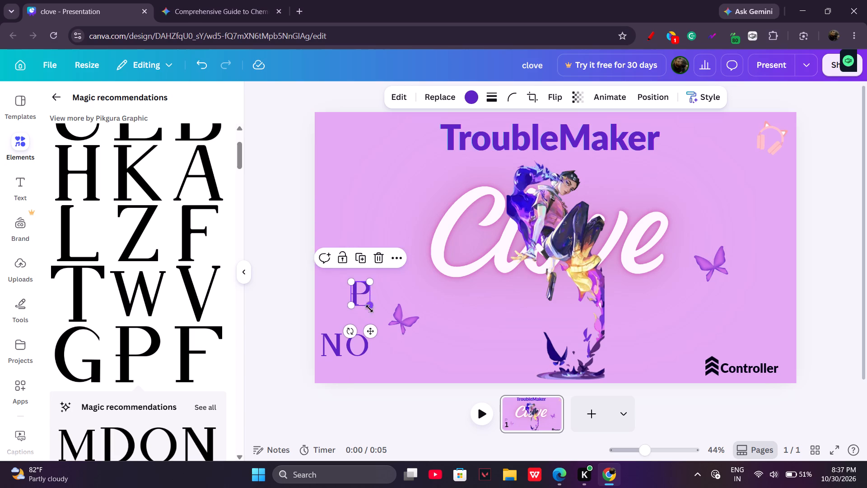
drag(373, 333, 349, 407)
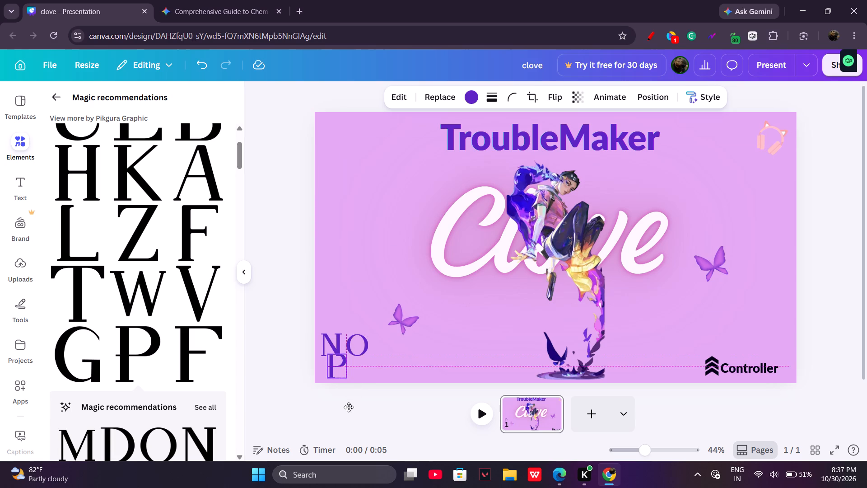
drag(349, 407, 350, 410)
click(362, 275)
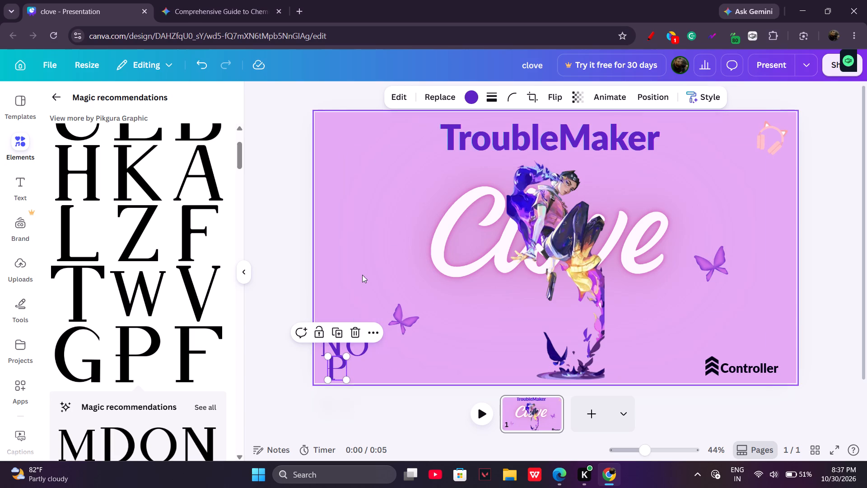
Raise the N and the O slightly to clear the P, keeping both letters level with each other.
drag(329, 340, 330, 332)
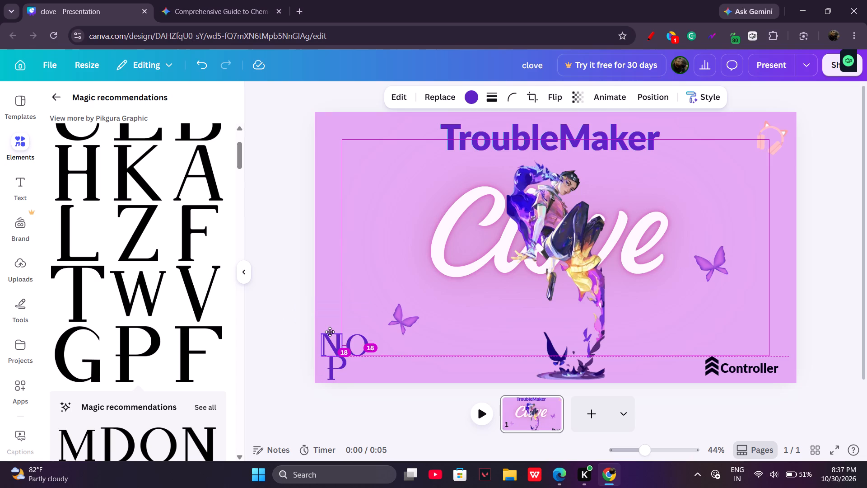
drag(330, 332, 330, 332)
drag(348, 340, 348, 332)
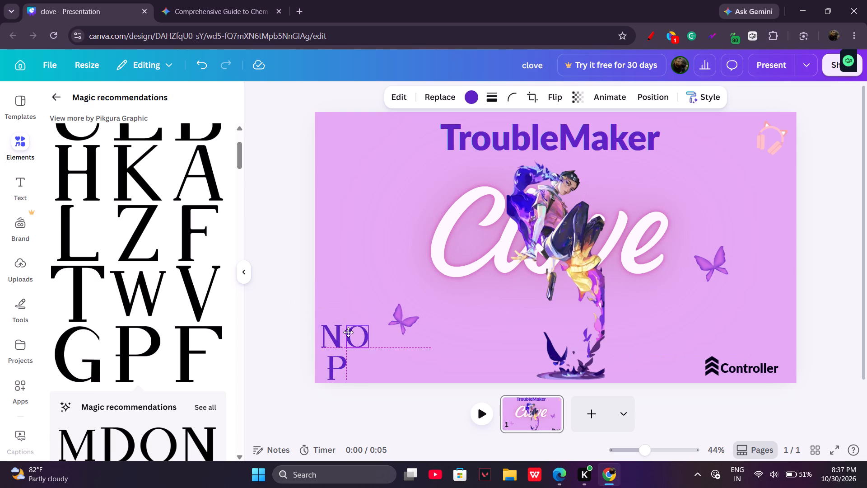
drag(348, 332, 348, 333)
click(365, 369)
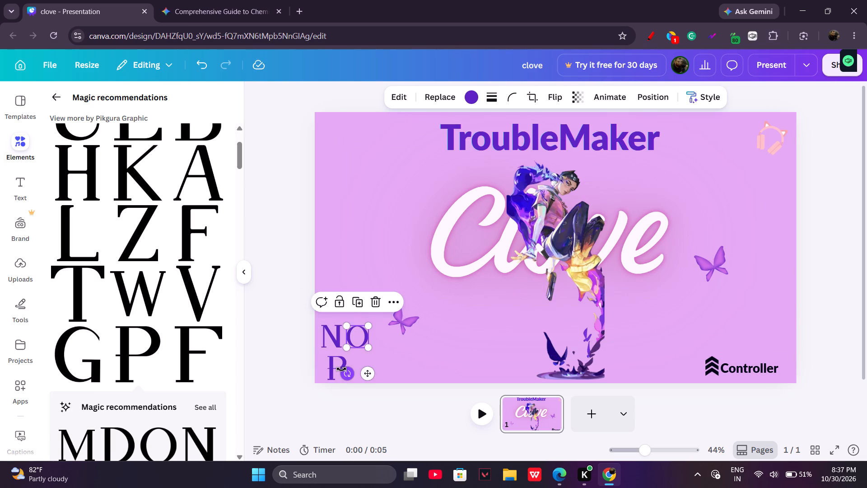
Place the P directly beneath the O, align their right edges, and tighten the gap between the two letters.
click(335, 368)
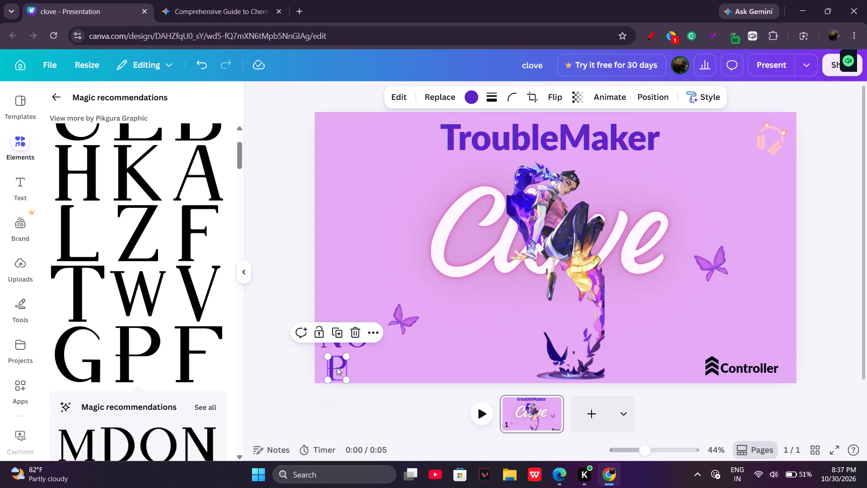
drag(337, 367, 357, 367)
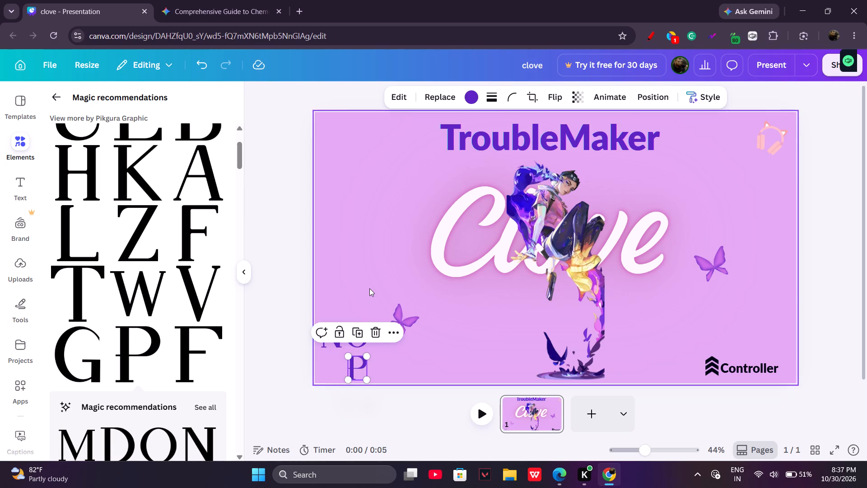
click(369, 288)
click(361, 342)
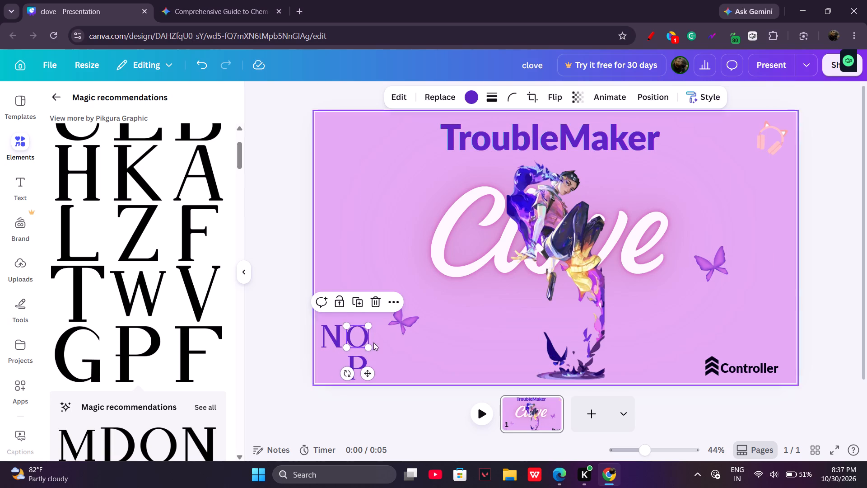
click(366, 342)
click(359, 338)
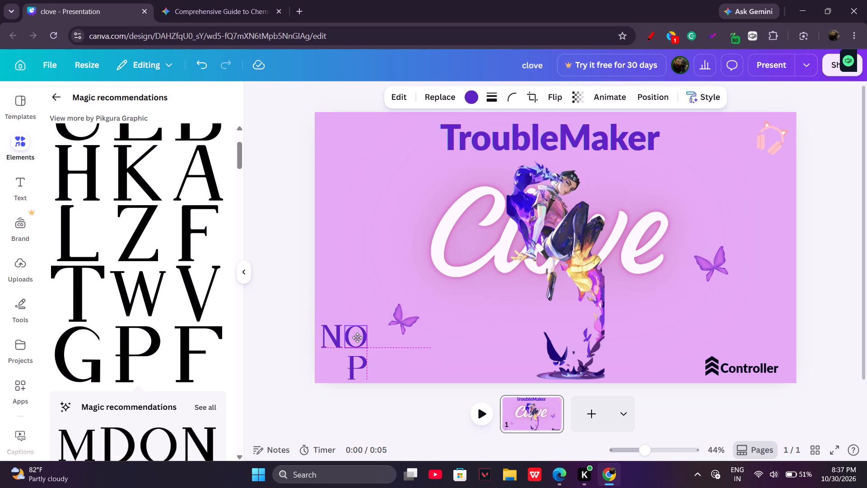
click(399, 343)
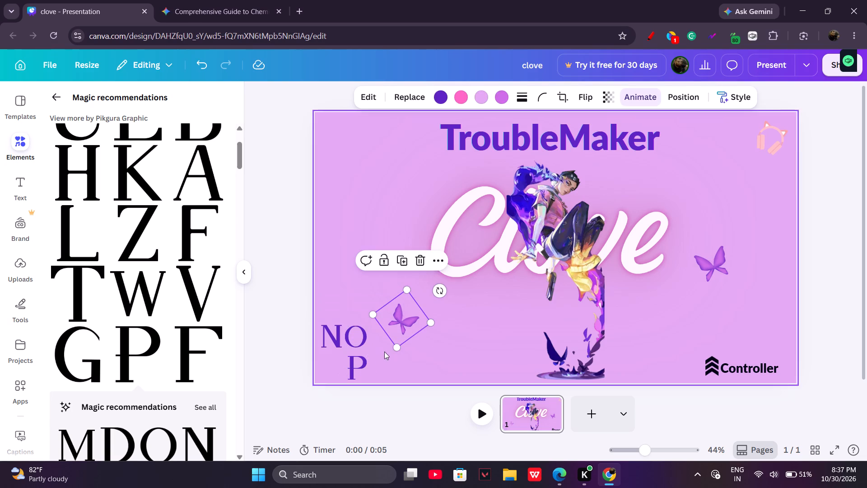
drag(358, 360, 359, 356)
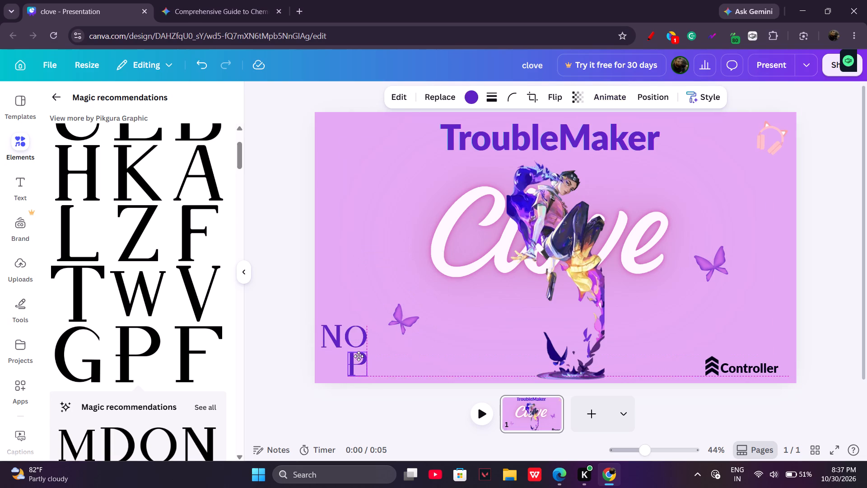
drag(359, 356, 359, 355)
click(382, 357)
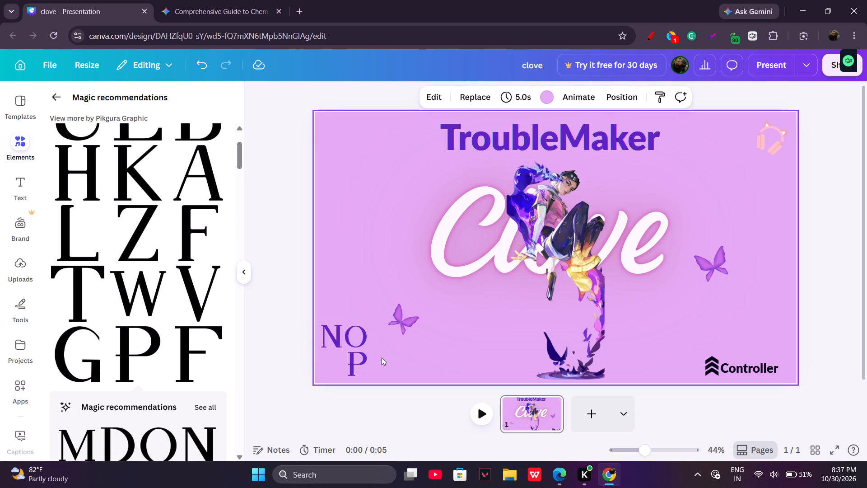
Insert the serif letter E, shrink it to about the P's height, and place it beside the lower-left butterfly.
scroll(200, 299, up, 3)
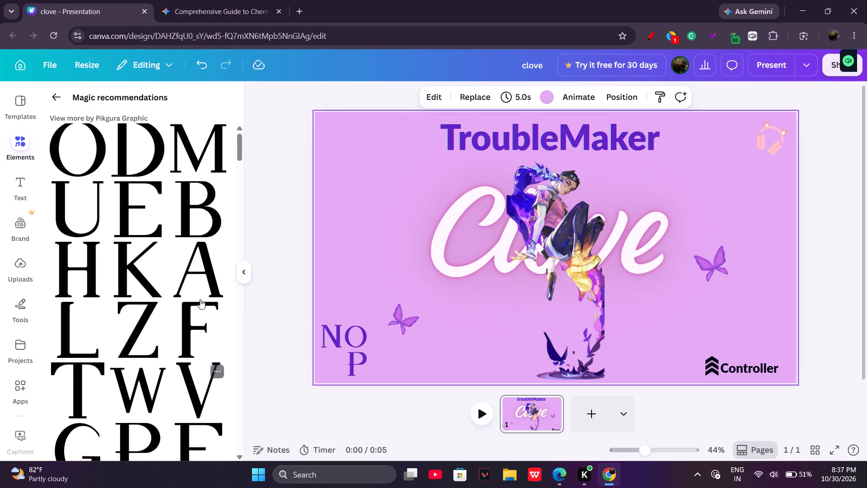
click(158, 217)
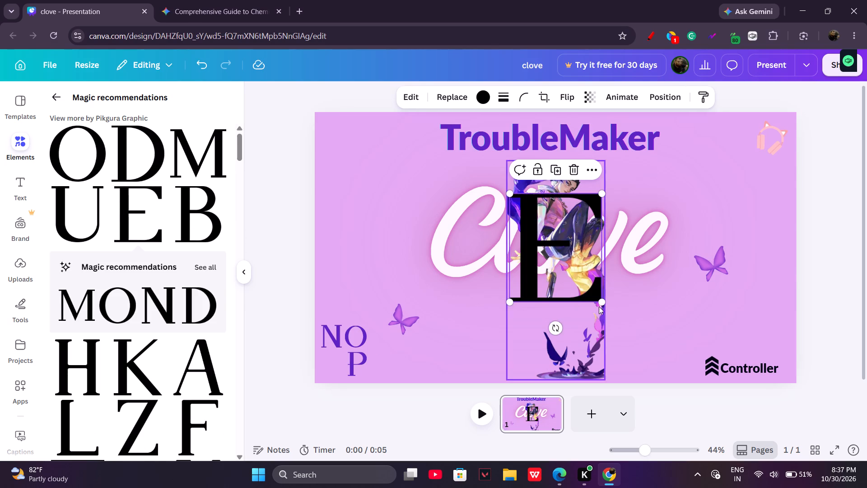
drag(603, 304, 538, 237)
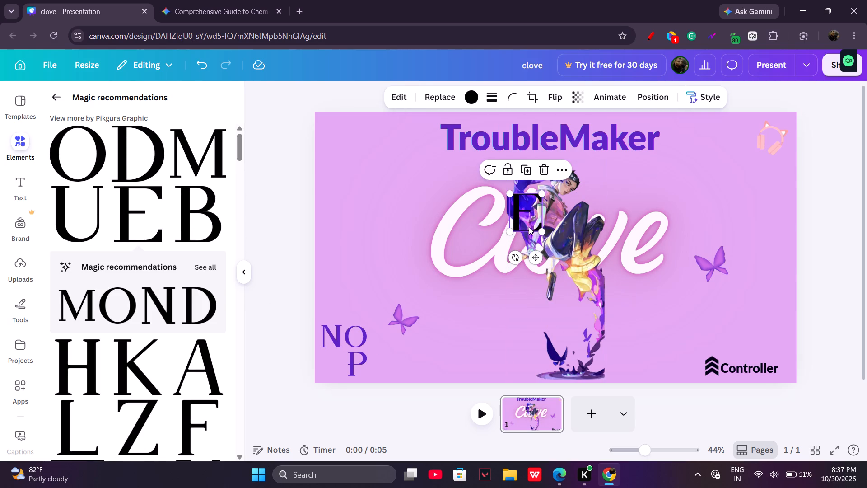
drag(536, 253, 459, 349)
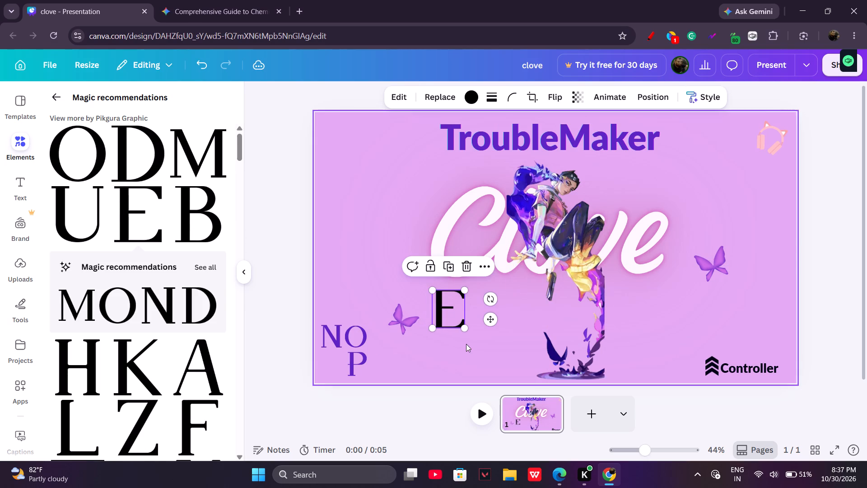
drag(464, 326, 452, 312)
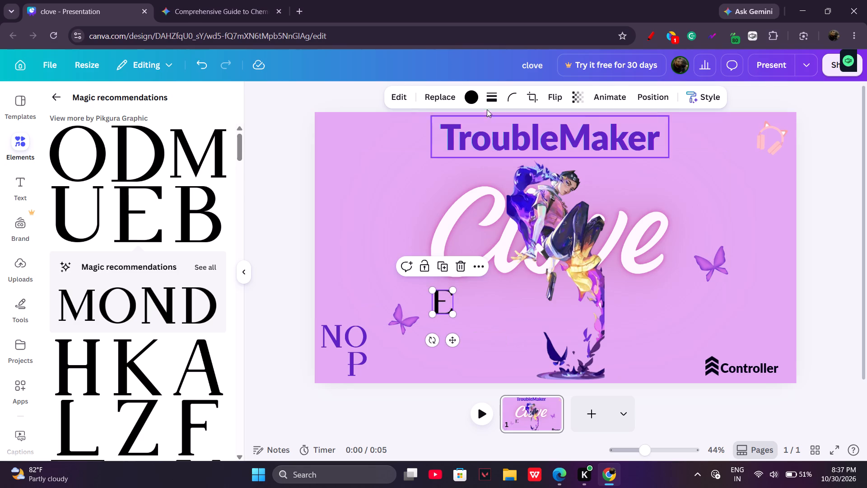
Recolor the E to the design's dark purple, shrink it slightly, and place it directly after the P on the same baseline.
click(471, 99)
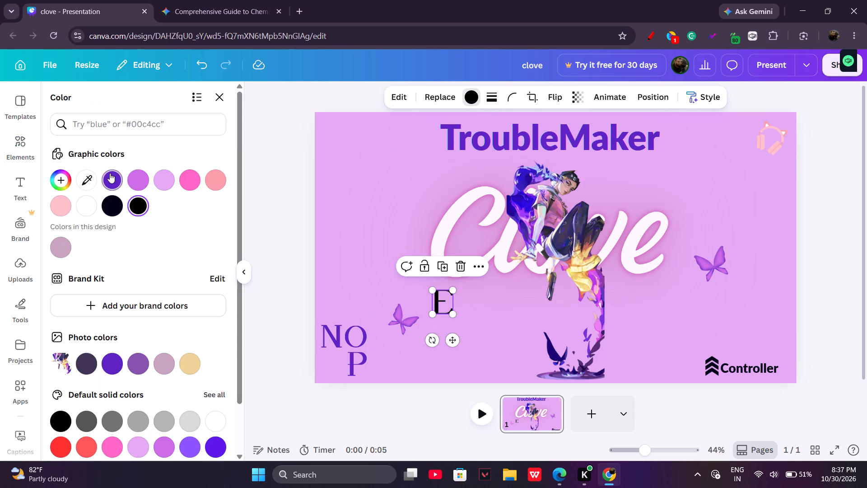
click(110, 173)
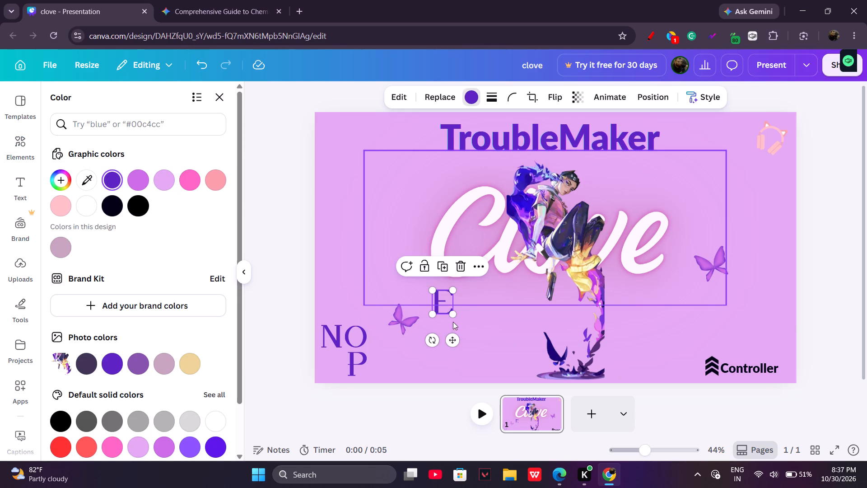
drag(453, 314, 444, 304)
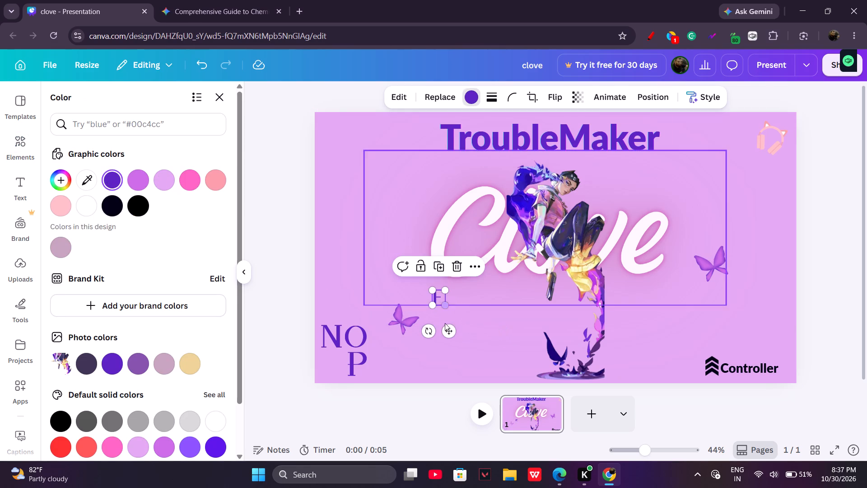
drag(448, 331, 385, 401)
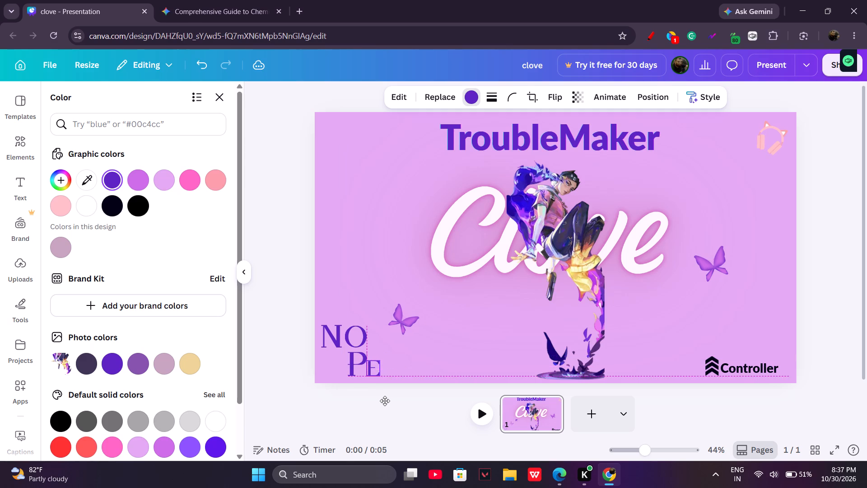
drag(385, 401, 384, 401)
drag(384, 401, 385, 402)
click(426, 349)
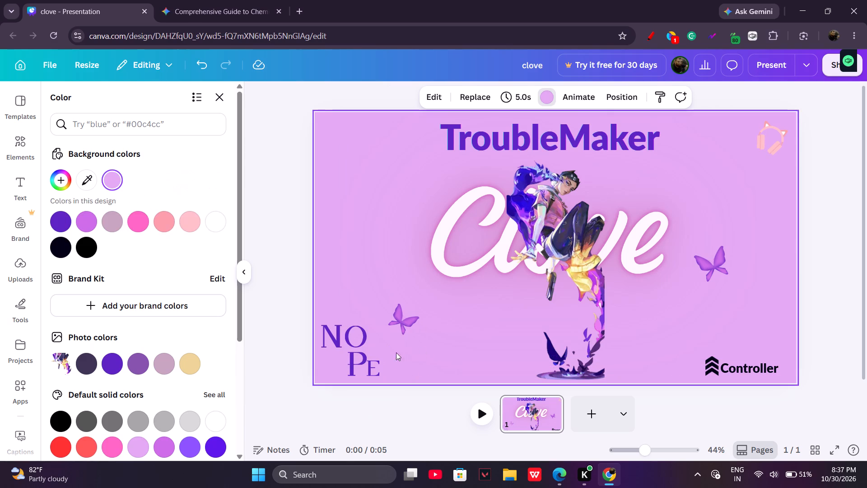
Copy the small purple E and place the copy right after the first one, level with it, to spell PEE.
click(371, 368)
right_click(371, 368)
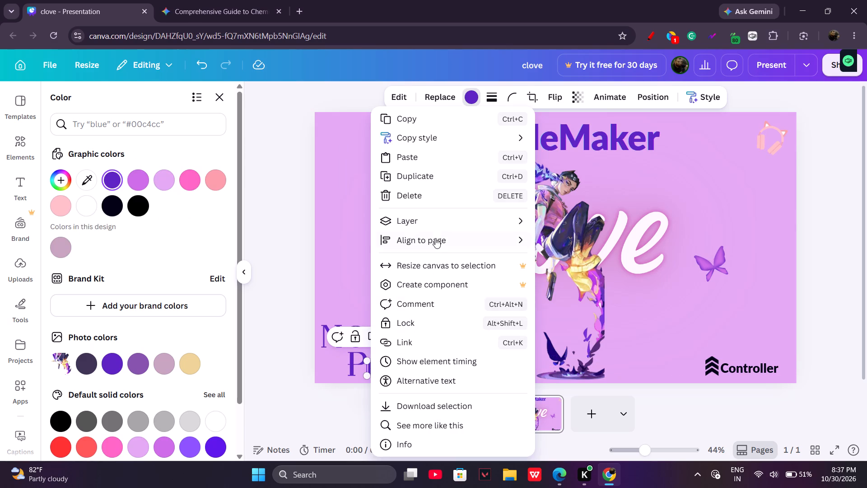
click(405, 120)
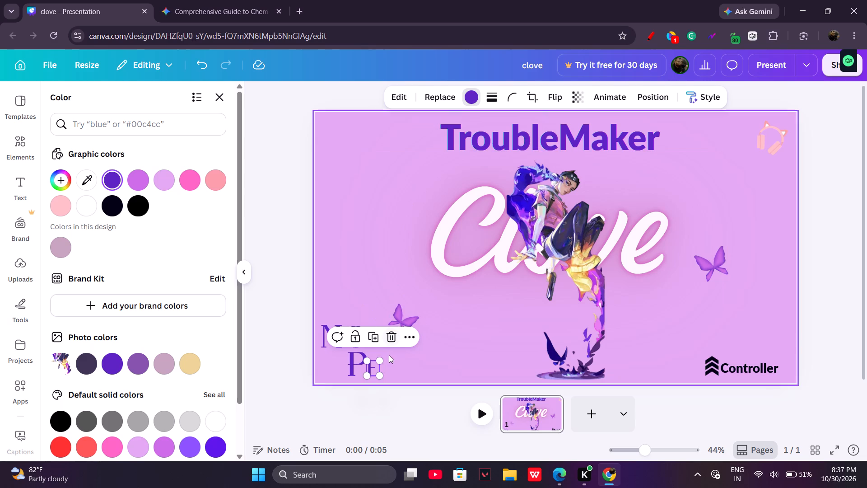
key(ctrl+v)
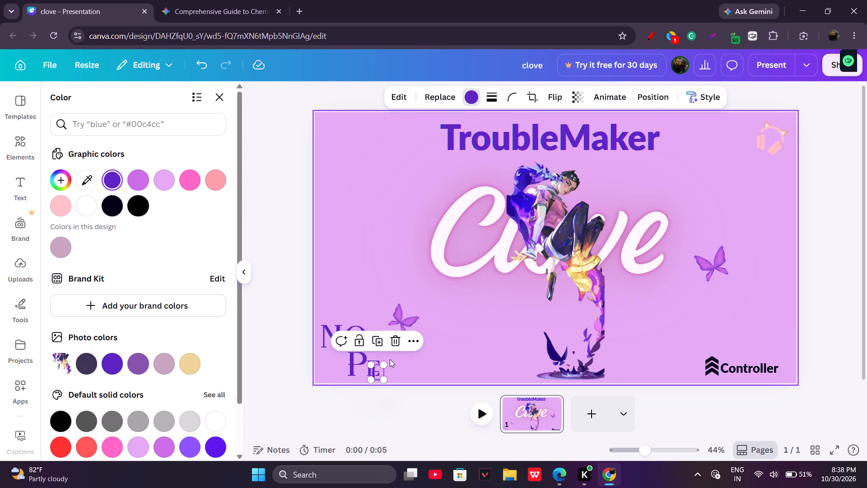
drag(378, 372, 384, 370)
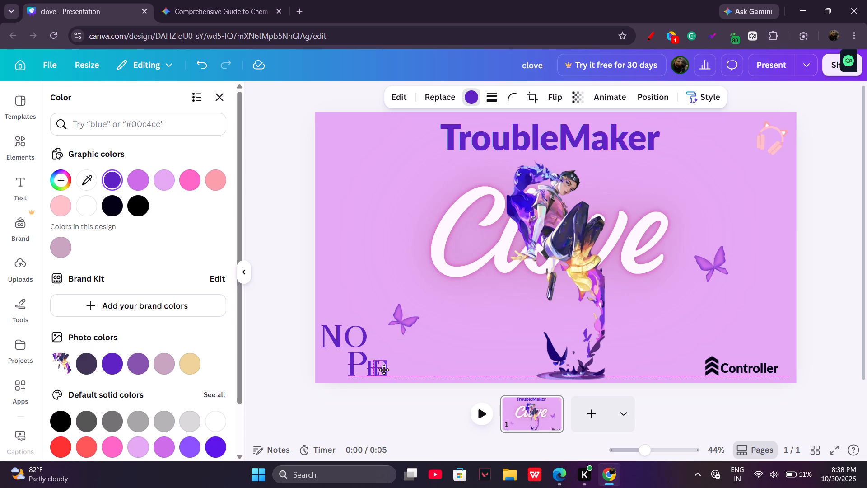
drag(384, 370, 387, 370)
click(418, 366)
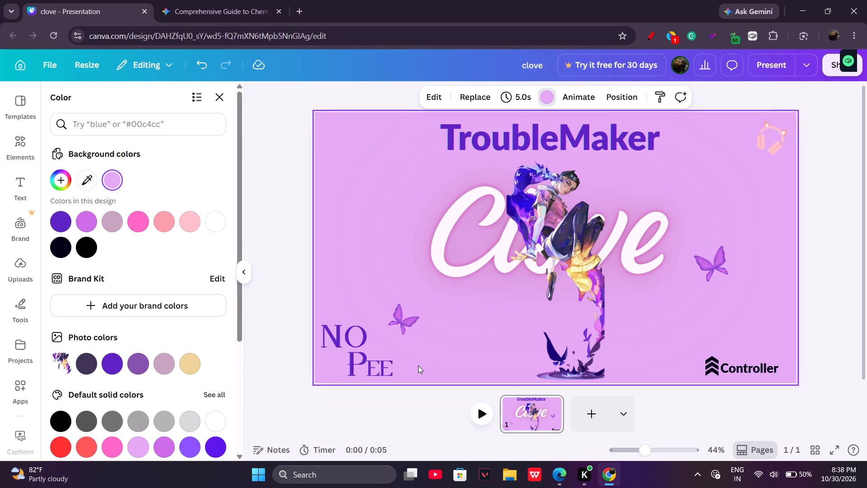
Insert the serif letter K, move it over the left part of the Clove title, and recolor it dark purple.
click(19, 147)
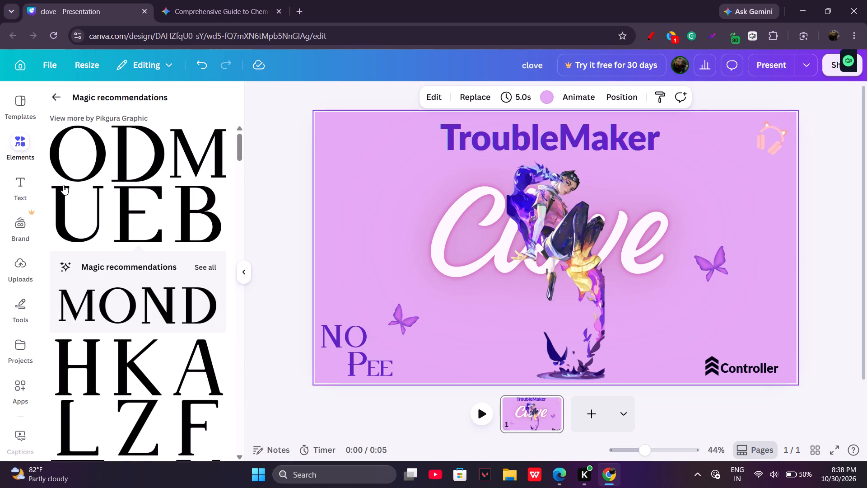
click(142, 382)
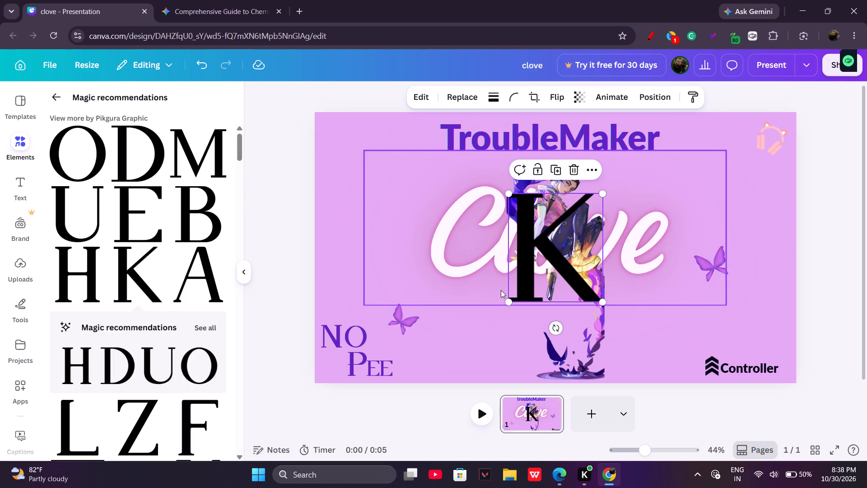
drag(539, 266, 520, 276)
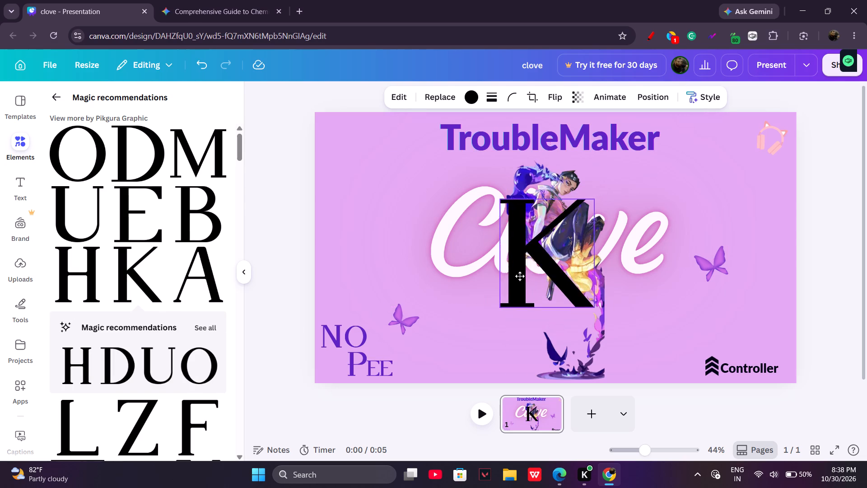
drag(520, 276, 433, 296)
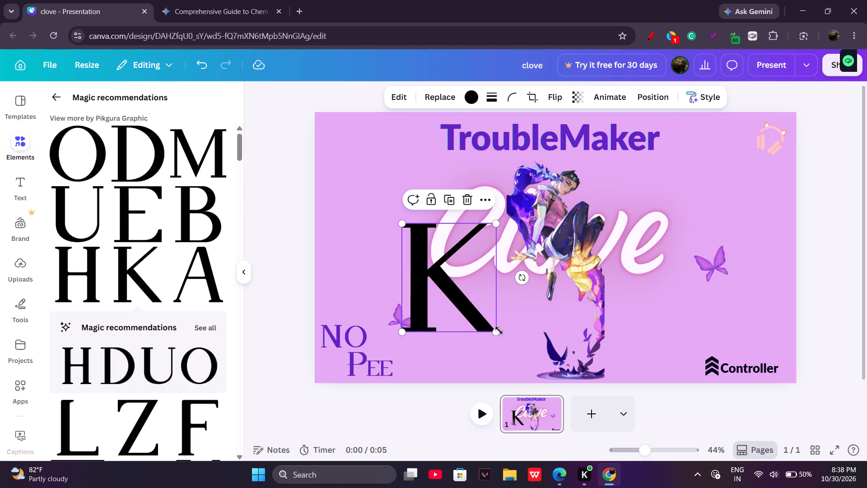
click(473, 102)
click(110, 176)
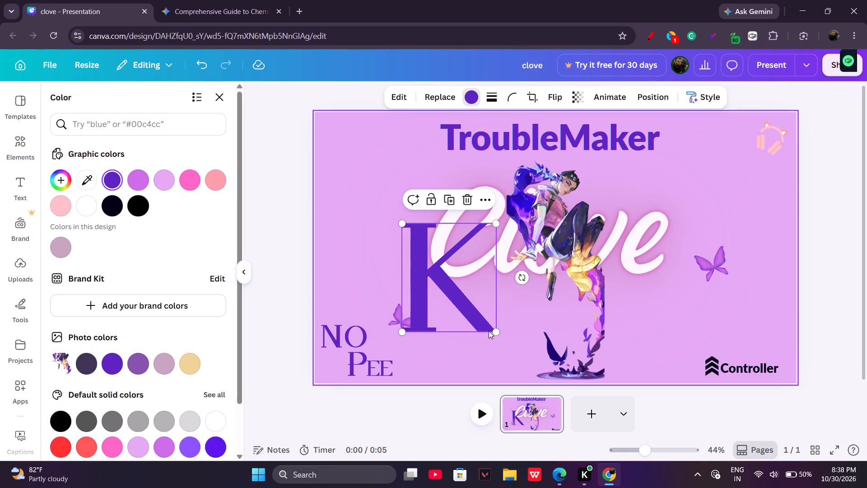
Shrink the K to near the height of the small E's and place it after them to complete PEEK.
drag(497, 332, 417, 267)
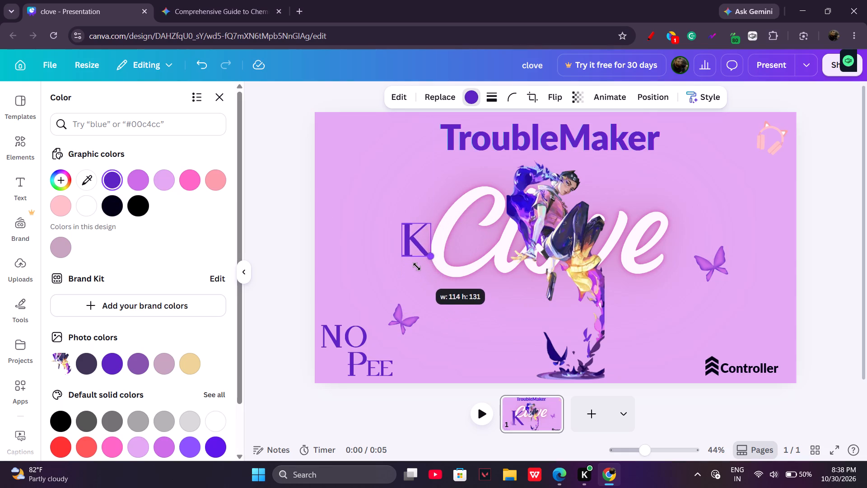
drag(417, 267, 418, 267)
click(427, 251)
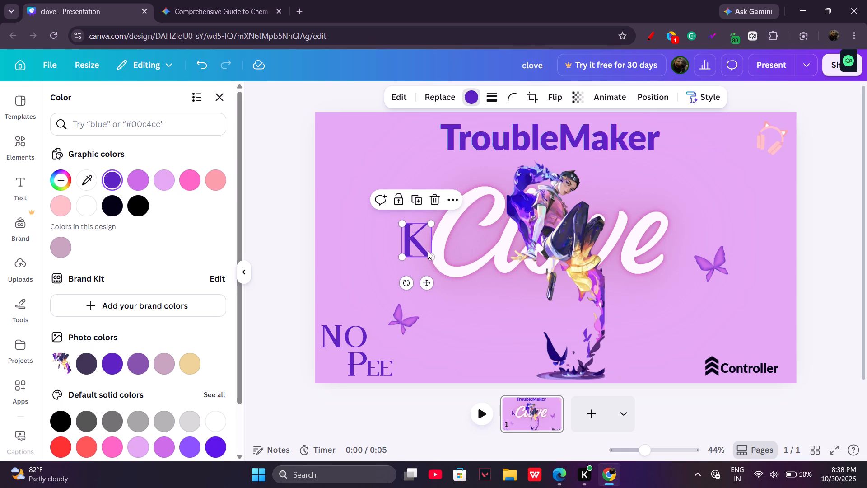
click(430, 258)
click(415, 248)
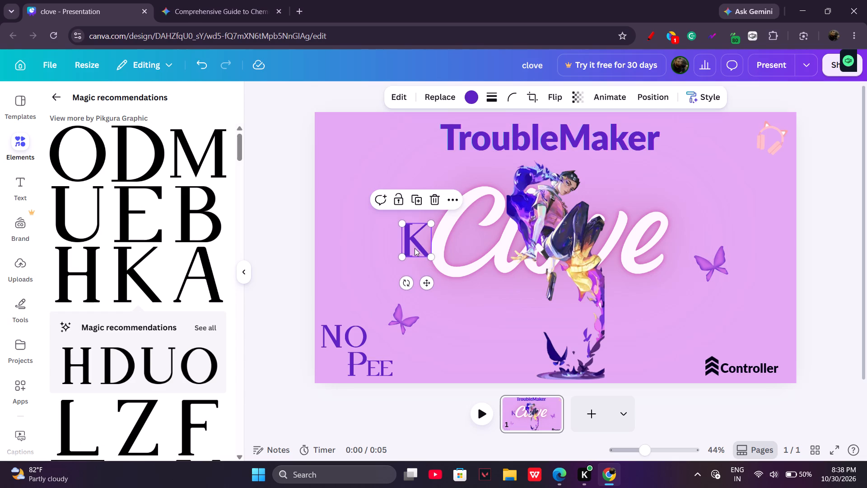
drag(432, 256, 421, 244)
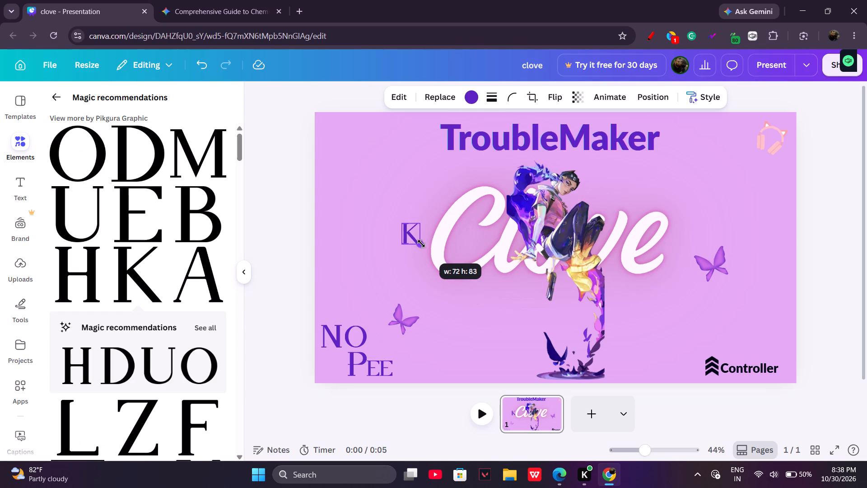
drag(421, 244, 423, 246)
drag(424, 248, 420, 241)
drag(422, 267, 415, 400)
click(443, 356)
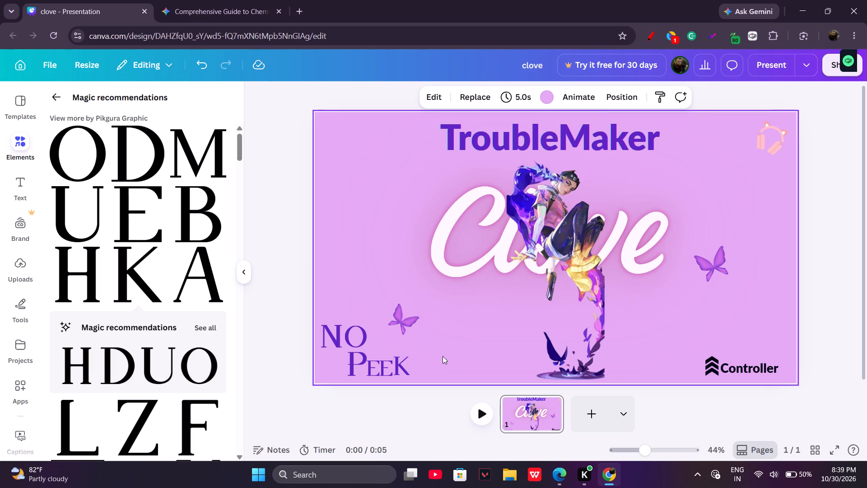
click(402, 365)
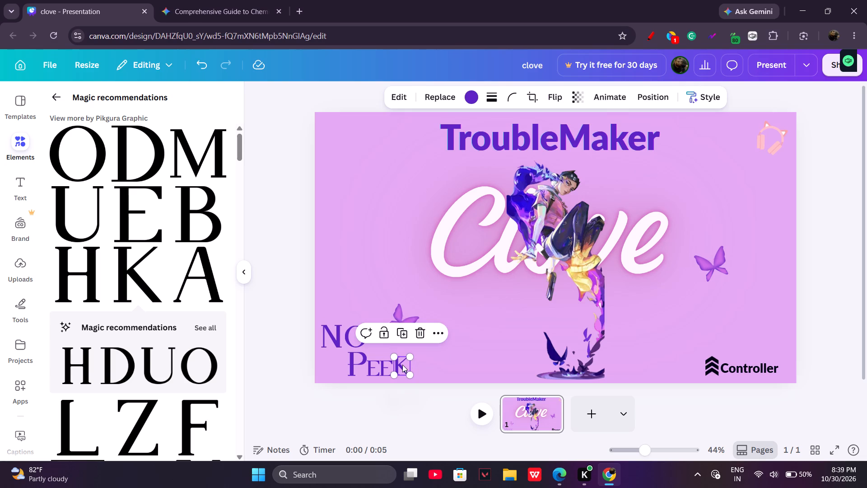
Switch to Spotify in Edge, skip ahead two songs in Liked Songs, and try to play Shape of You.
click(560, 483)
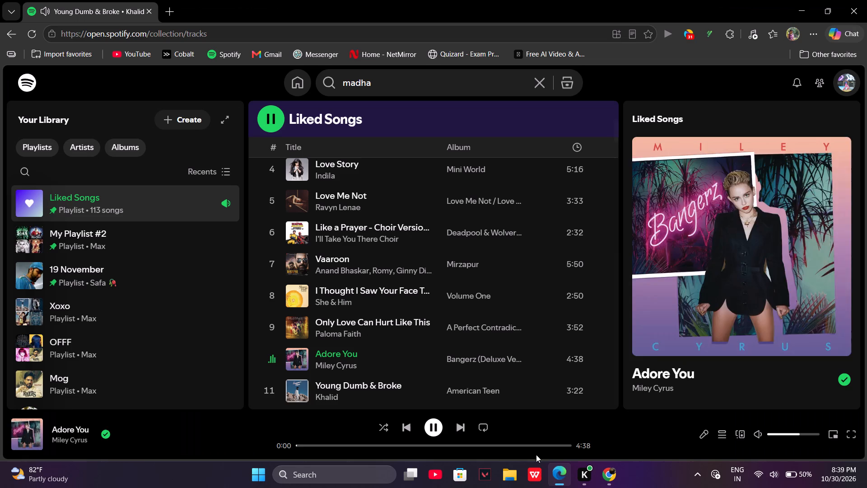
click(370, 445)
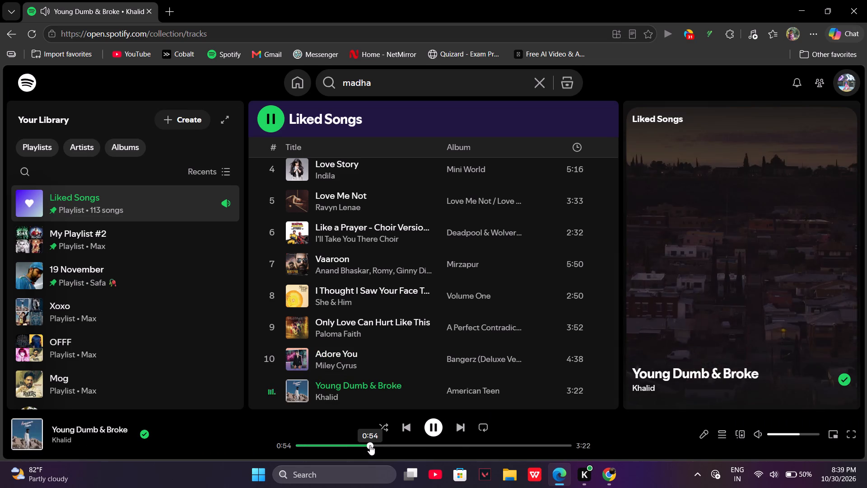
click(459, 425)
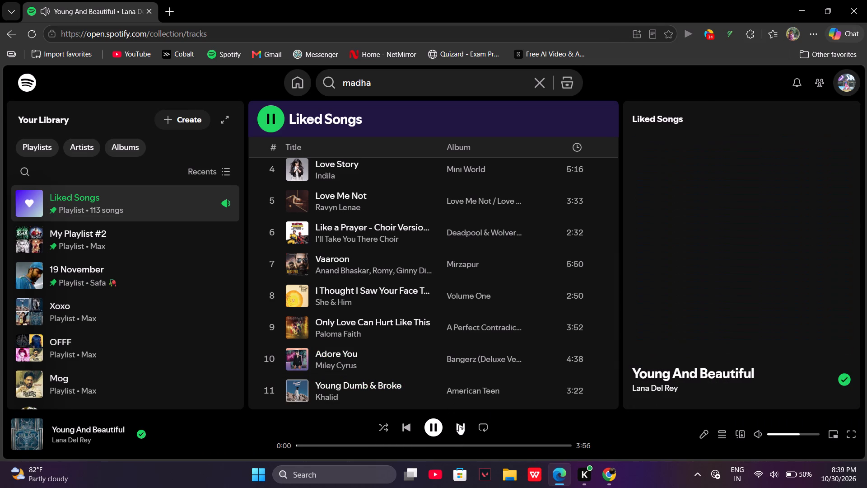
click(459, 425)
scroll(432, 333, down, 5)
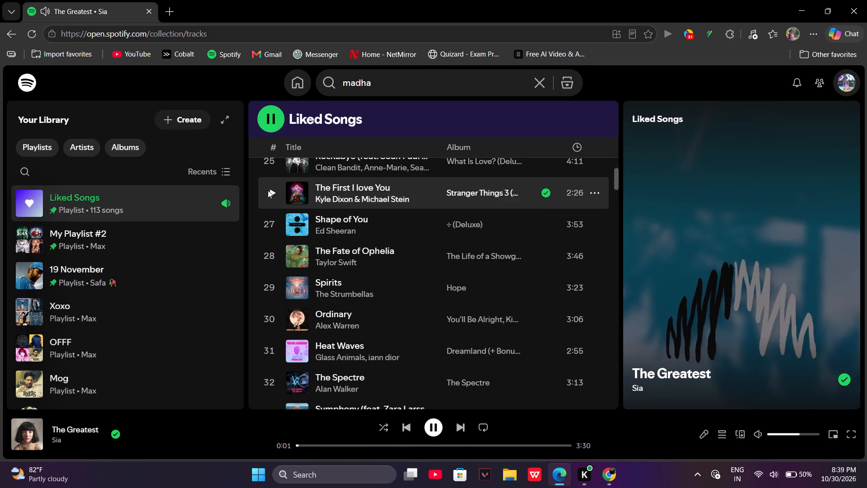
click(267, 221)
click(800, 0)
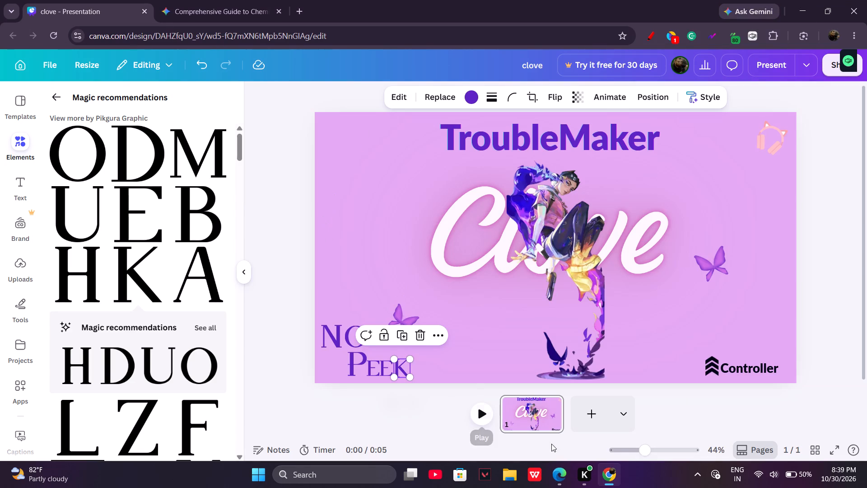
Switch to Spotify again, search for "p", play Perfect by Ed Sheeran, and return to the Canva slide.
click(566, 472)
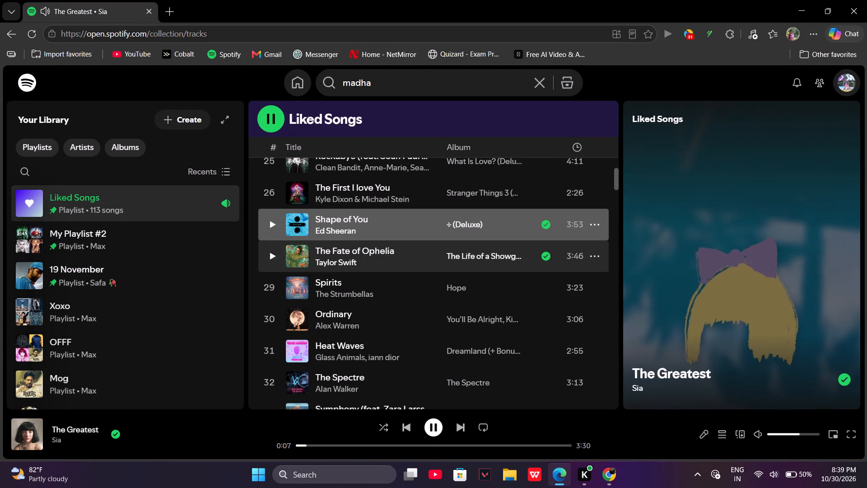
click(395, 75)
key(ctrl+BackSpace)
key(p)
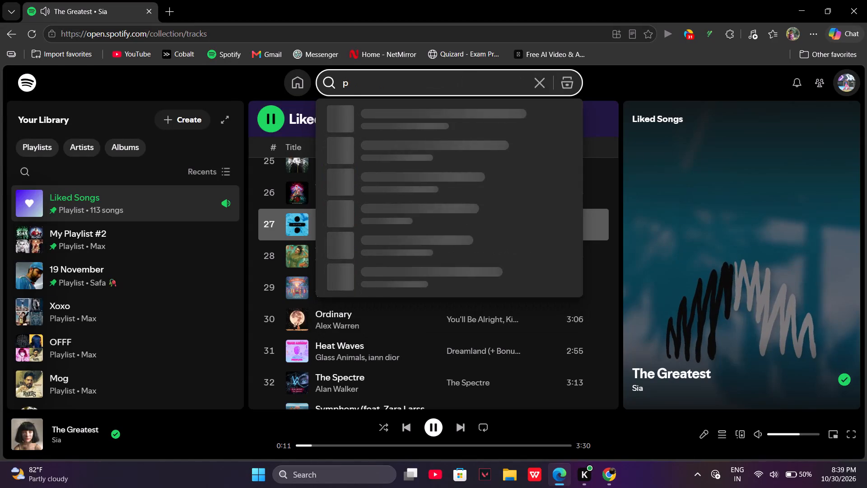
click(334, 254)
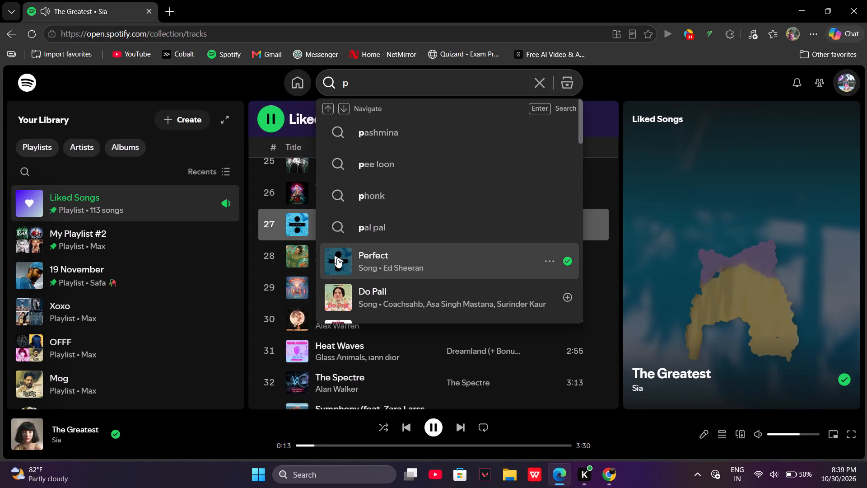
click(802, 0)
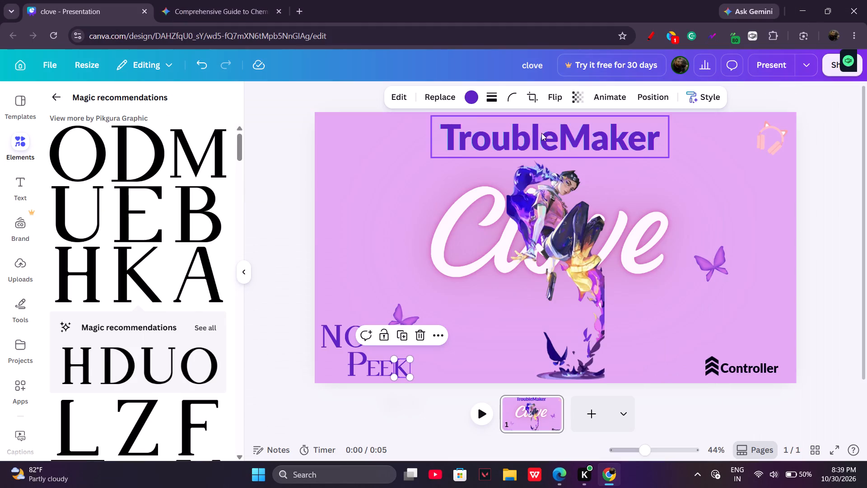
Insert the serif letter I, move it left of the Clove title, shrink it, and recolor it dark purple.
scroll(143, 342, up, 2)
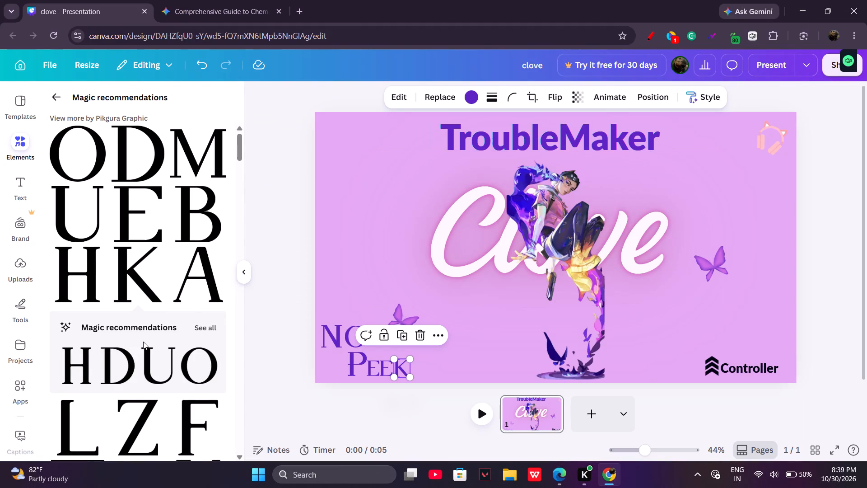
scroll(143, 342, up, 2)
scroll(143, 342, down, 5)
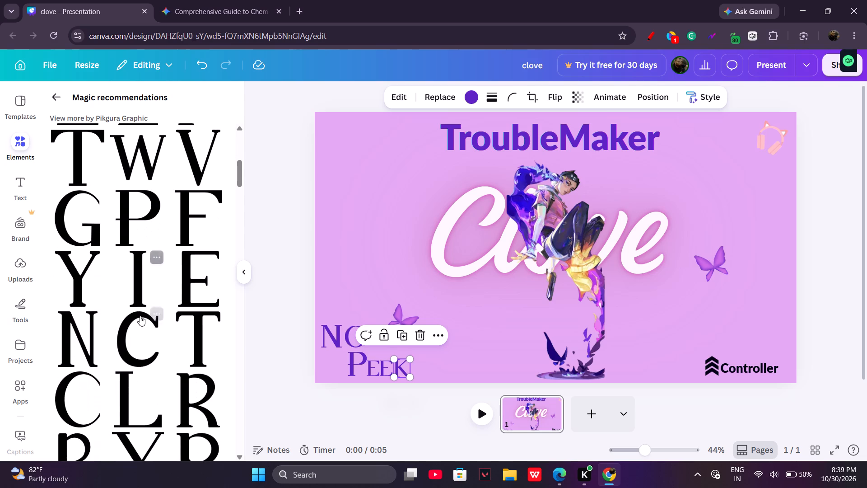
click(137, 284)
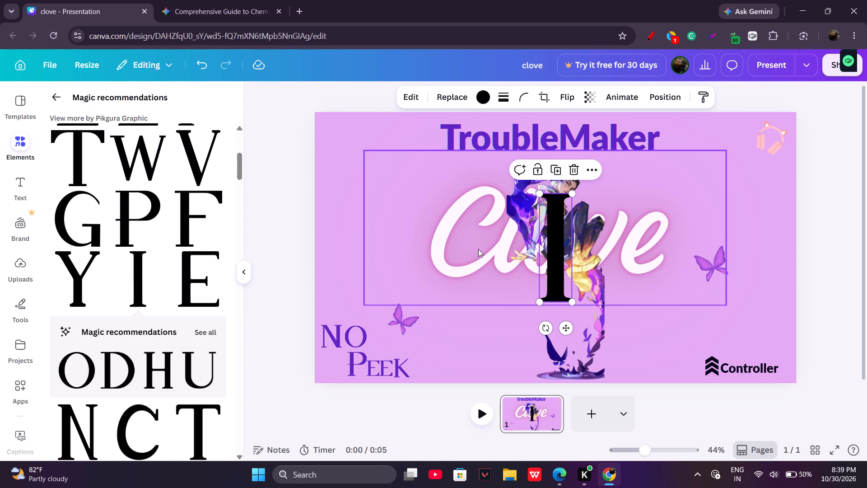
drag(569, 296, 557, 259)
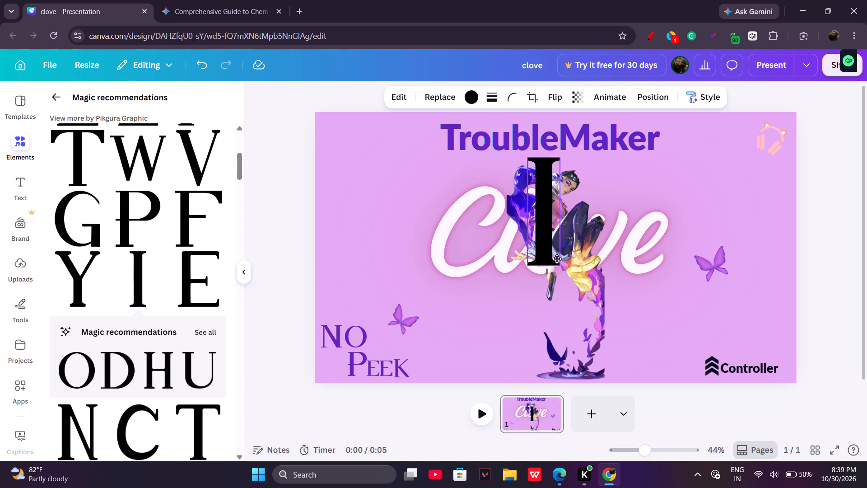
drag(557, 259, 398, 282)
drag(401, 290, 400, 287)
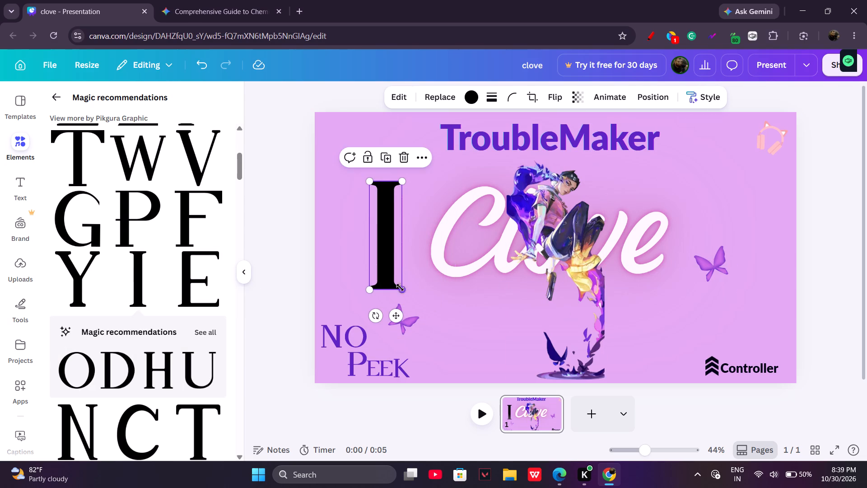
drag(400, 287, 382, 220)
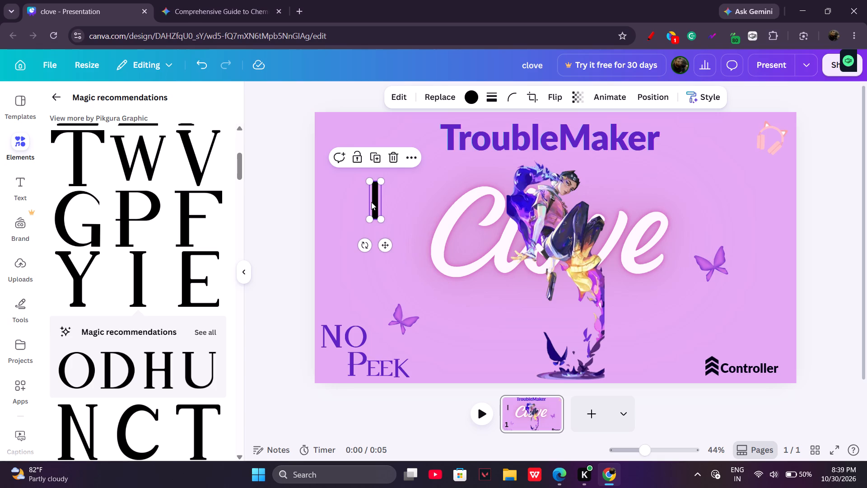
click(468, 99)
click(106, 183)
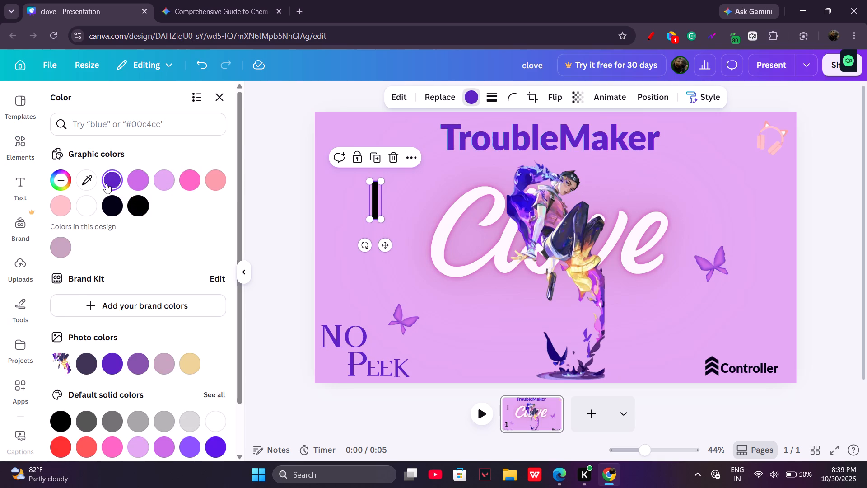
Shrink the I to near the height of PEEK's small letters and place it directly after the K.
drag(384, 219, 376, 202)
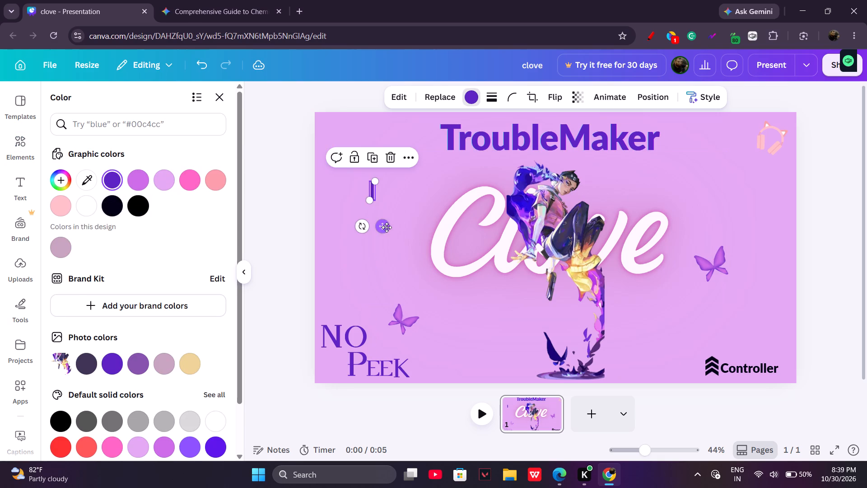
drag(386, 226, 431, 402)
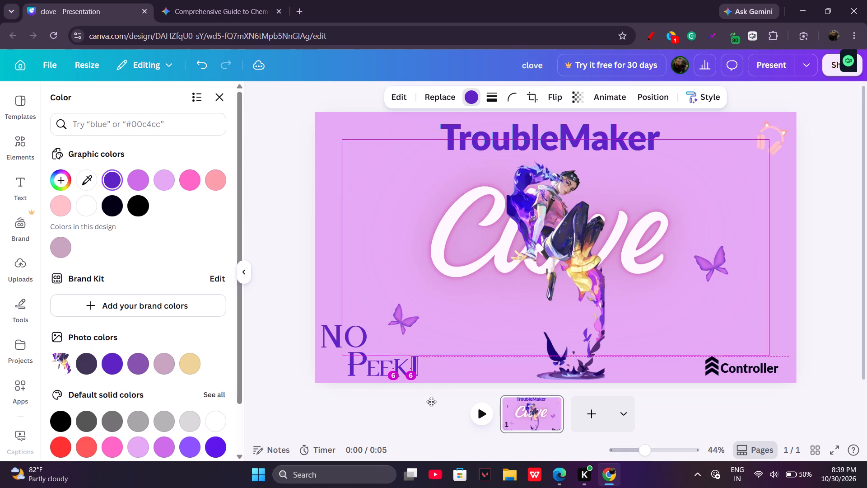
drag(431, 402, 431, 403)
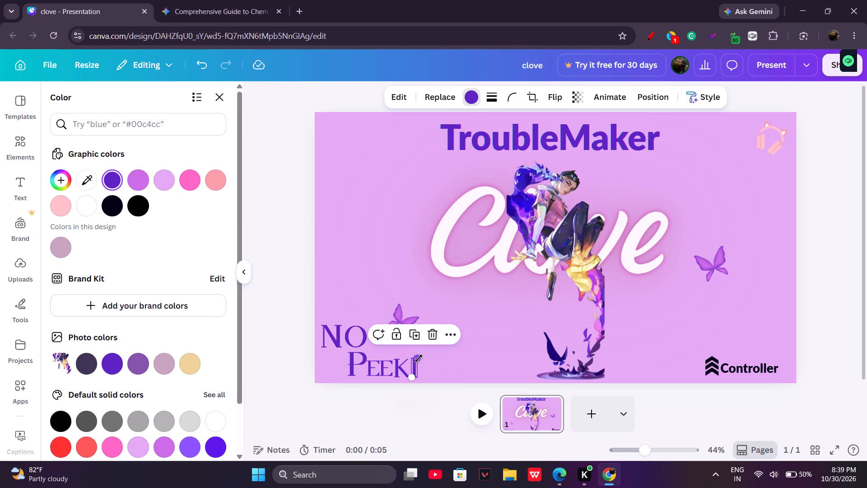
click(419, 358)
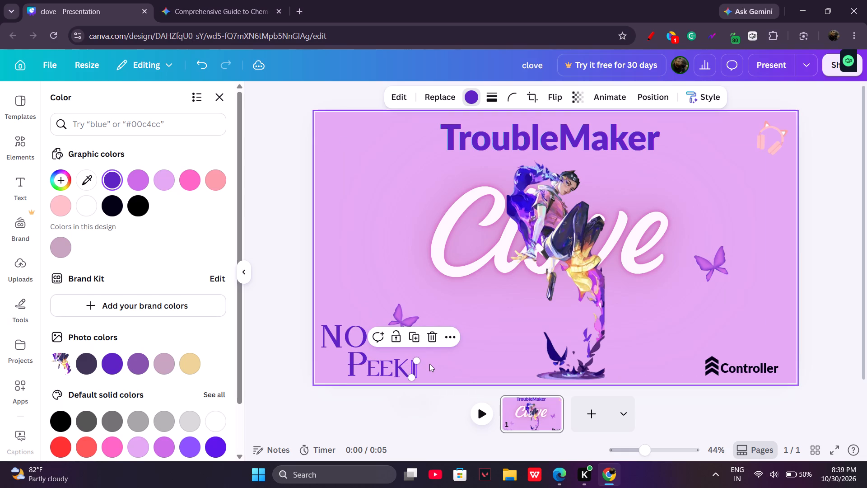
click(432, 364)
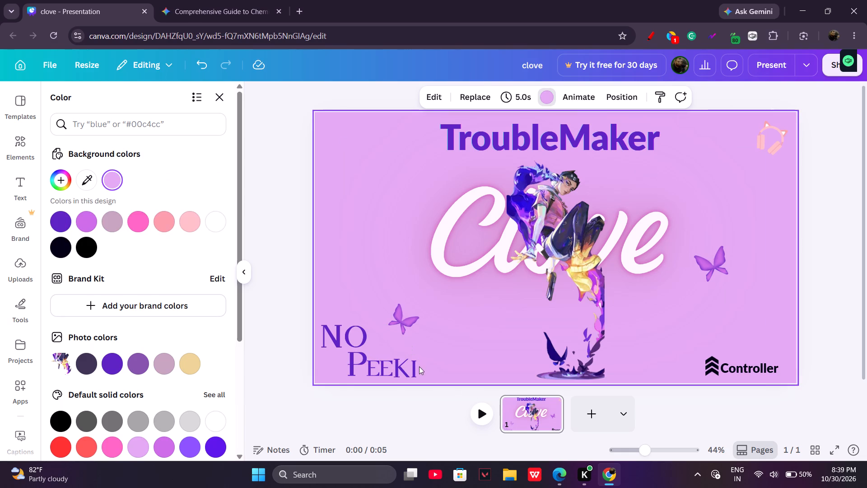
Insert the serif letter N, move it to the slide's upper left, recolor it dark purple, and shrink it.
click(23, 138)
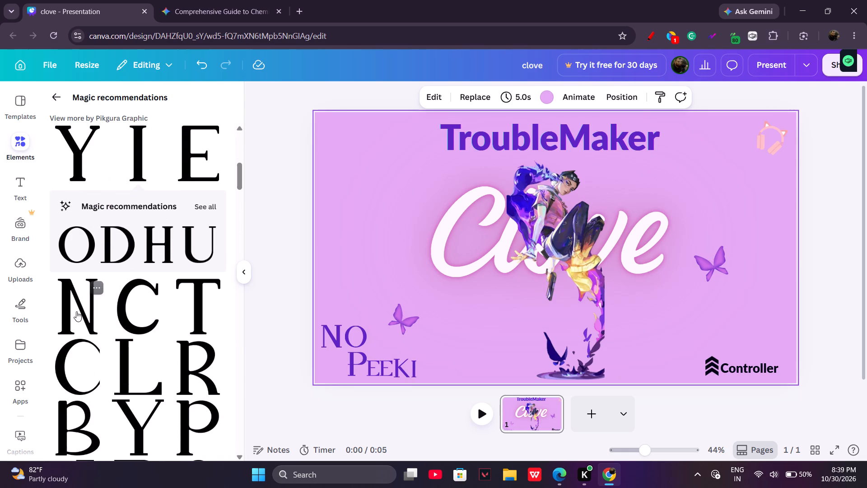
click(76, 311)
drag(533, 277, 364, 252)
drag(425, 274, 377, 224)
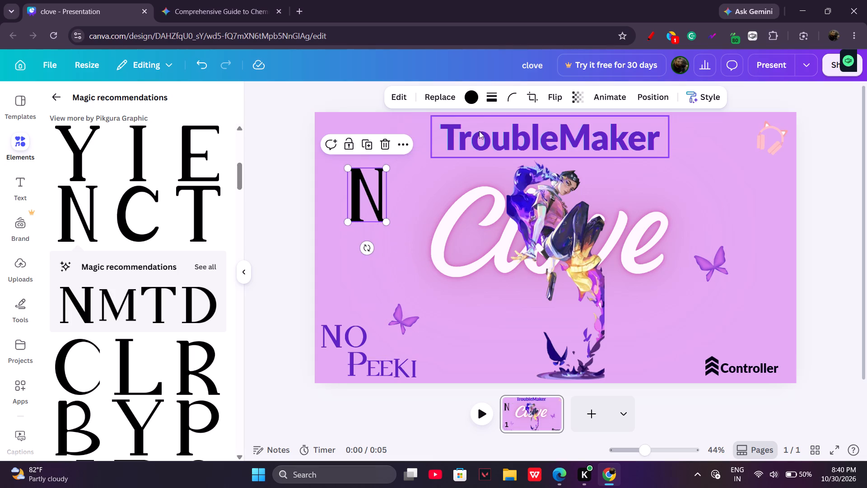
click(472, 99)
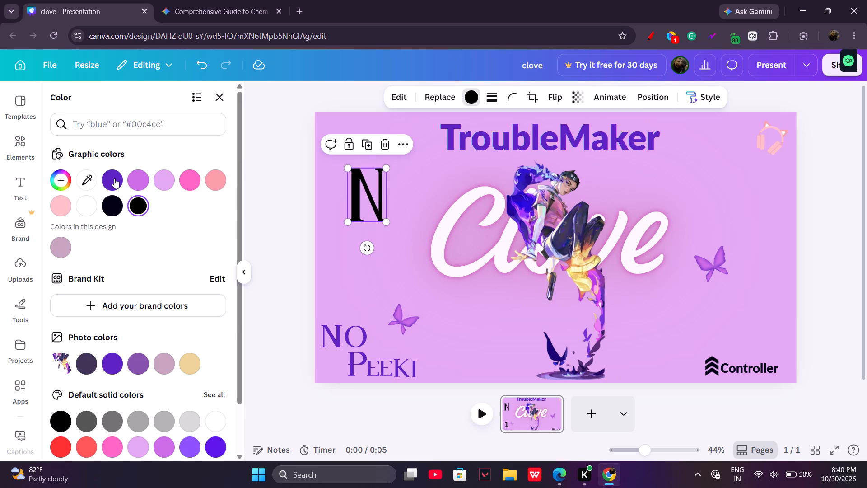
click(114, 178)
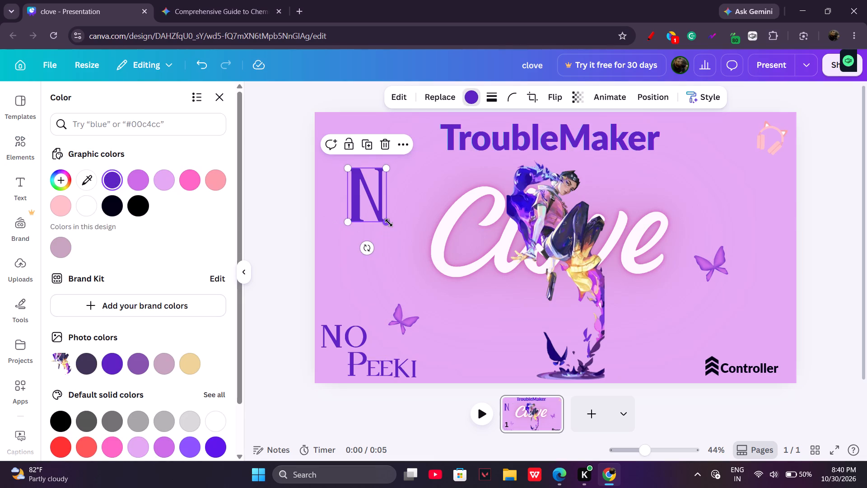
drag(389, 223, 362, 192)
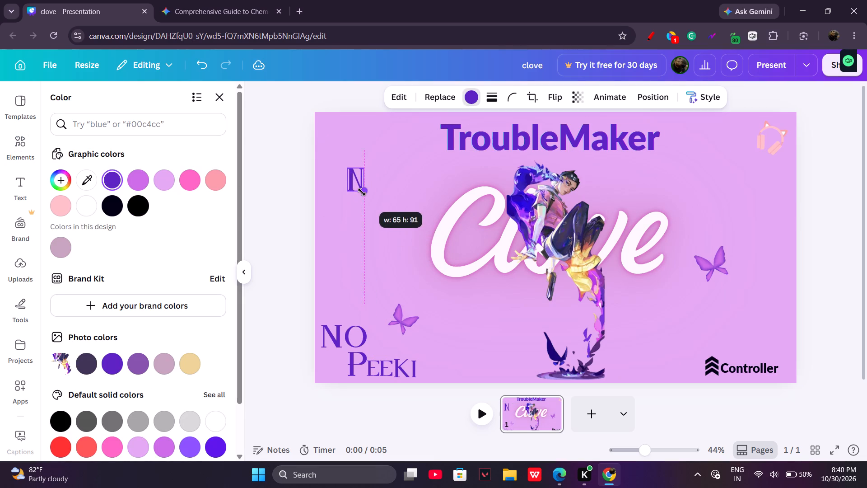
drag(362, 192, 364, 197)
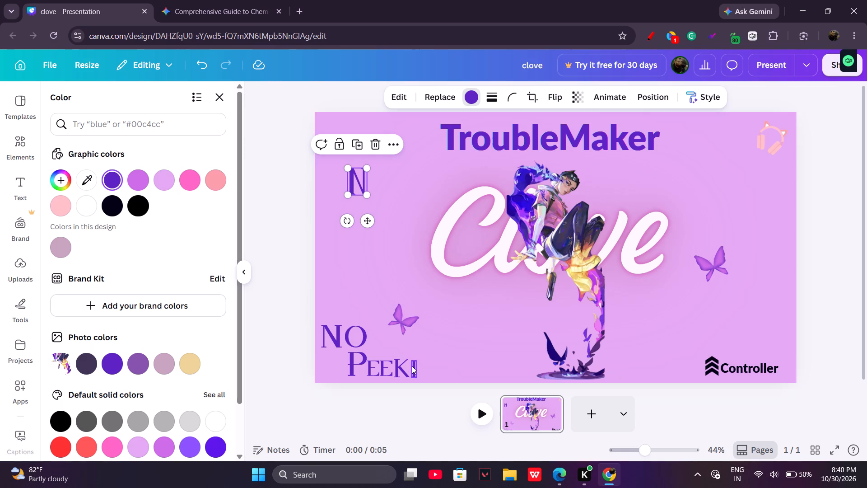
Nudge the small I slightly closer to the K of PEEK.
click(412, 366)
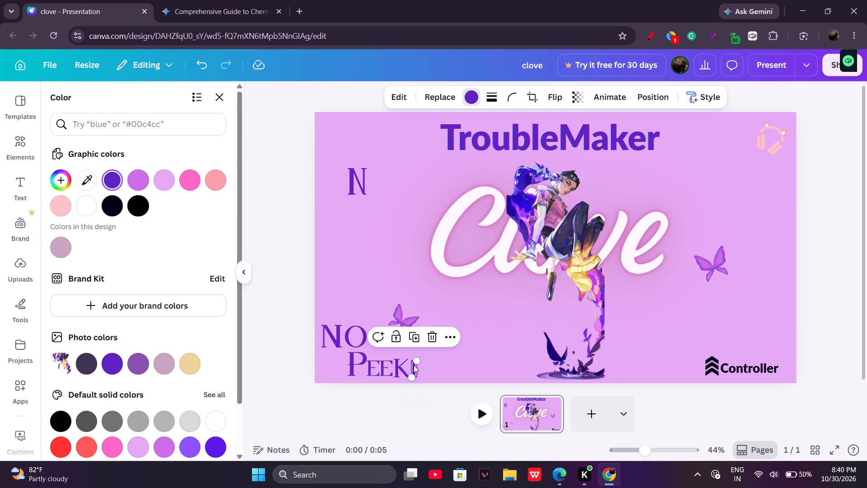
click(415, 367)
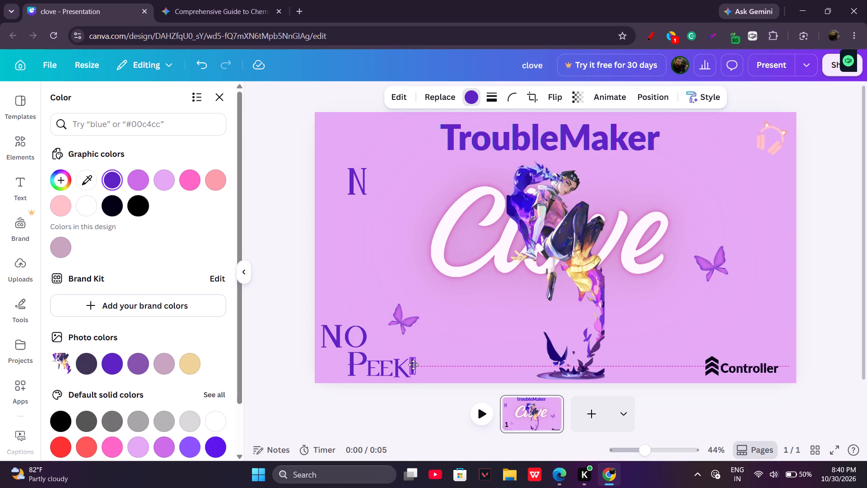
Shrink the N to match the small I and place it after the I, level with the other letters, to spell PEEKIN.
click(347, 182)
drag(367, 193, 359, 186)
drag(366, 213, 438, 393)
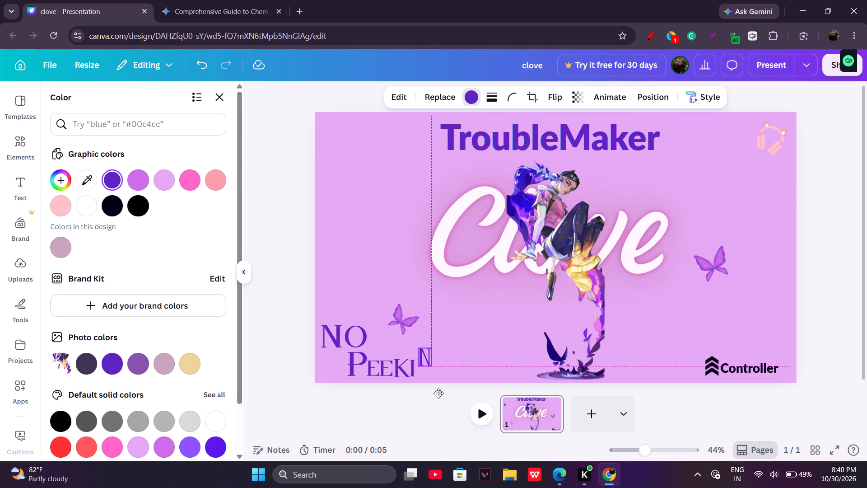
drag(438, 393, 439, 403)
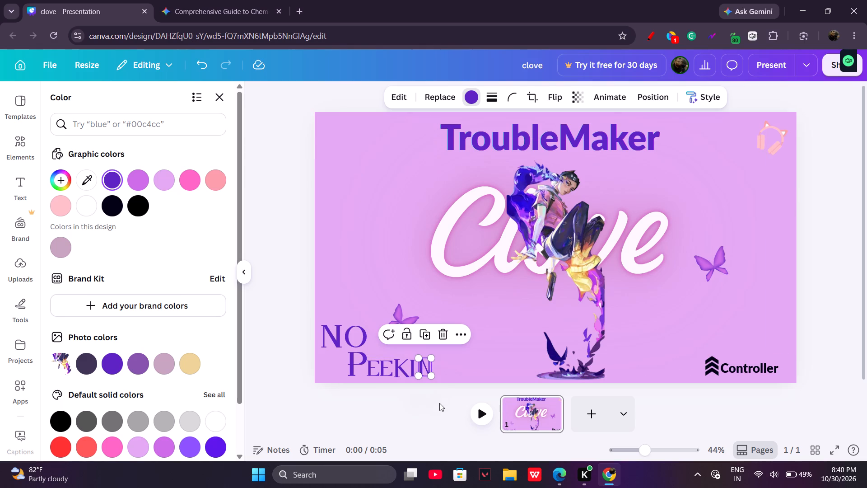
click(431, 377)
click(458, 353)
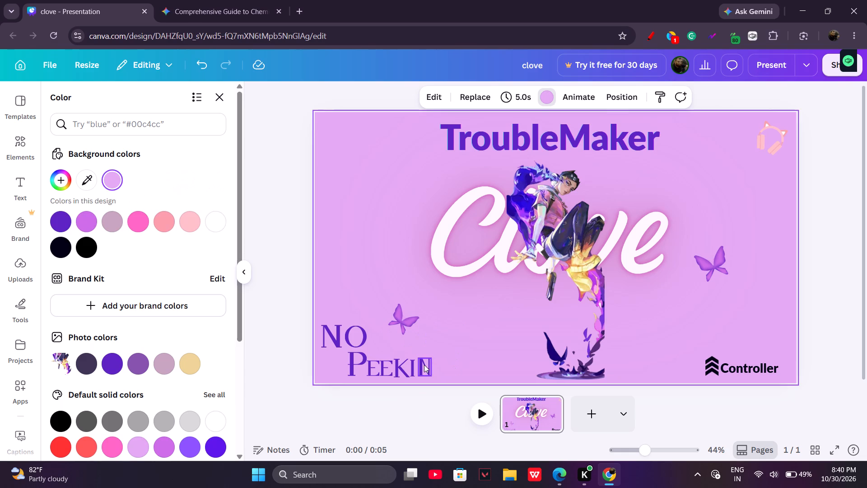
click(424, 365)
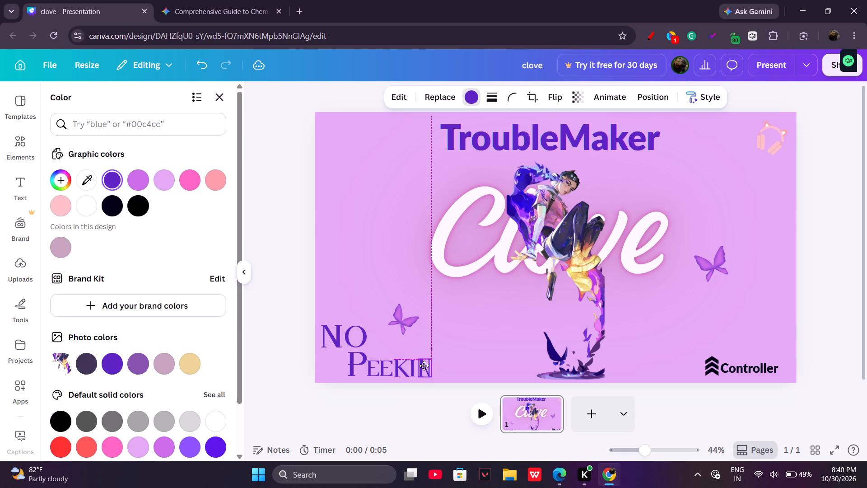
click(451, 365)
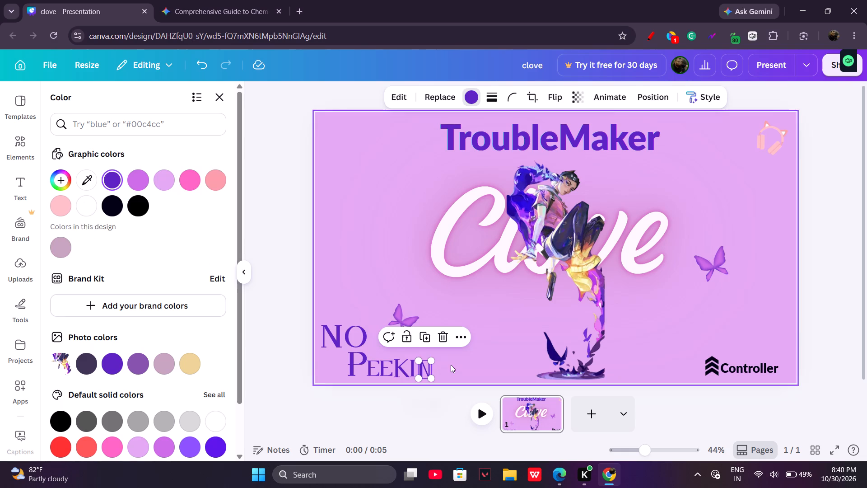
click(424, 365)
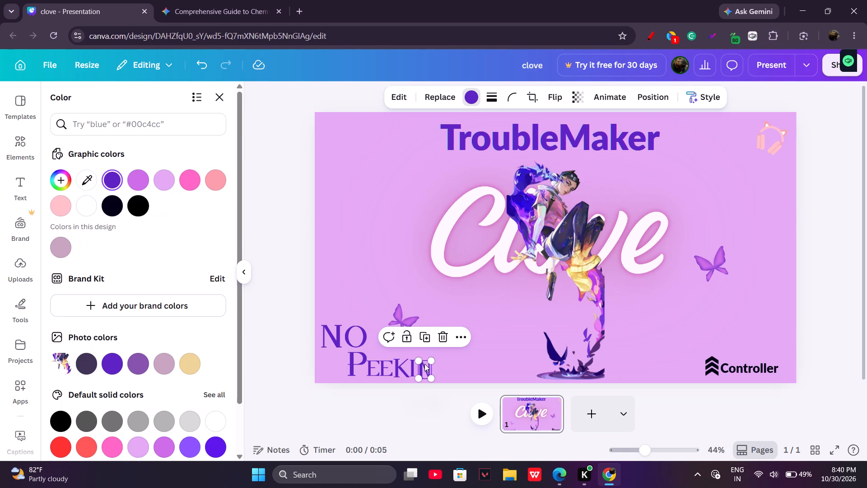
click(453, 365)
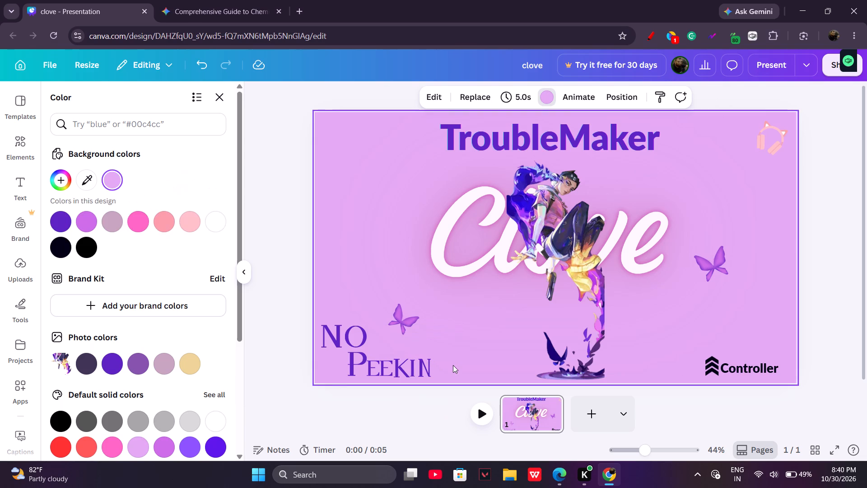
Insert the serif letter G, move it above the NO PEEKIN lettering, shrink it slightly, and recolor it dark purple.
click(25, 143)
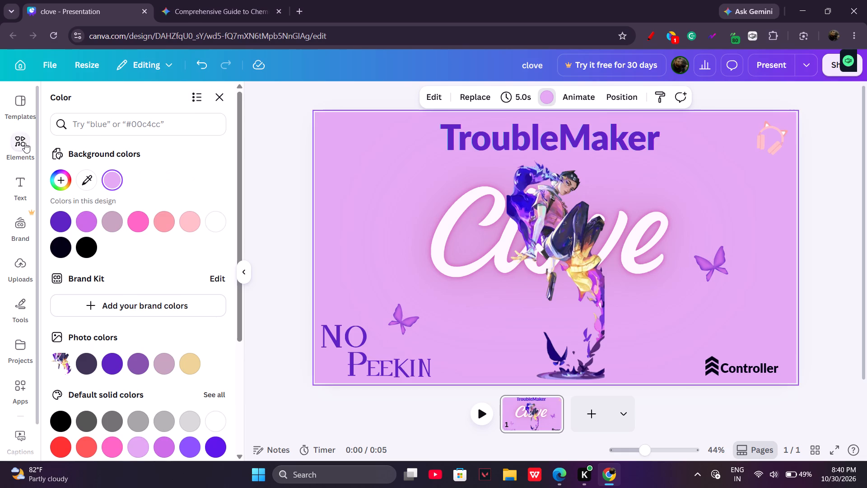
scroll(129, 358, up, 2)
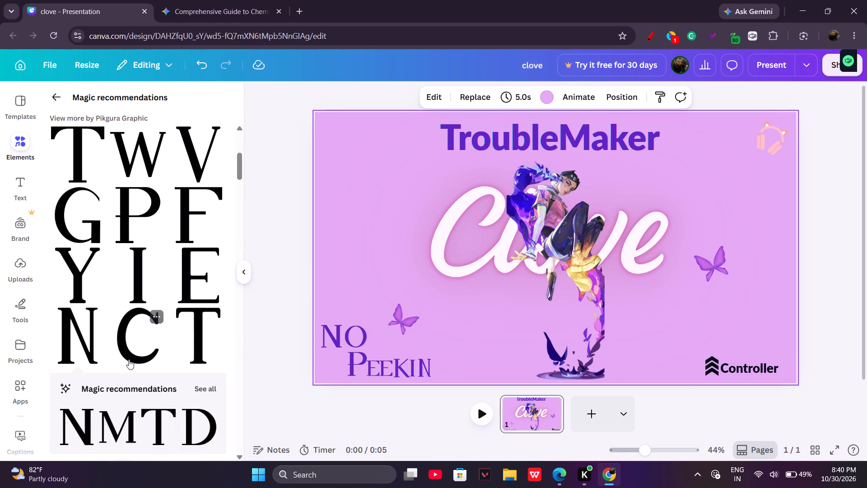
click(85, 245)
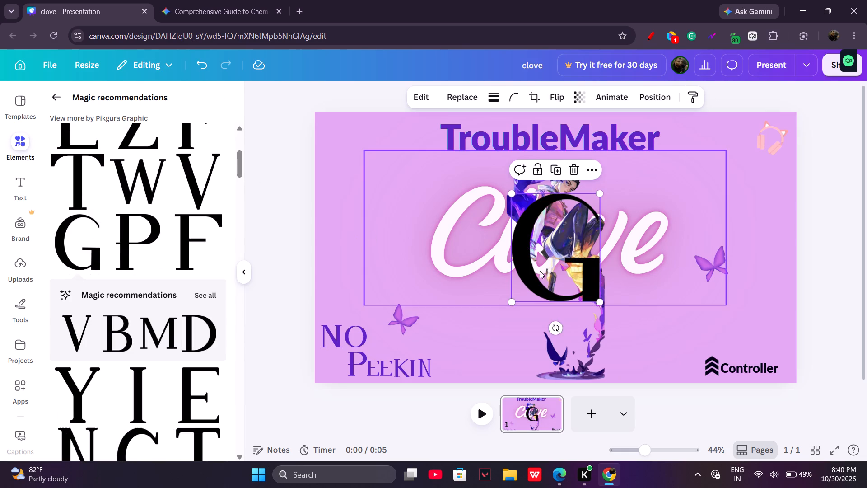
drag(566, 263, 419, 296)
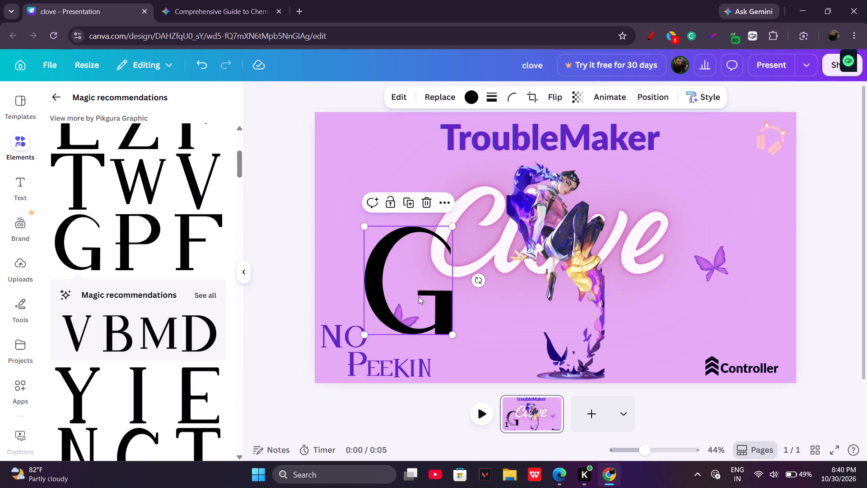
drag(454, 335, 430, 310)
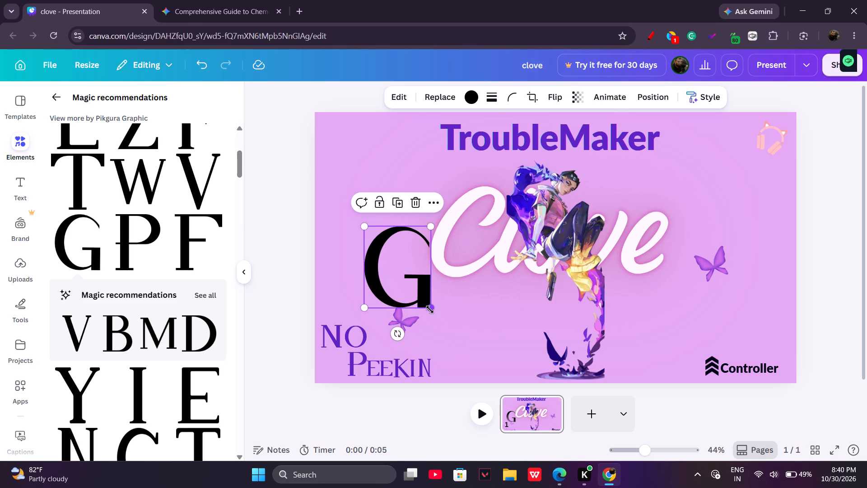
click(470, 97)
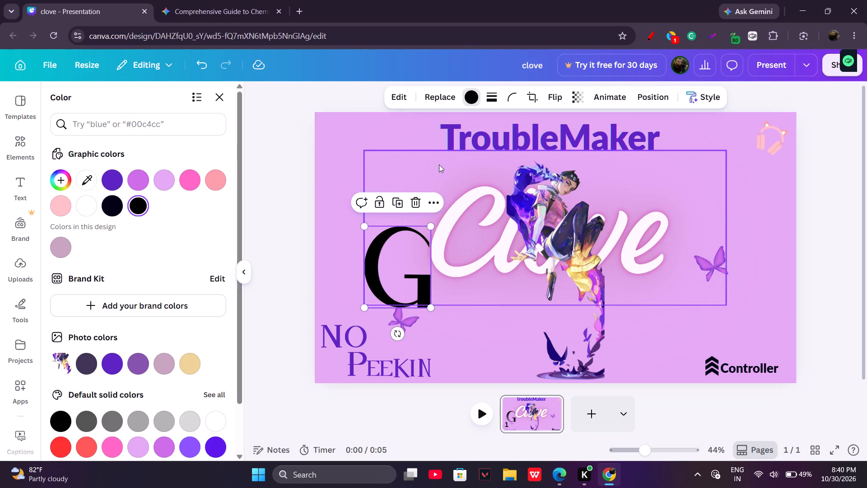
click(114, 183)
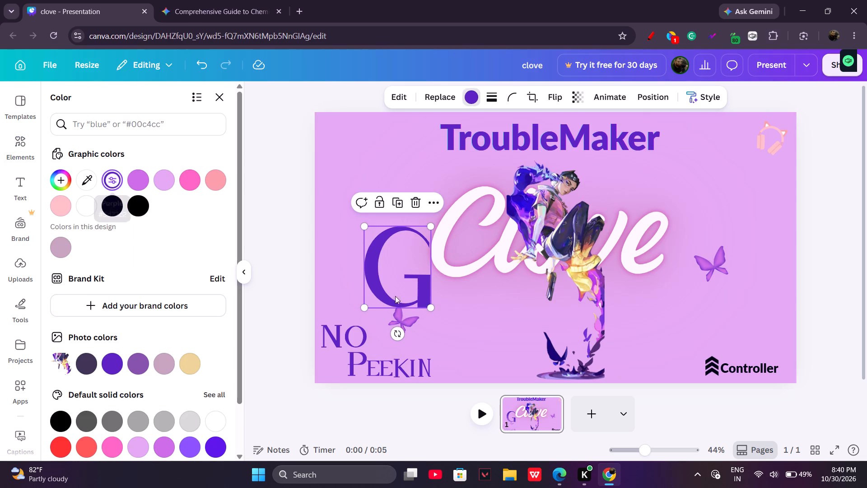
Shrink the G to match the small letters and place it directly after the N, level with them, to spell PEEKING.
drag(429, 308, 385, 263)
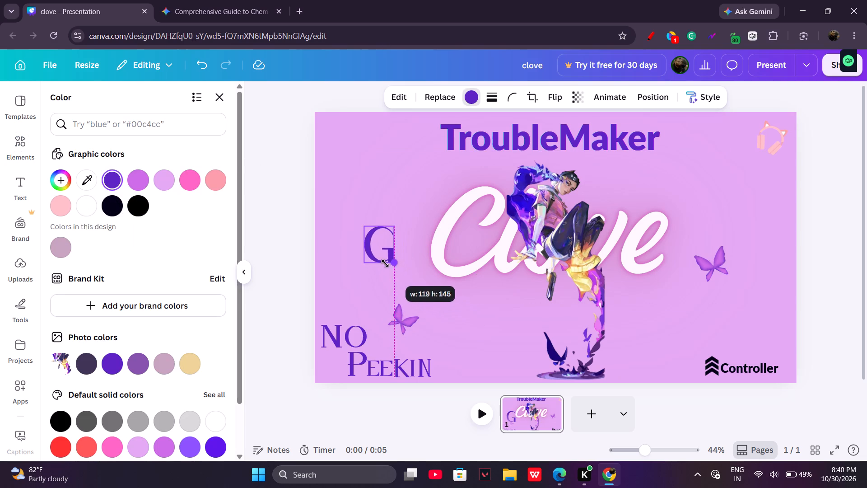
drag(385, 263, 377, 256)
drag(386, 255, 376, 243)
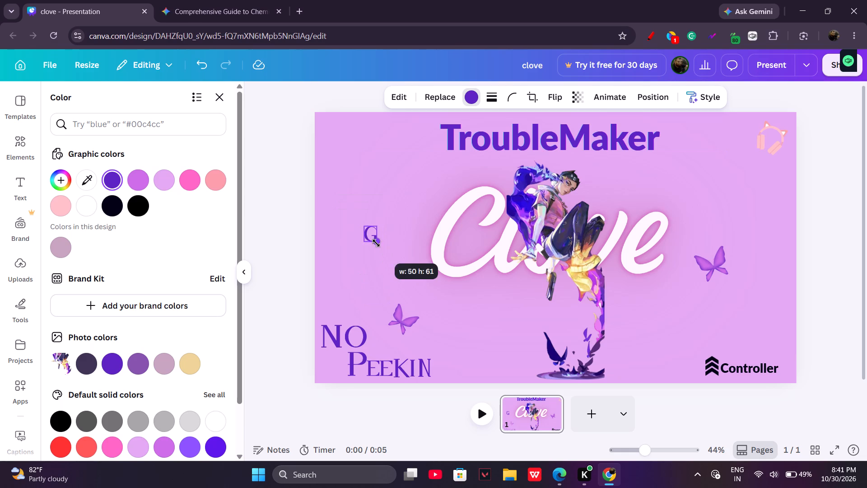
drag(376, 243, 380, 247)
drag(384, 274, 451, 401)
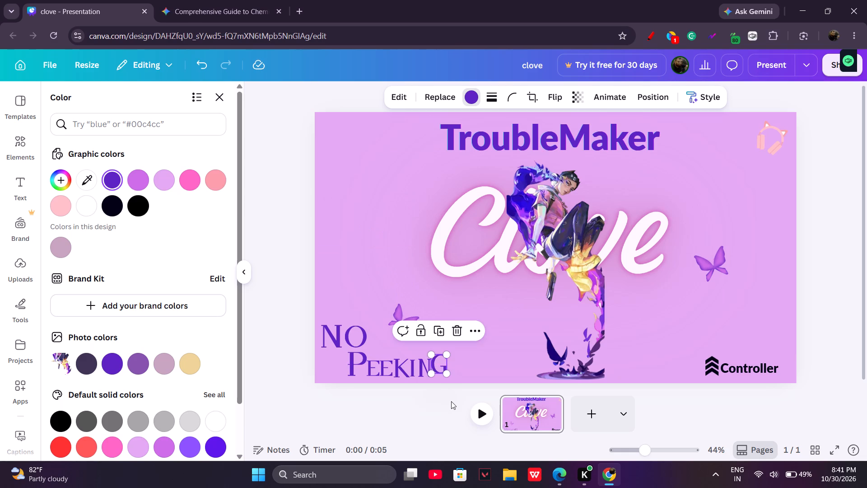
drag(436, 361, 441, 362)
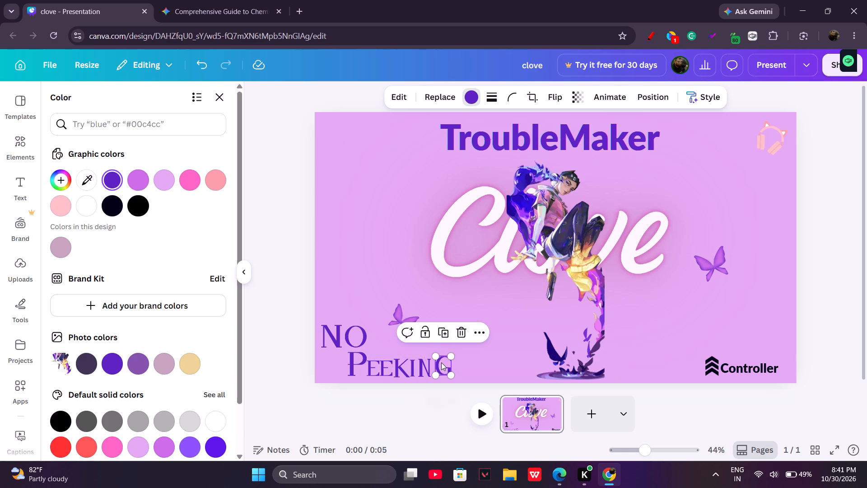
click(447, 364)
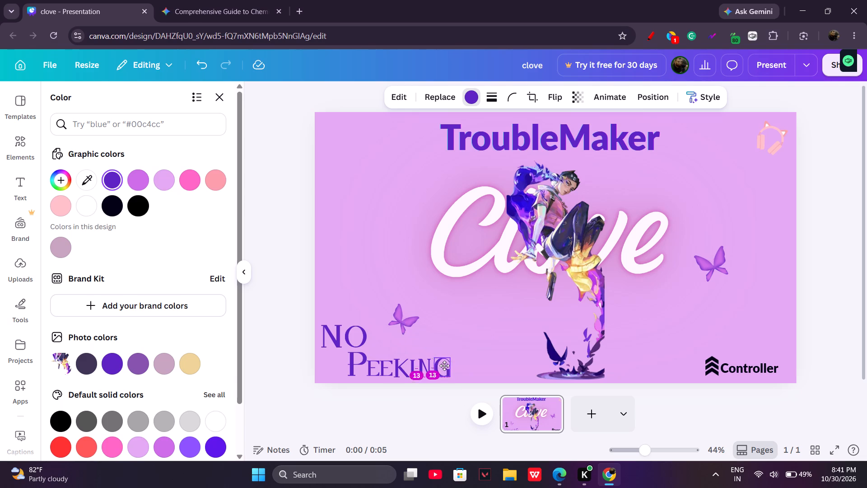
click(466, 361)
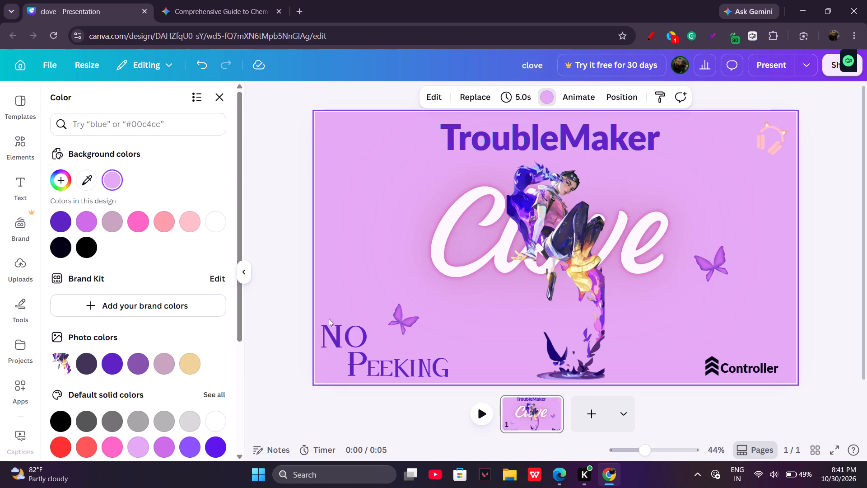
Apply the Blur animation to all the letters of PEEKING together.
drag(322, 352, 388, 376)
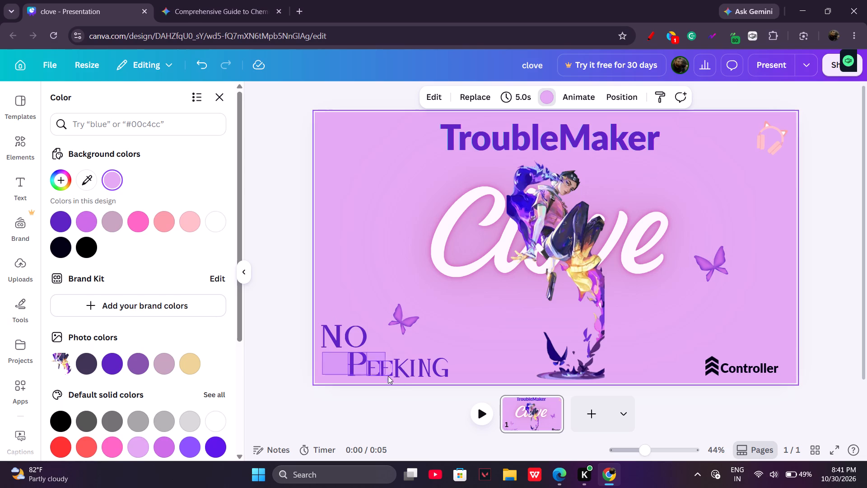
drag(388, 376, 480, 385)
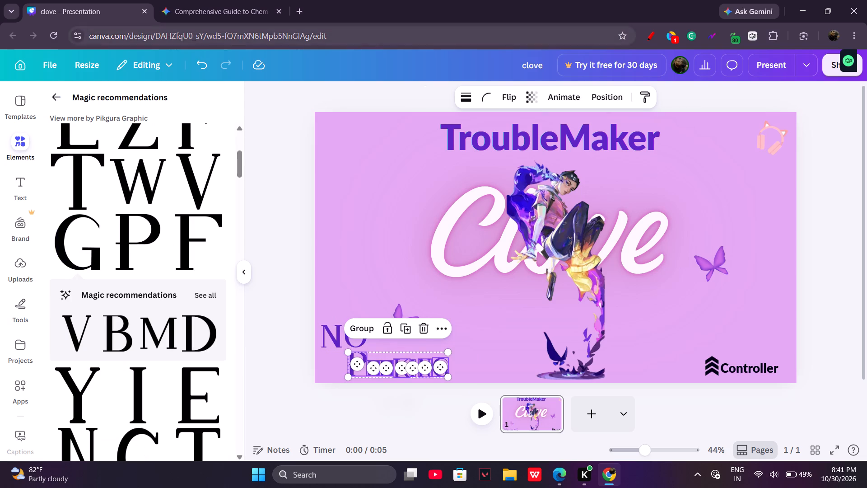
click(562, 97)
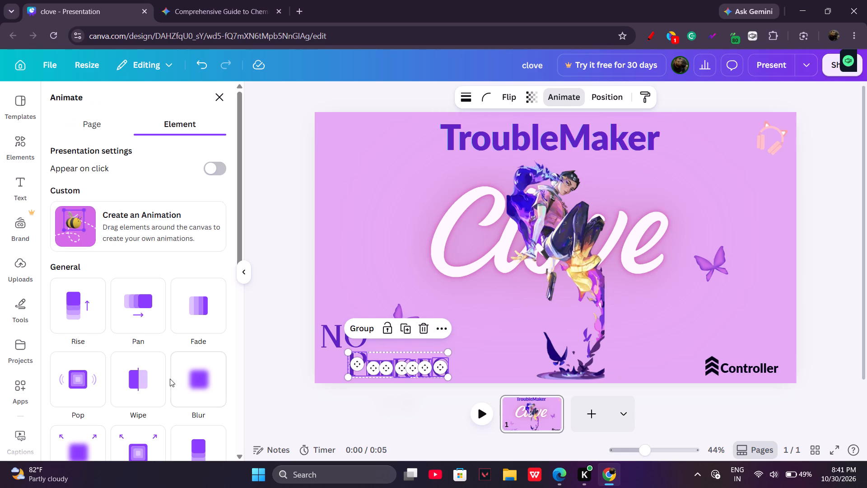
click(198, 385)
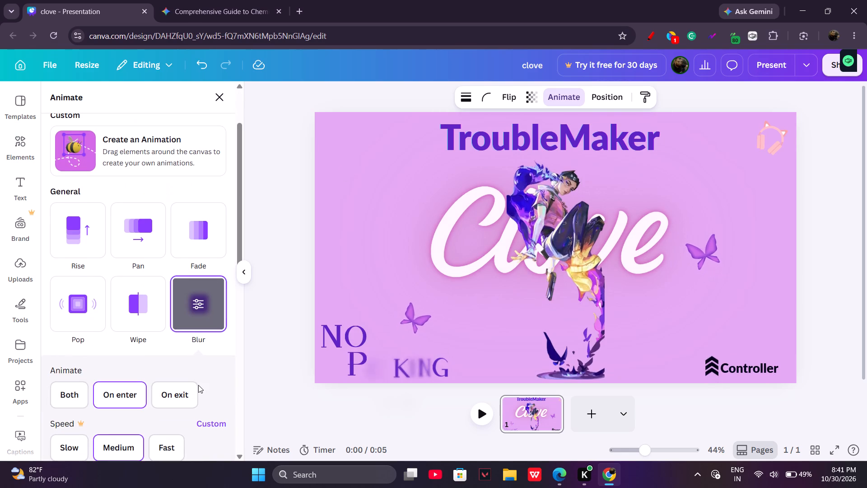
Apply the Blur animation to both letters of NO.
click(345, 294)
drag(317, 340, 368, 338)
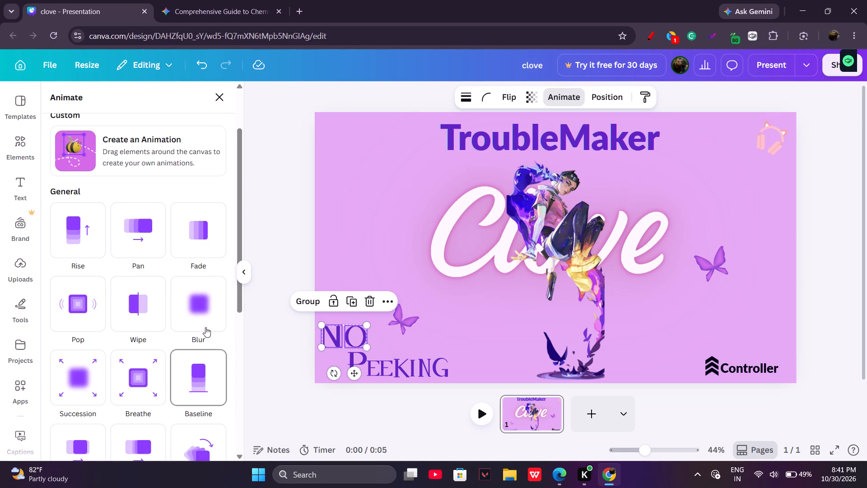
click(205, 309)
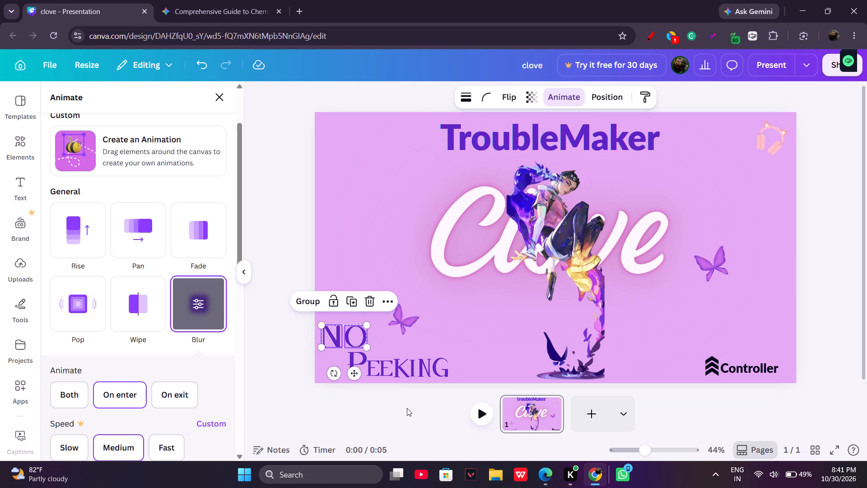
click(398, 435)
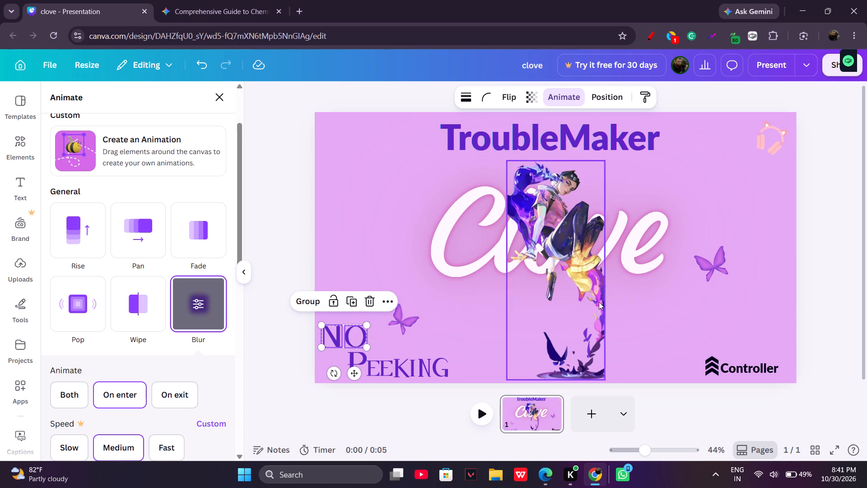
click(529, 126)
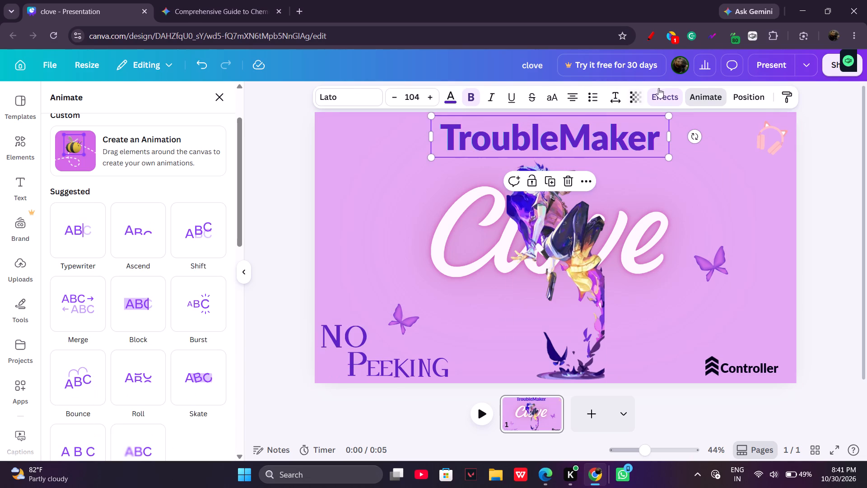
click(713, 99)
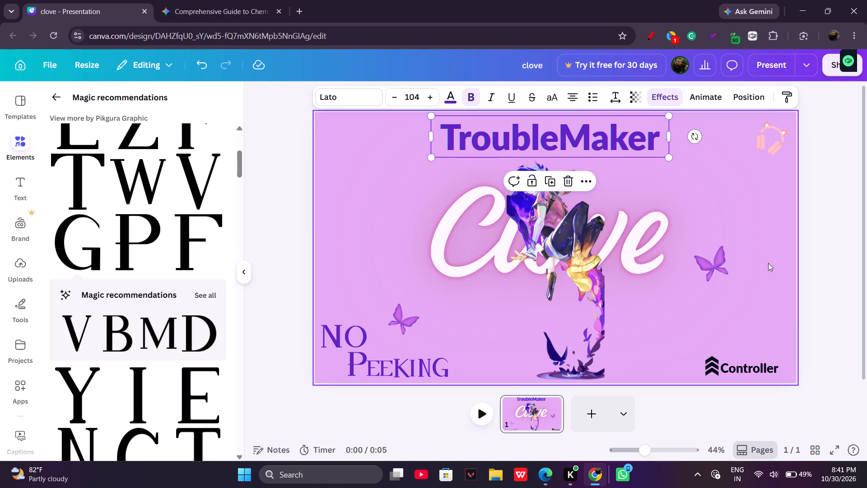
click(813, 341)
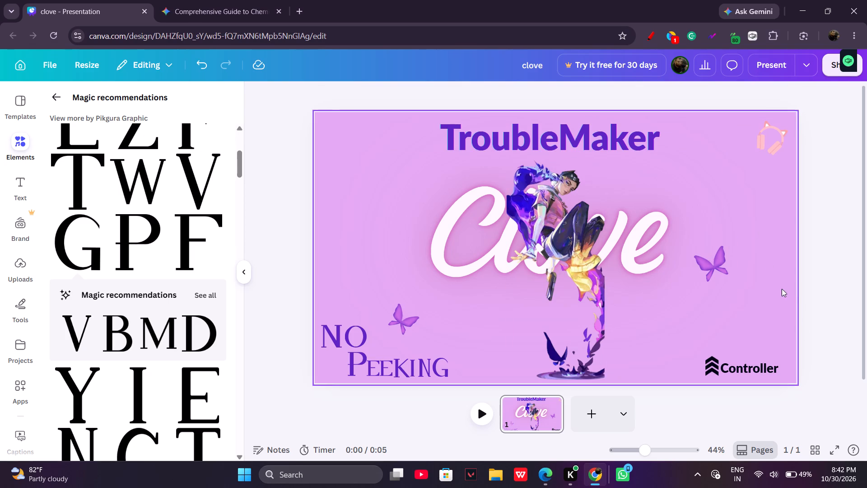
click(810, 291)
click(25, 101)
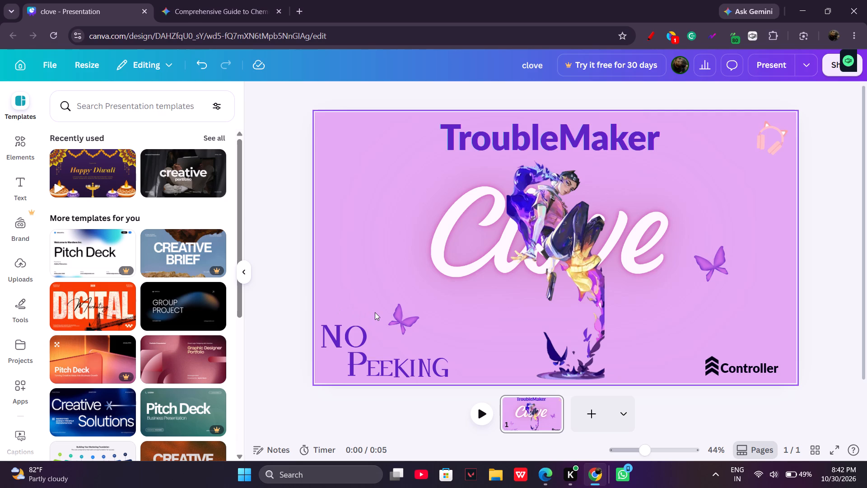
Search Google Images for "spike valorant" in a new browser tab.
click(298, 6)
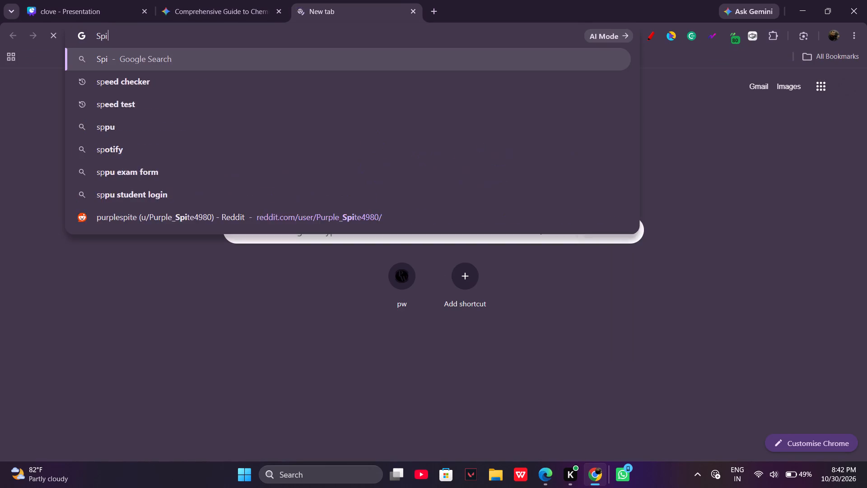
key(BackSpace)
text(r)
key(space)
key(BackSpace)
key(BackSpace)
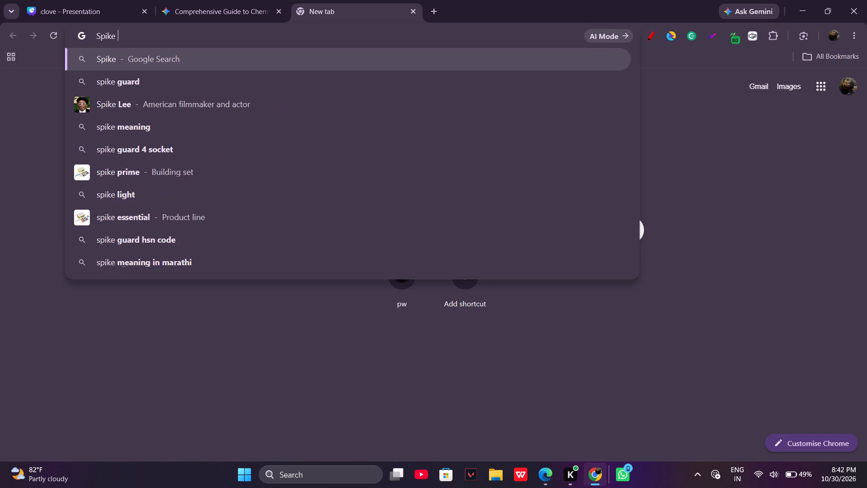
key(c)
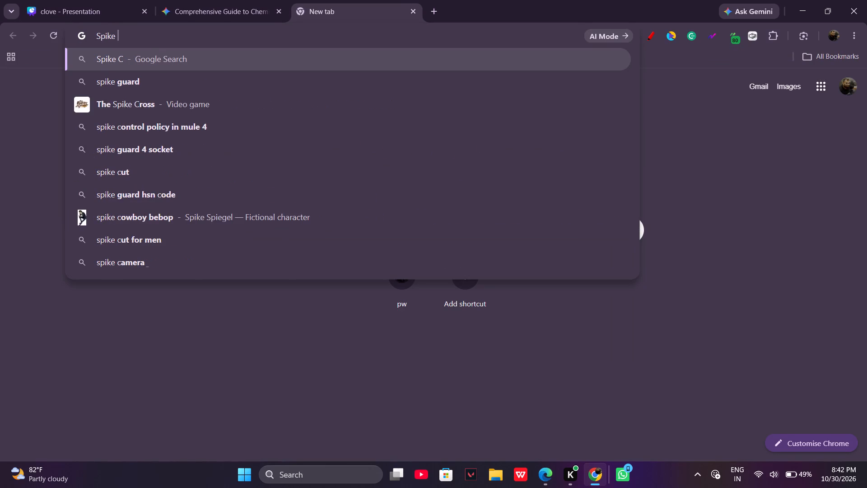
key(Down)
key(Return)
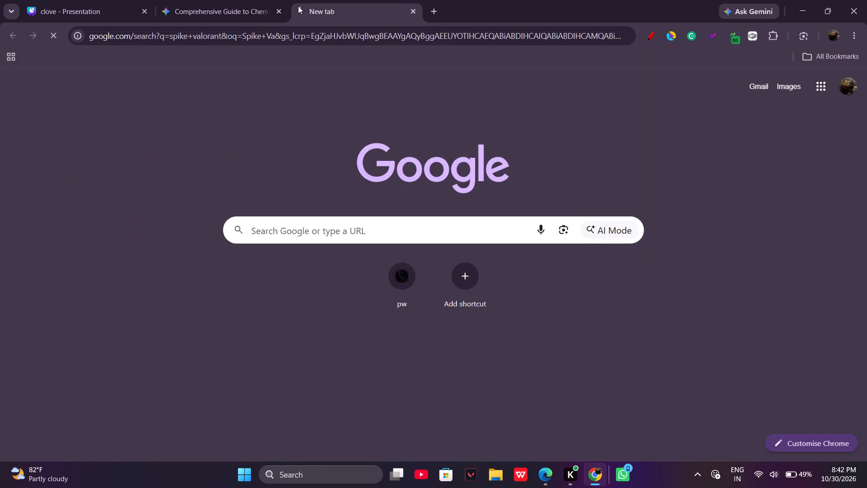
click(200, 118)
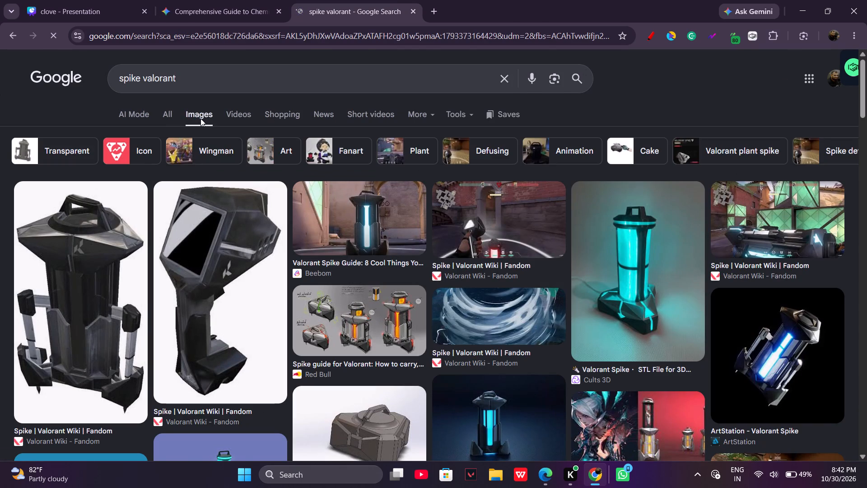
Open the Reddit "Spike on Solidworks" picture of the grey spike case on its own page and copy the image.
scroll(362, 230, down, 1)
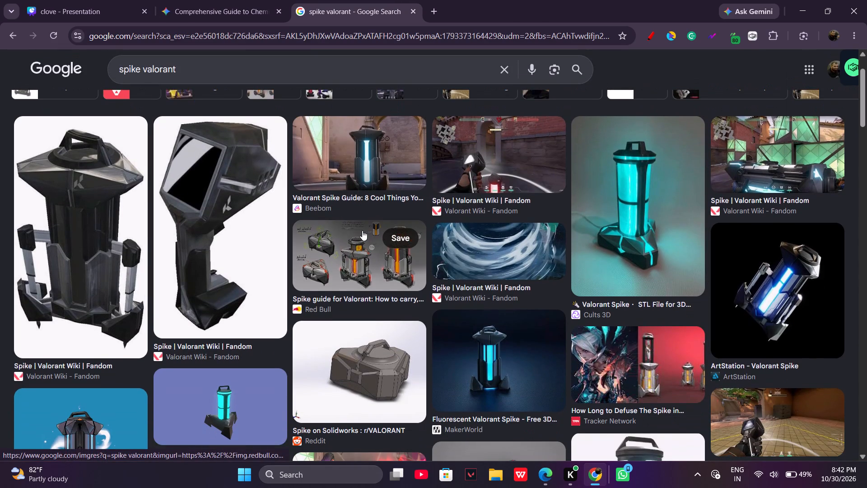
click(374, 354)
click(671, 244)
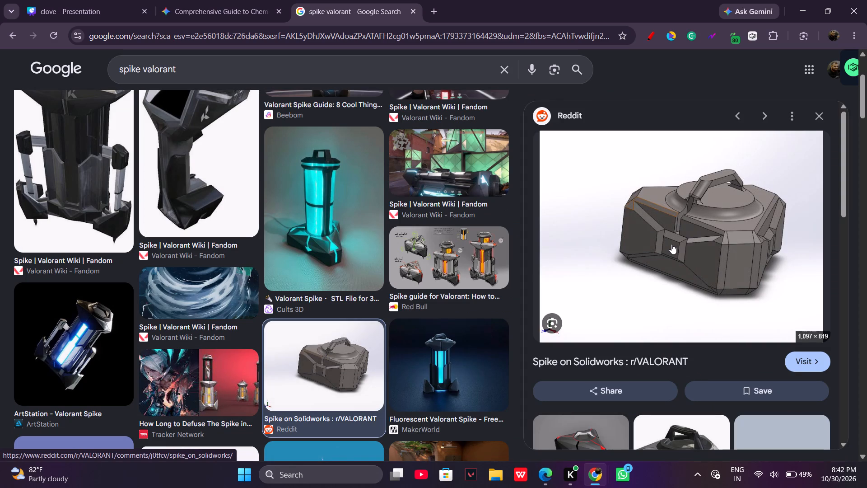
click(667, 244)
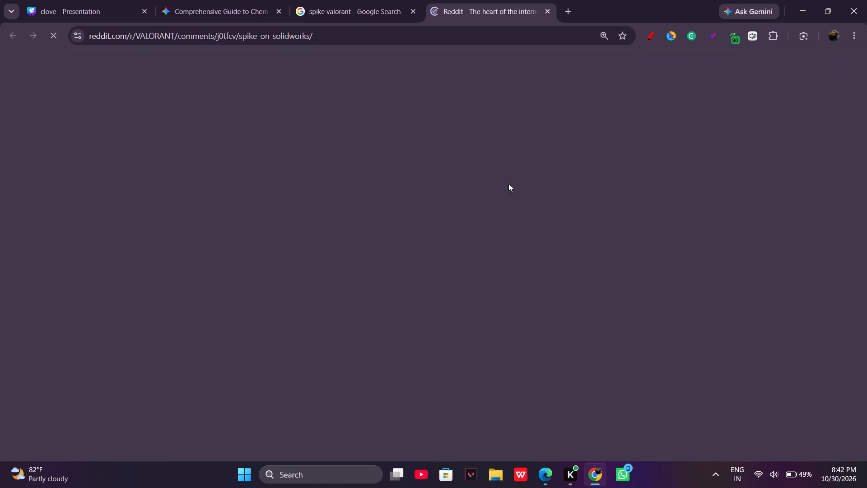
click(412, 317)
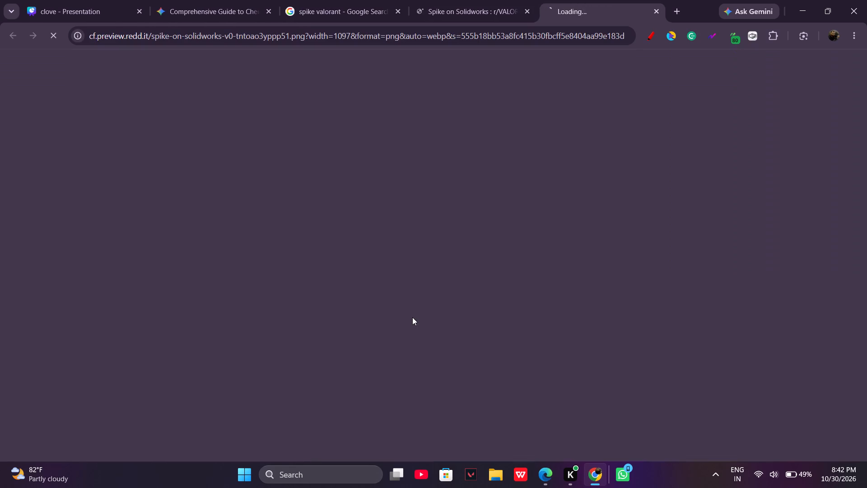
right_click(446, 258)
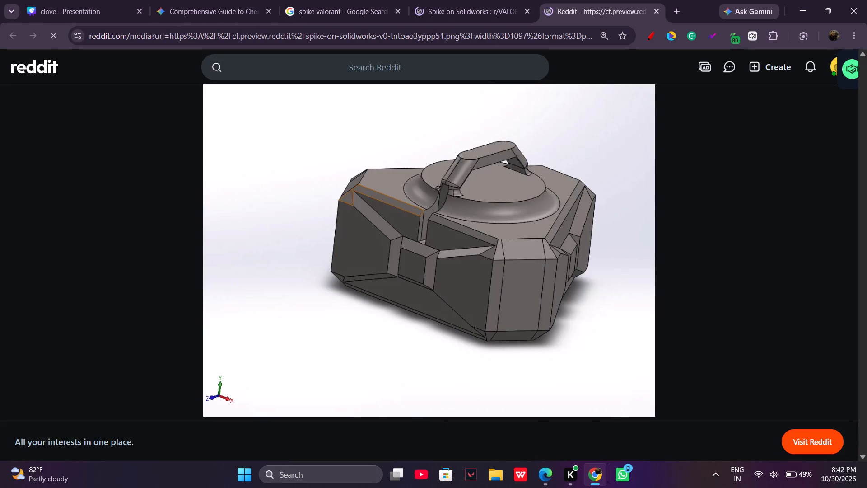
click(513, 309)
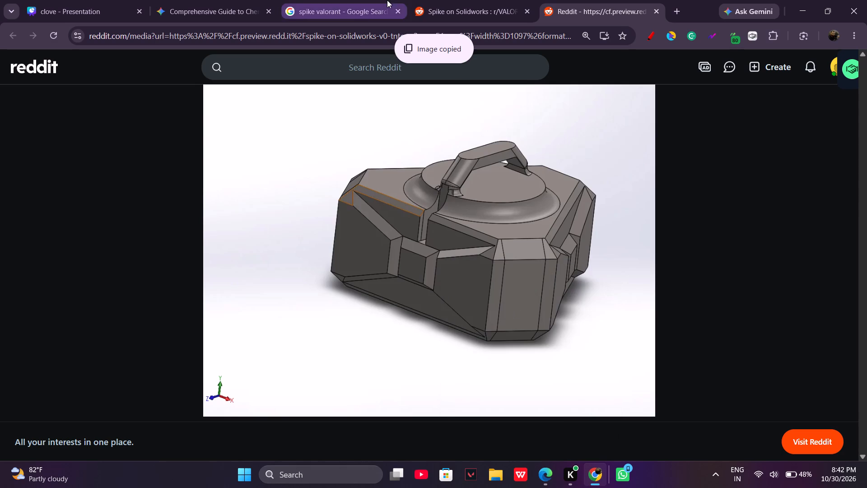
Search for "bg remover" in a new browser tab, open remove.bg and remove the copied spike picture's background.
click(685, 10)
text(bg)
key(space)
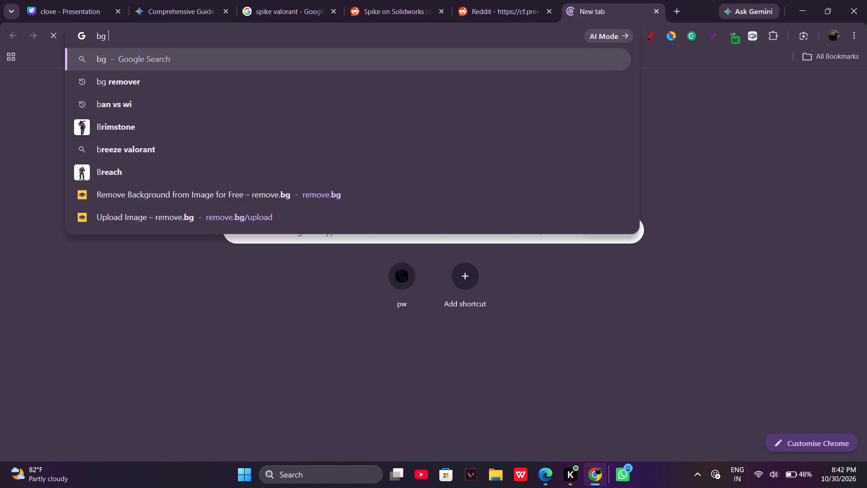
key(Down)
key(Return)
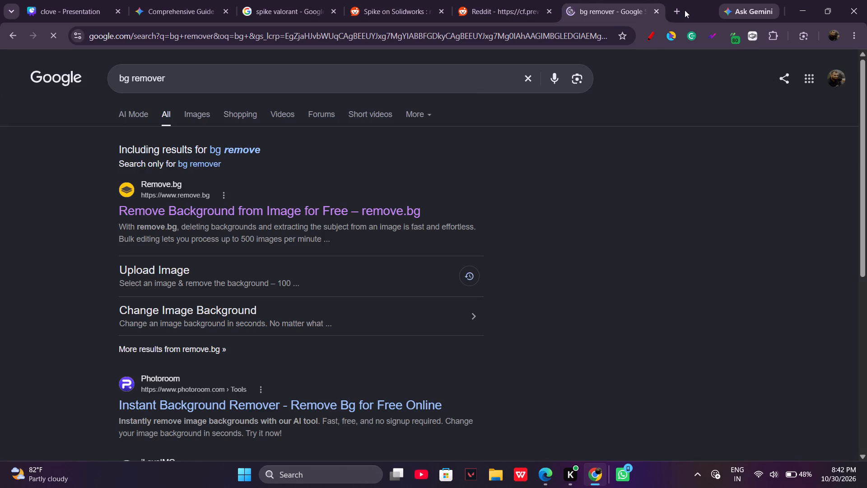
click(205, 213)
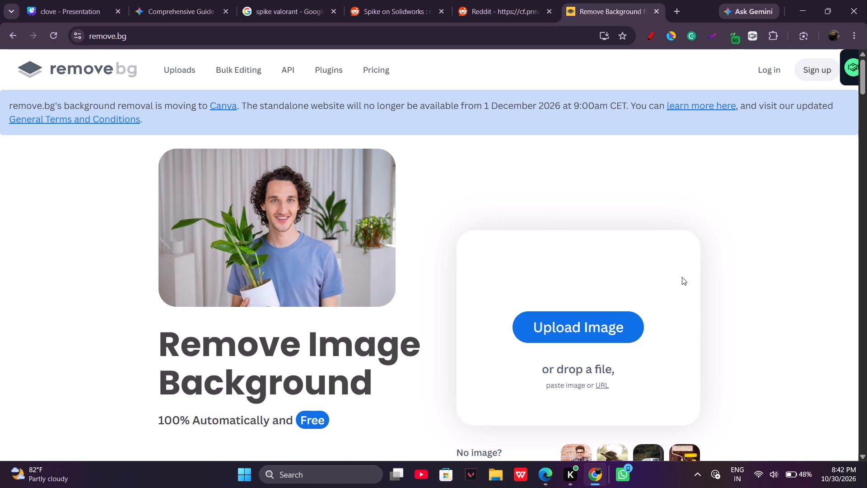
click(721, 293)
key(ctrl+v)
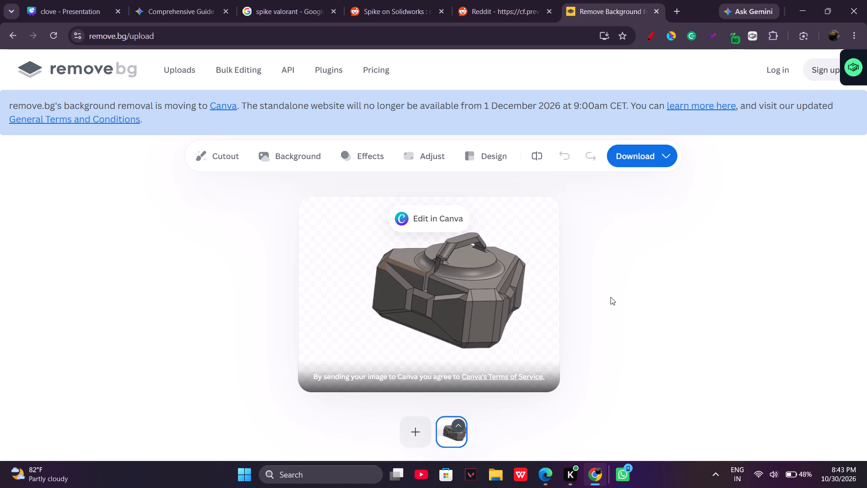
Copy the background-free spike image from the remove.bg result.
drag(482, 294, 450, 291)
right_click(450, 291)
ctrl+scroll(450, 291, down, 1)
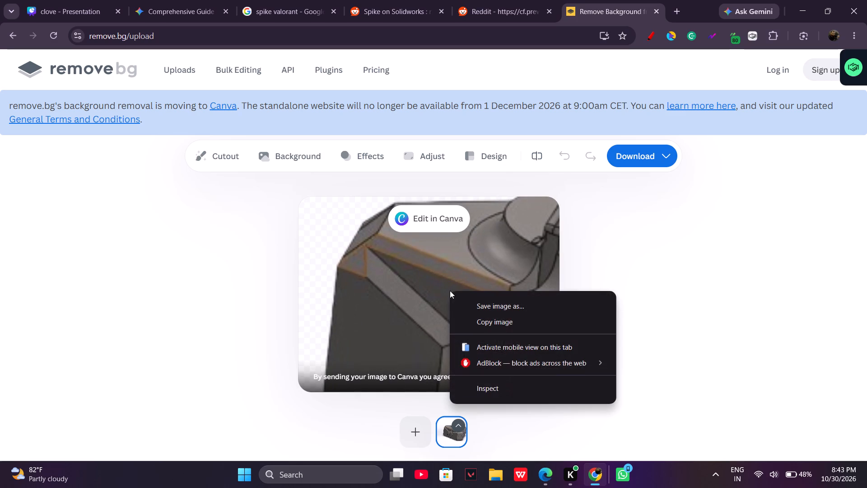
click(363, 263)
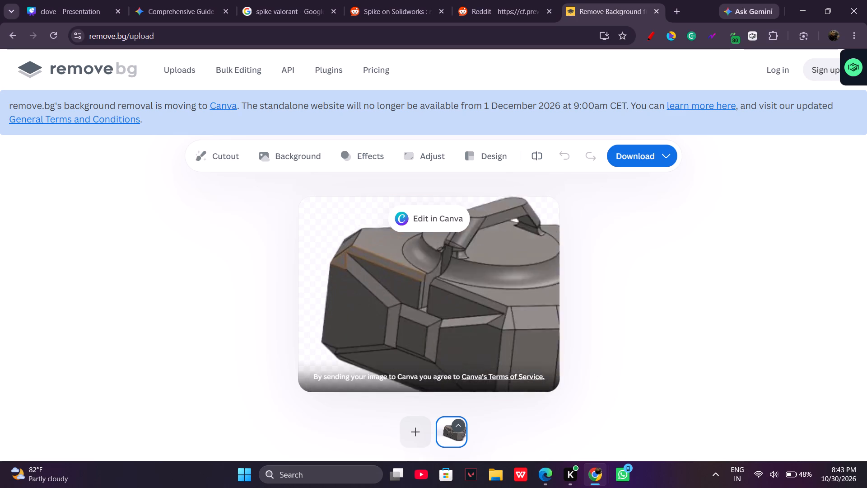
right_click(404, 272)
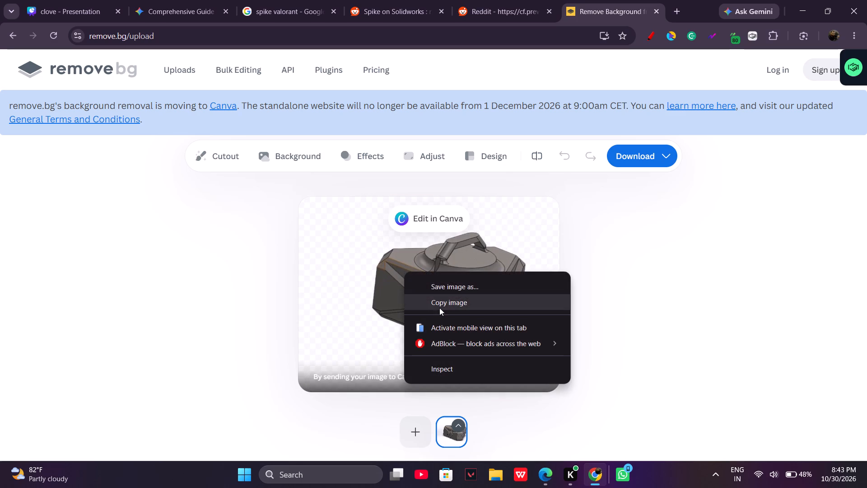
click(439, 308)
Switch to the Canva presentation, paste the spike cutout onto the slide and shrink it in the empty area beside the Clove title.
click(103, 0)
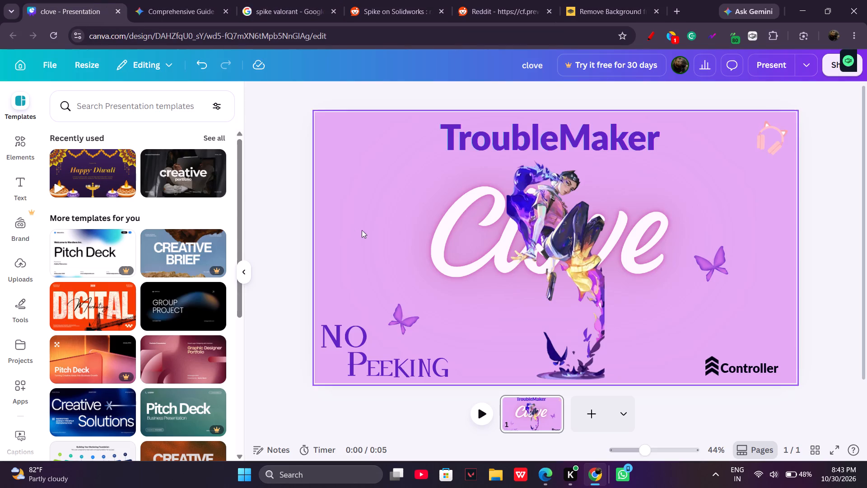
click(378, 242)
click(348, 219)
key(ctrl+v)
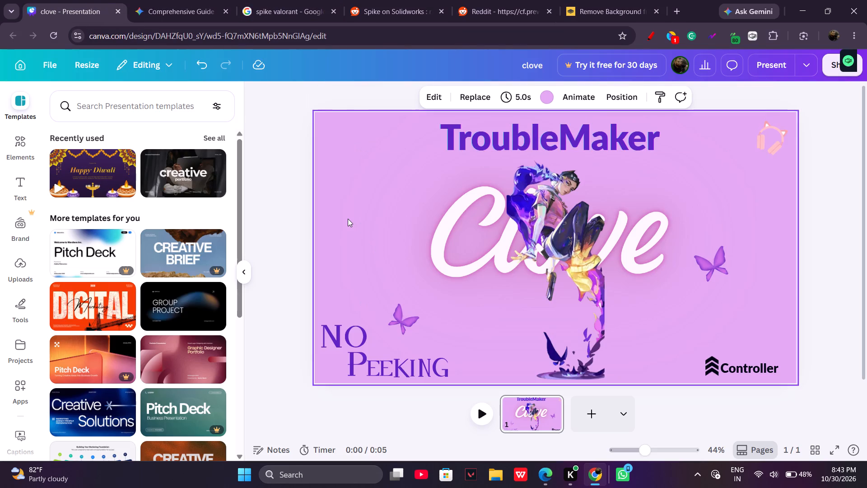
drag(574, 264, 428, 248)
drag(509, 303, 379, 211)
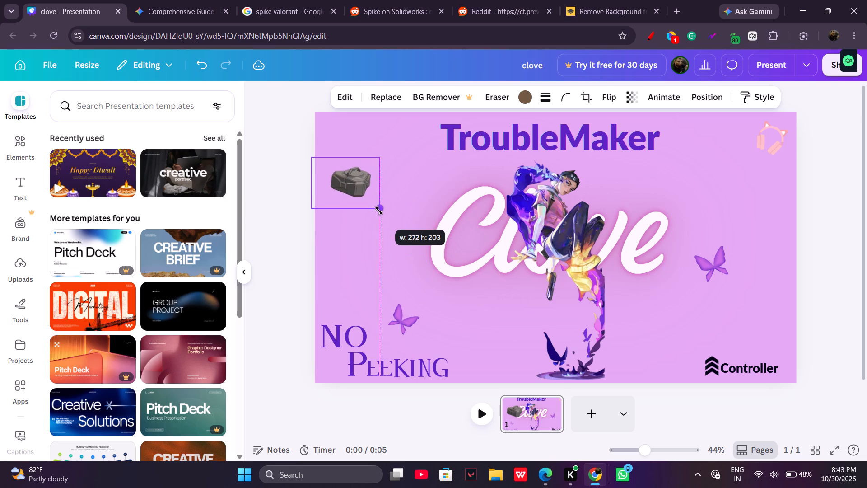
drag(379, 211, 393, 219)
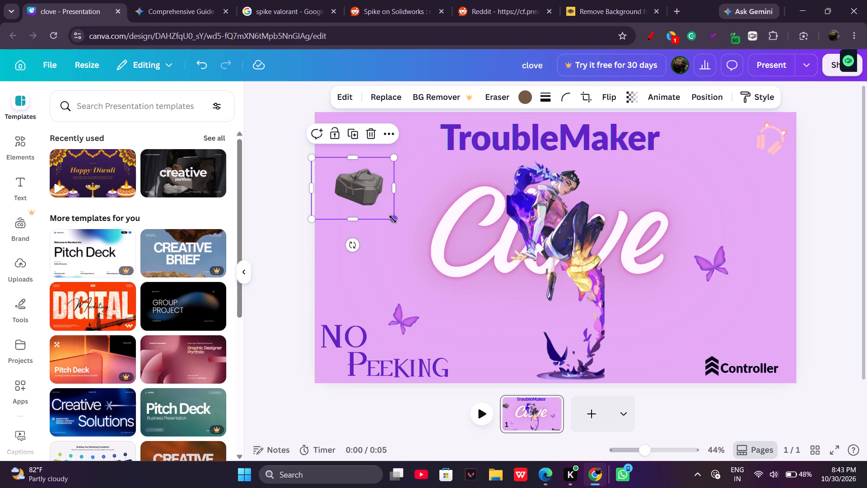
Move the spike between the character's base and the Controller label at the slide's bottom edge, making it slightly smaller.
drag(366, 197, 716, 340)
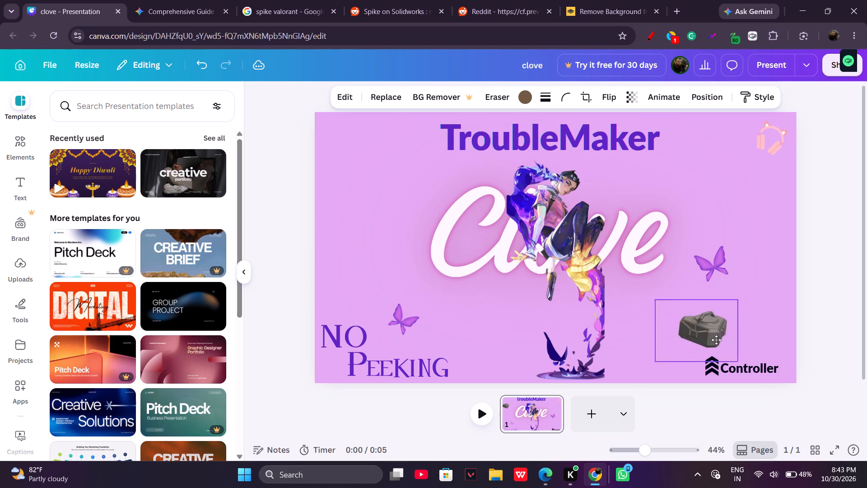
drag(716, 340, 662, 374)
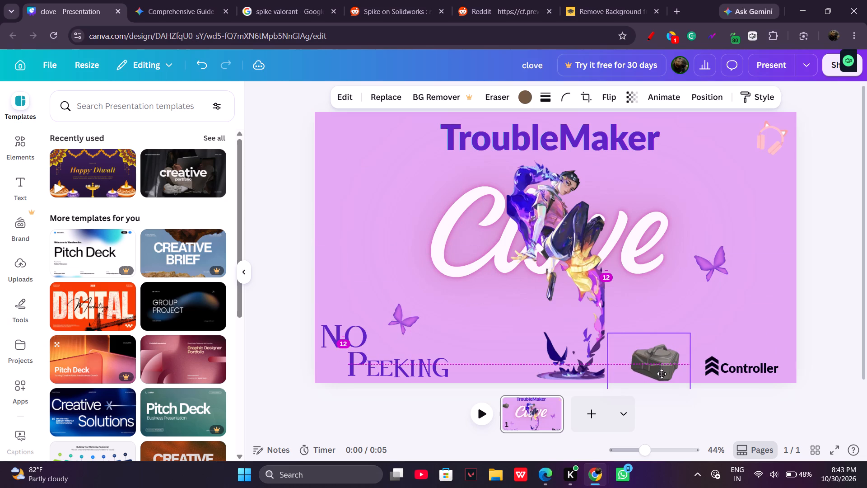
drag(662, 374, 661, 361)
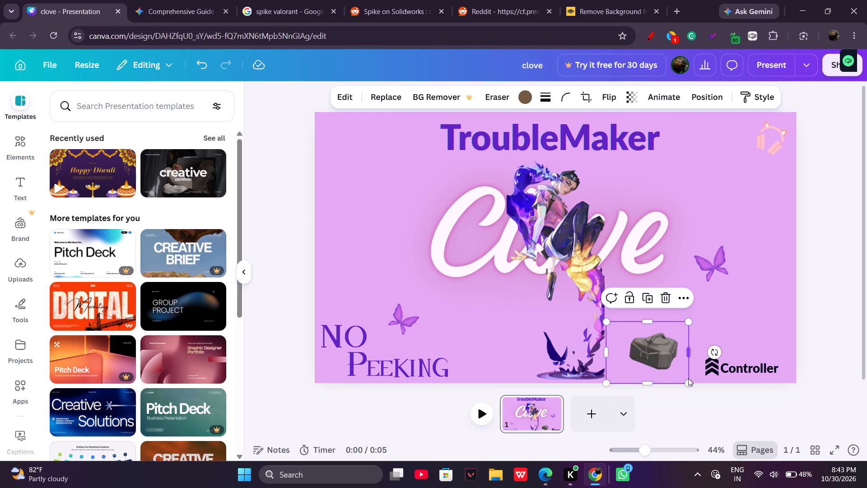
drag(688, 380, 675, 361)
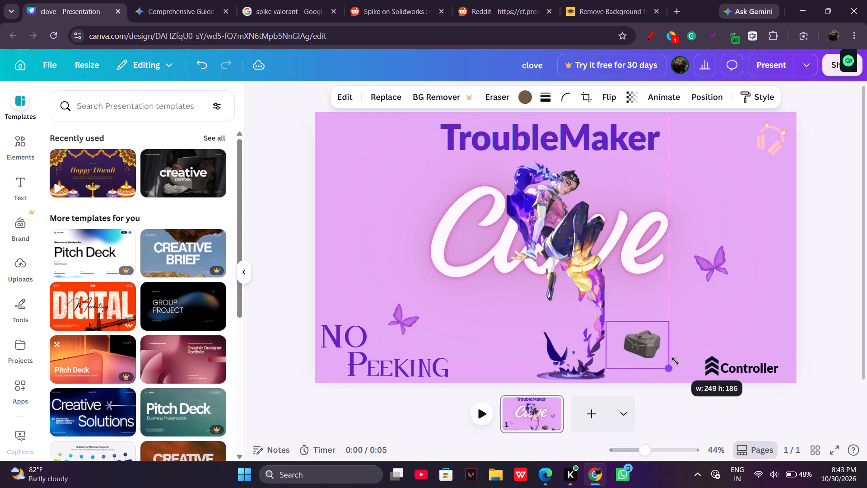
drag(675, 361, 687, 371)
drag(665, 353, 676, 355)
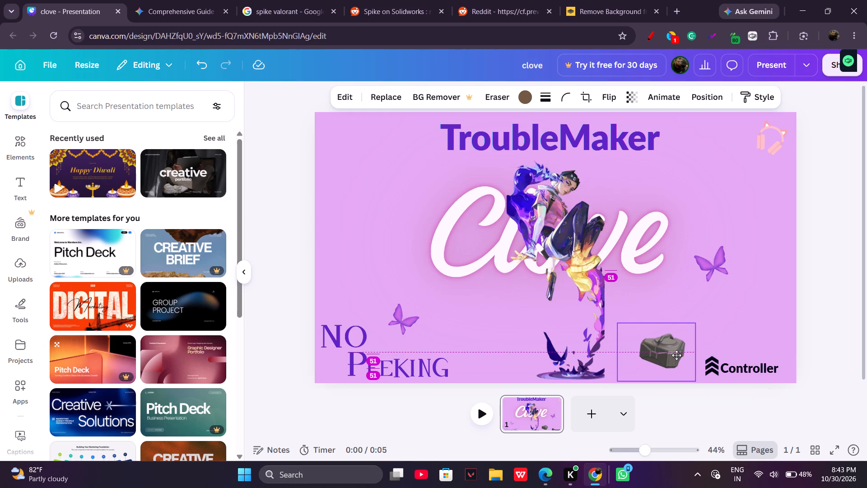
drag(676, 355, 676, 360)
click(676, 360)
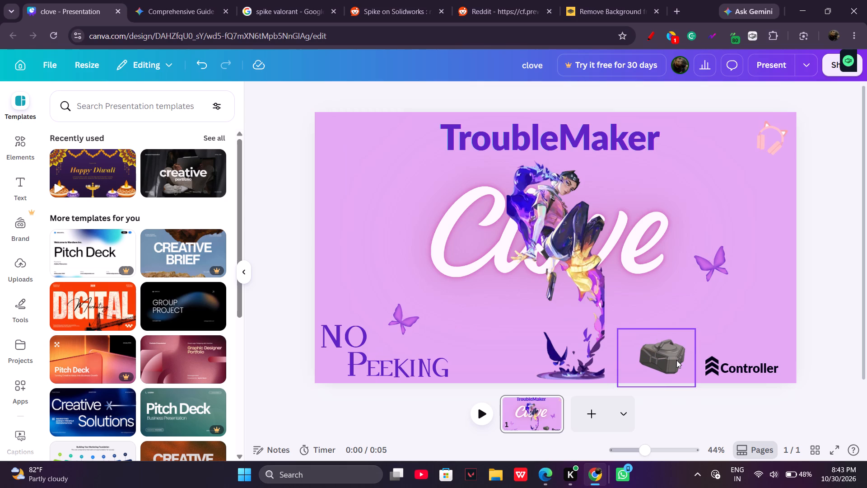
click(676, 360)
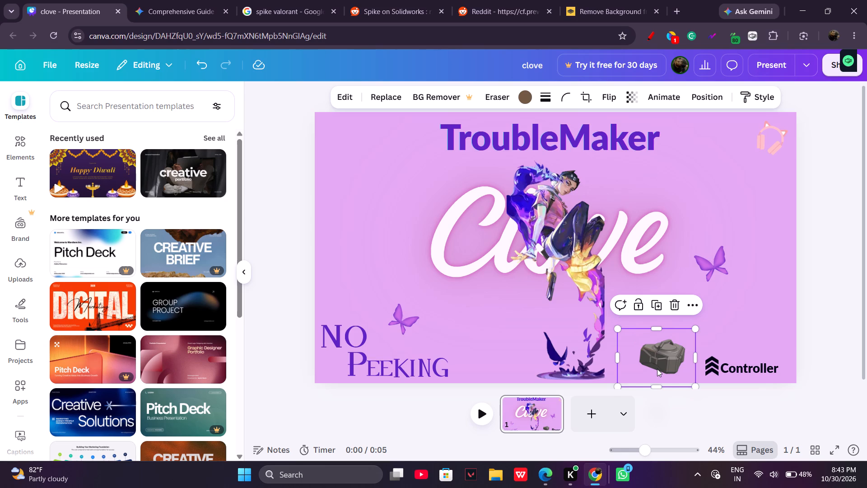
Move the three Indian sweets pictures in the uploaded images to Trash.
click(20, 261)
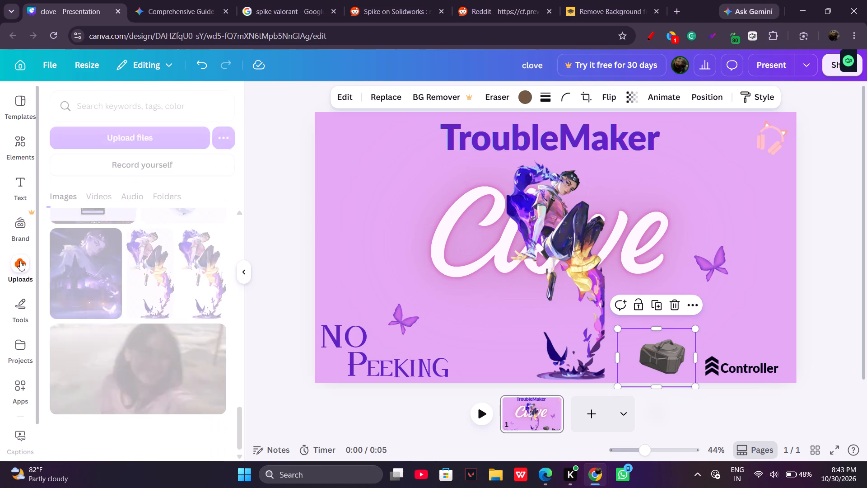
scroll(145, 319, up, 2)
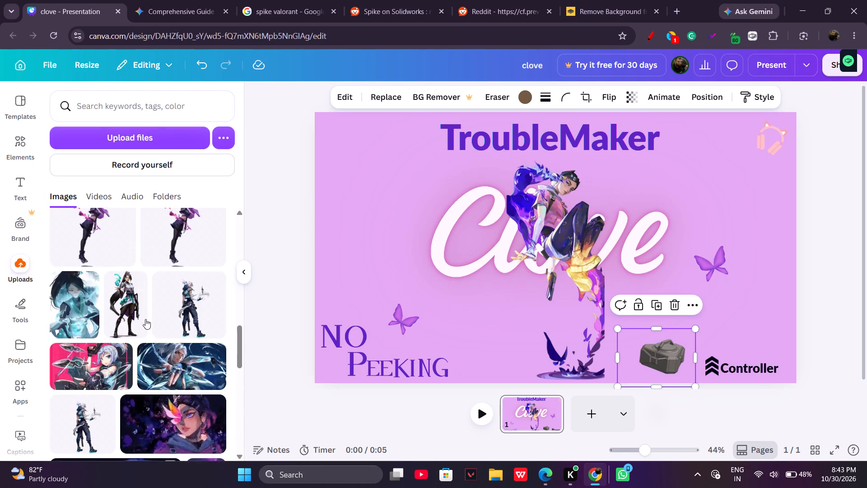
scroll(145, 319, up, 2)
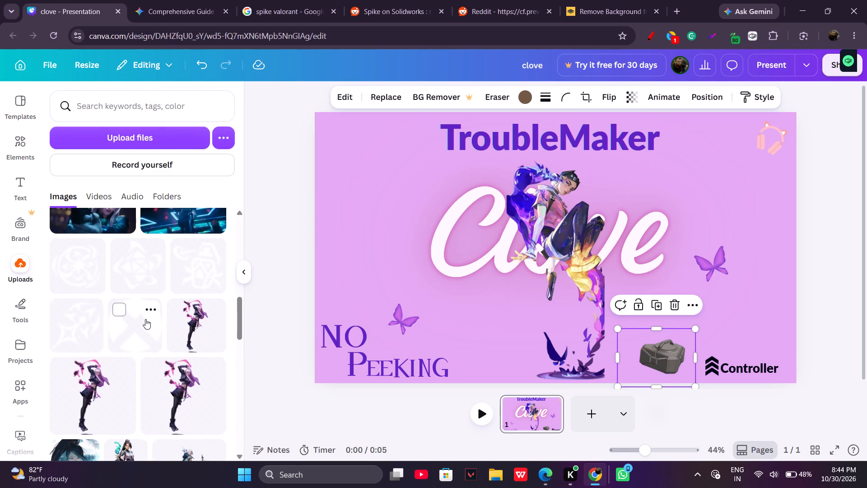
scroll(145, 319, up, 1)
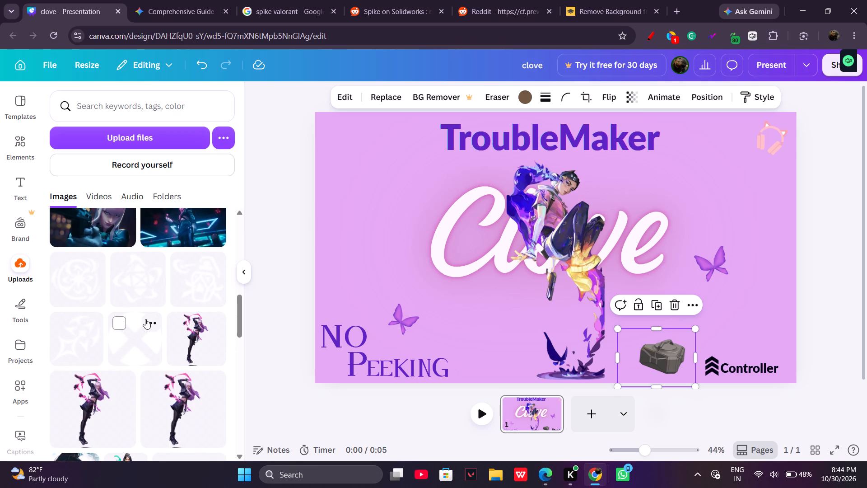
scroll(145, 319, up, 3)
scroll(138, 244, up, 1)
click(128, 356)
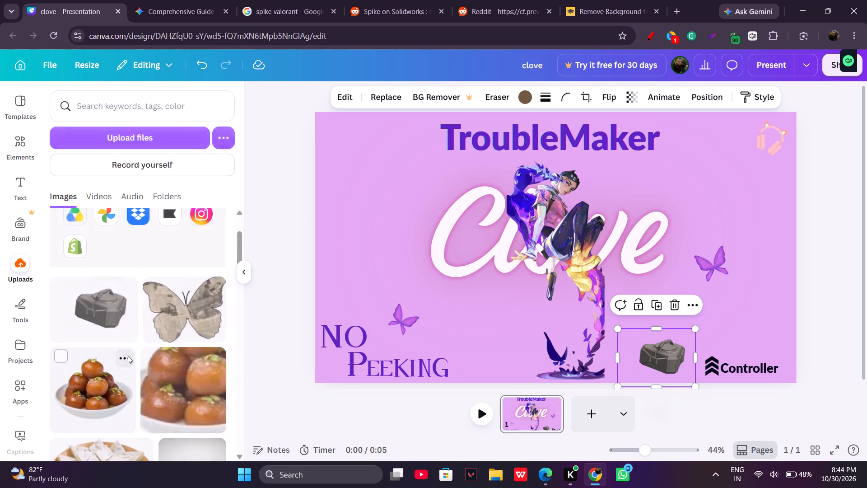
click(192, 439)
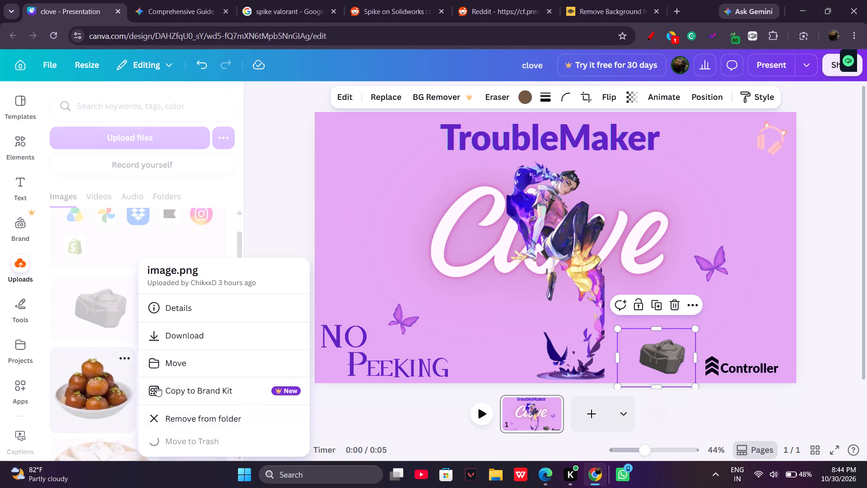
click(108, 352)
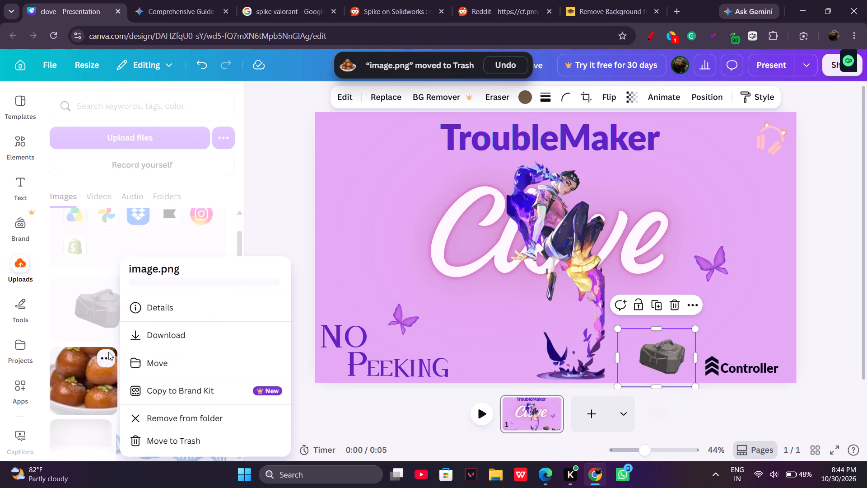
click(154, 449)
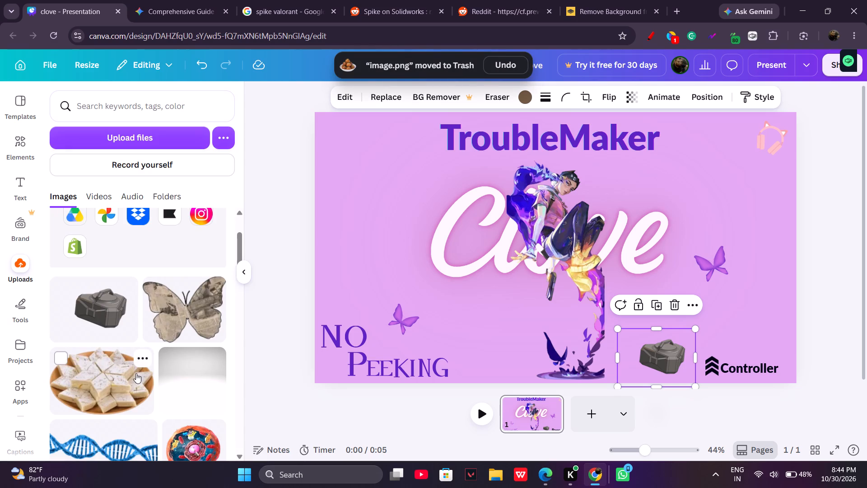
click(144, 353)
click(193, 434)
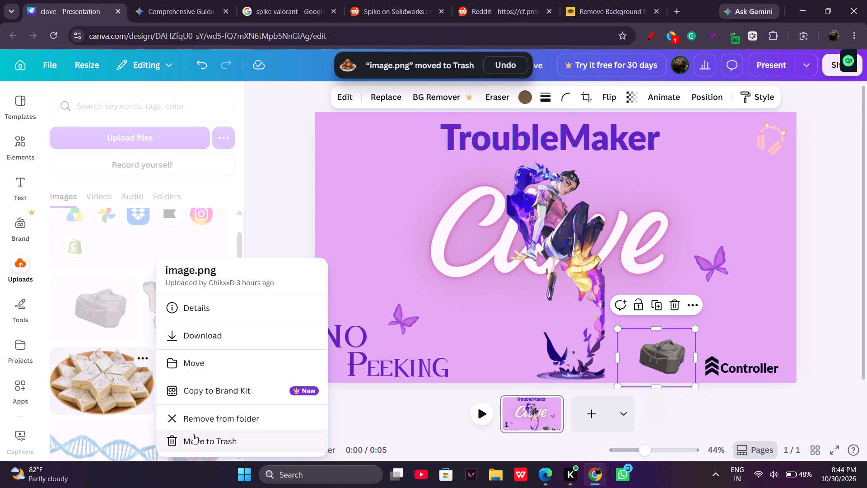
Move the newspaper-print butterfly, DNA strand, round cell and grey gradient pictures in the uploaded images to Trash.
scroll(150, 361, up, 1)
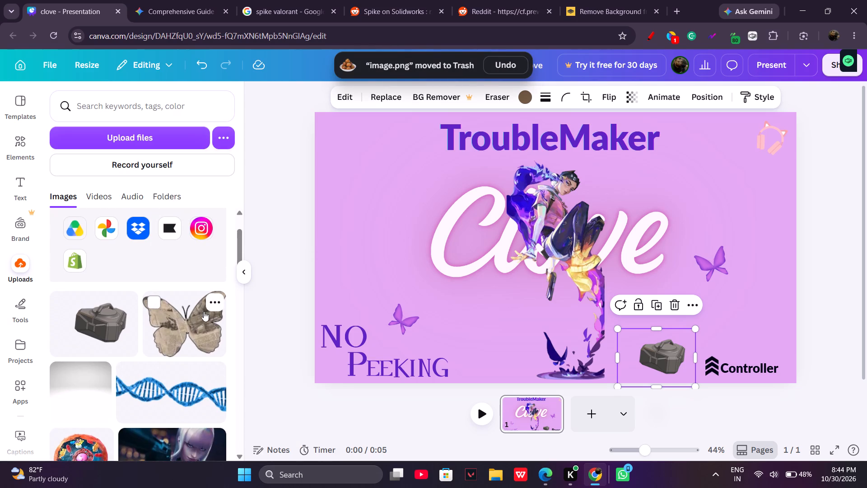
click(212, 305)
click(266, 440)
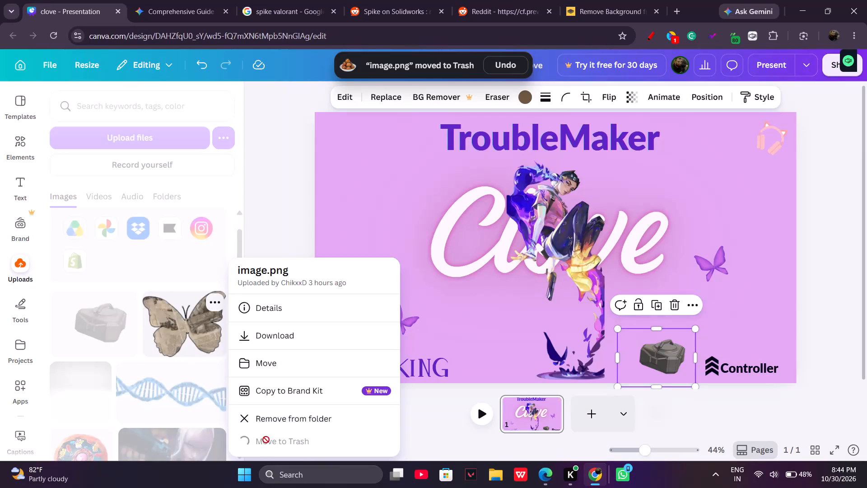
scroll(194, 364, down, 1)
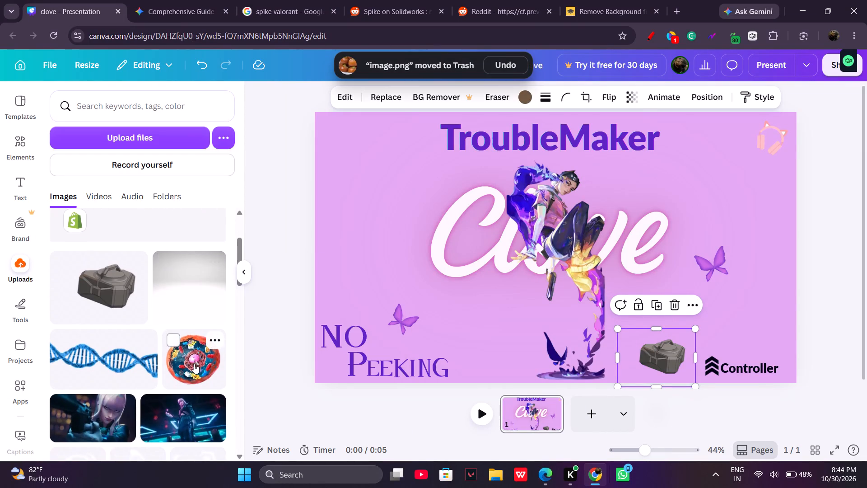
click(149, 334)
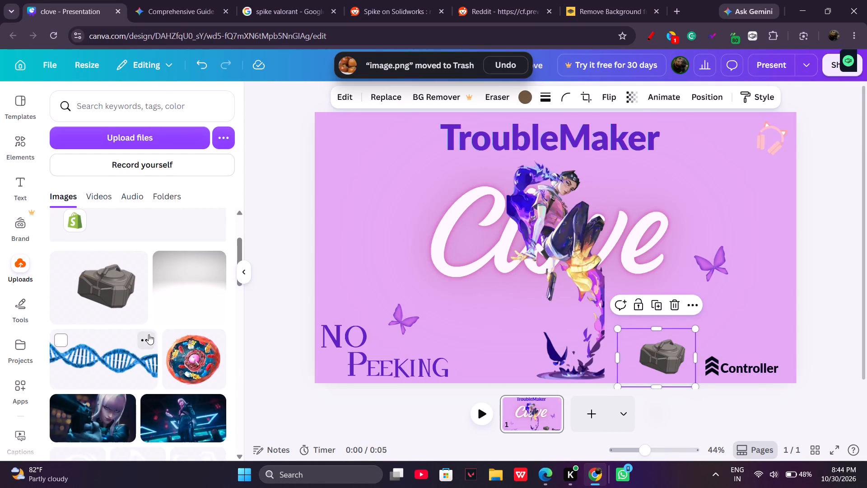
click(220, 438)
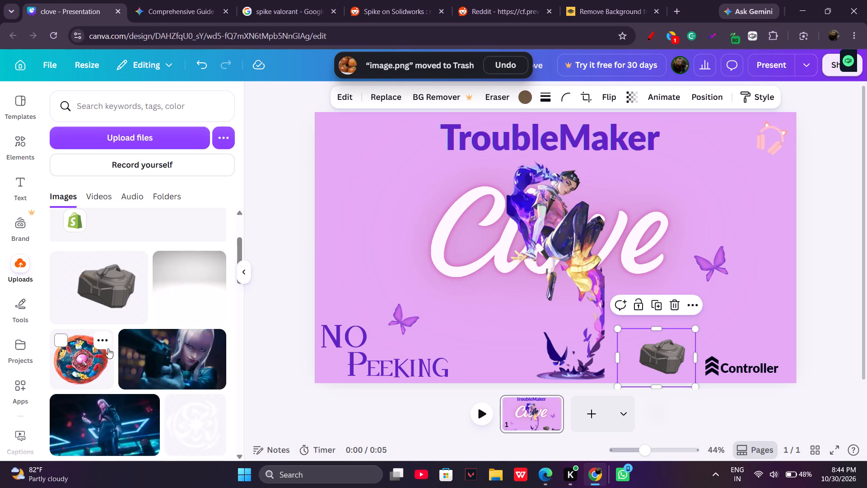
click(104, 344)
click(157, 436)
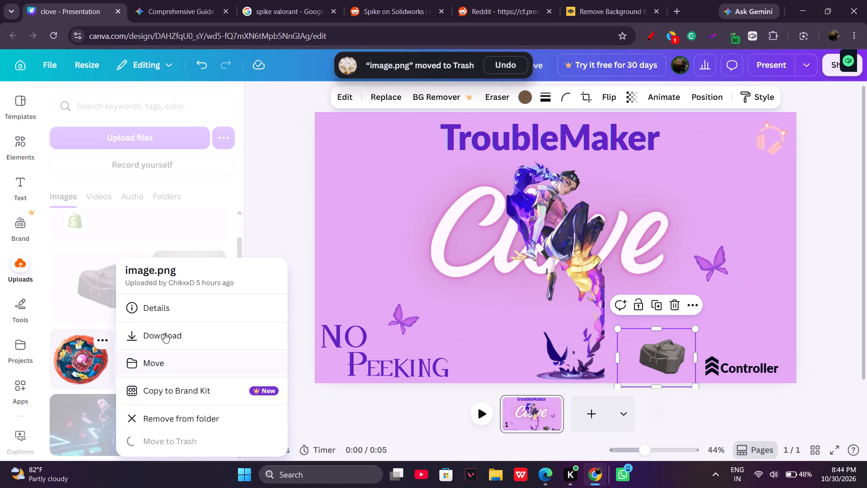
click(211, 255)
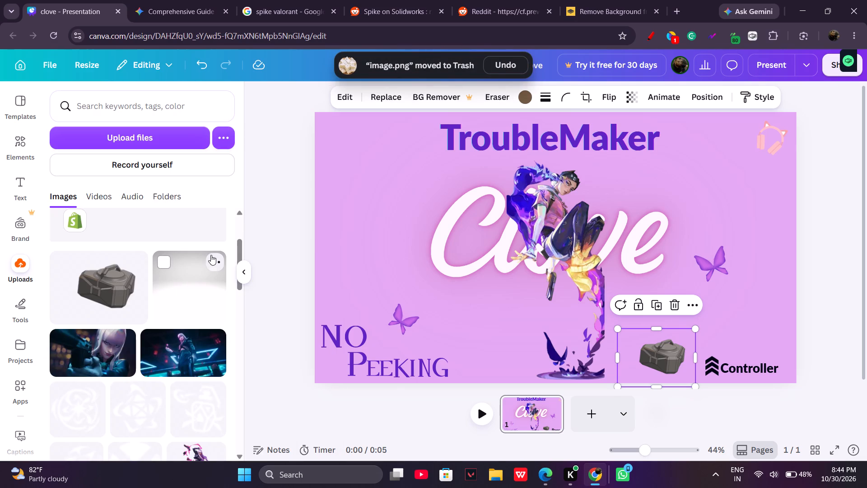
click(274, 443)
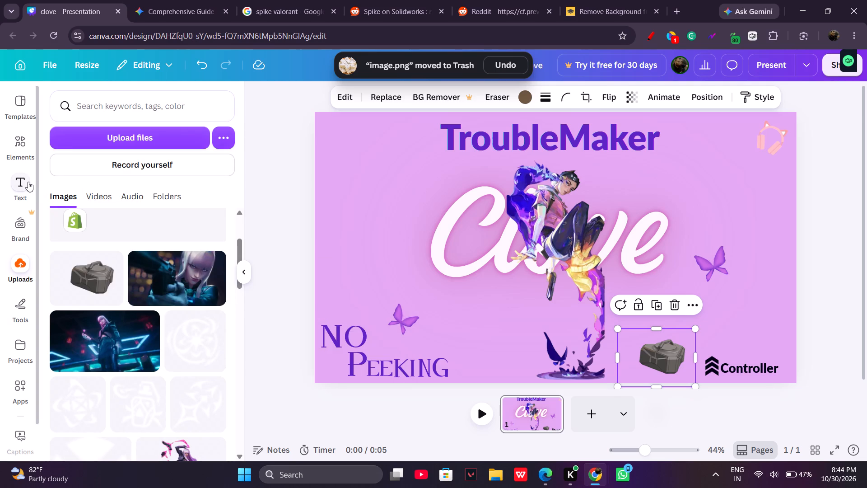
Search the Canva elements for Flower and show only the graphics results.
click(14, 155)
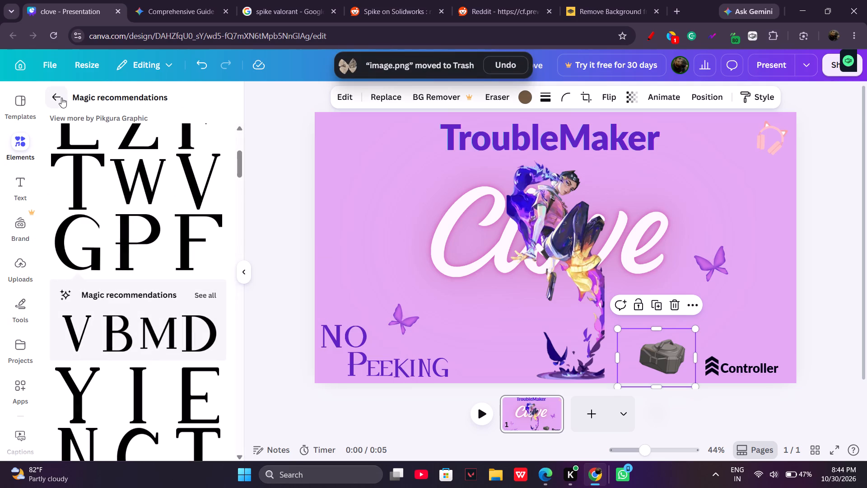
click(61, 98)
click(93, 114)
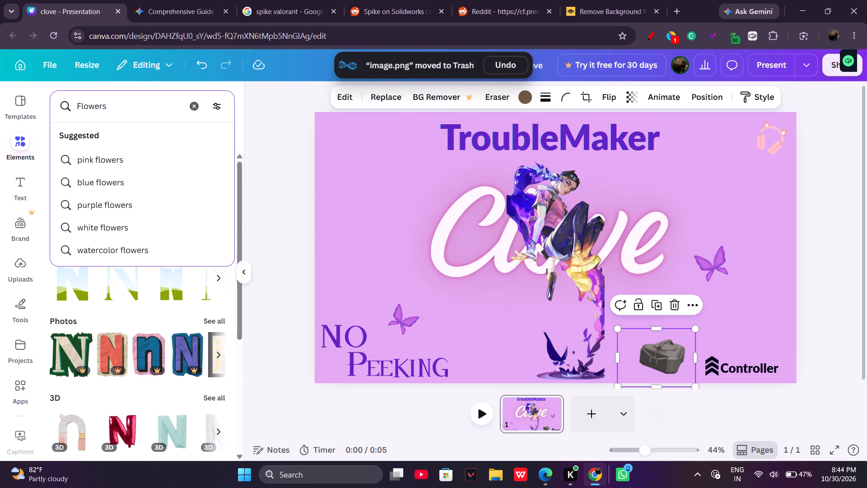
key(Return)
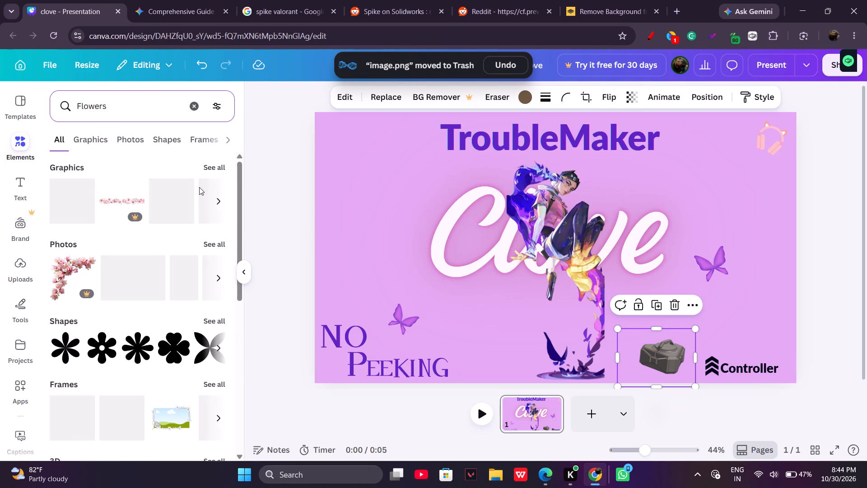
click(209, 169)
click(129, 108)
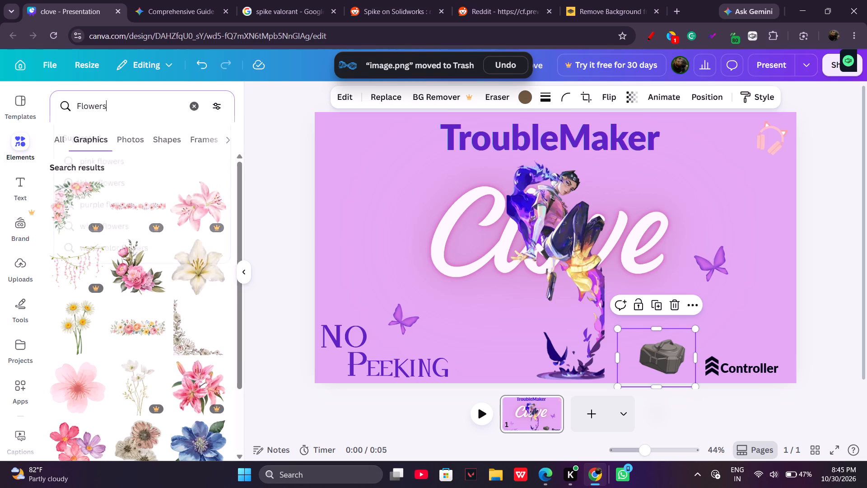
key(BackSpace)
key(Return)
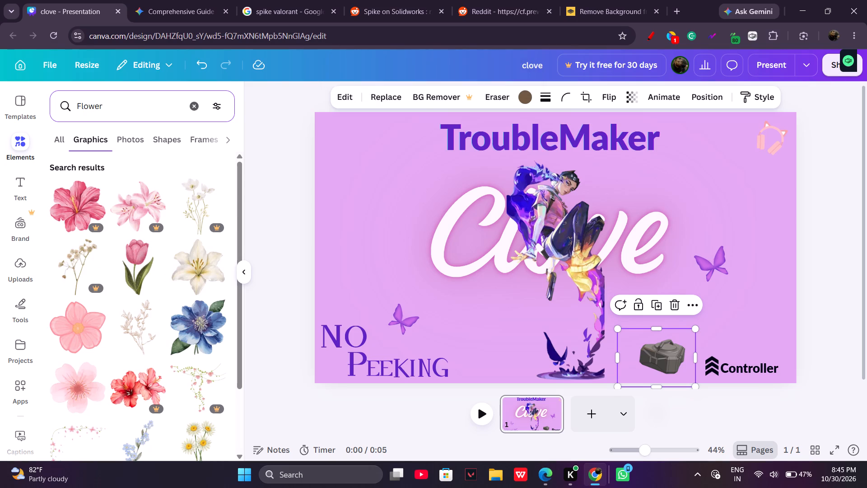
Add the pale pink five-petal blossom graphic to the slide, reduce it and recolour it with the design's dark purple.
scroll(112, 343, down, 1)
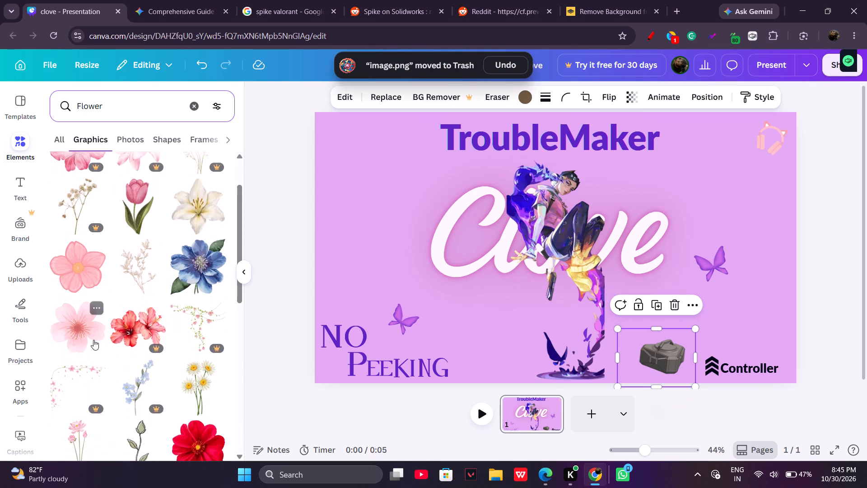
scroll(88, 337, down, 2)
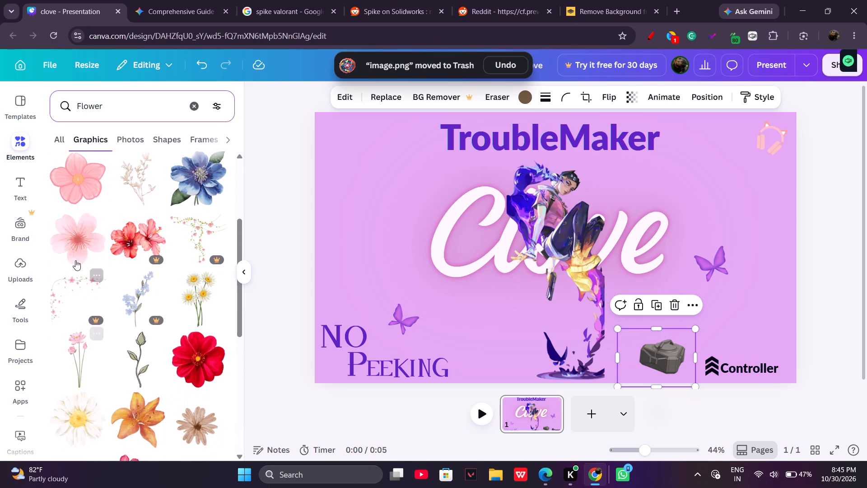
click(74, 239)
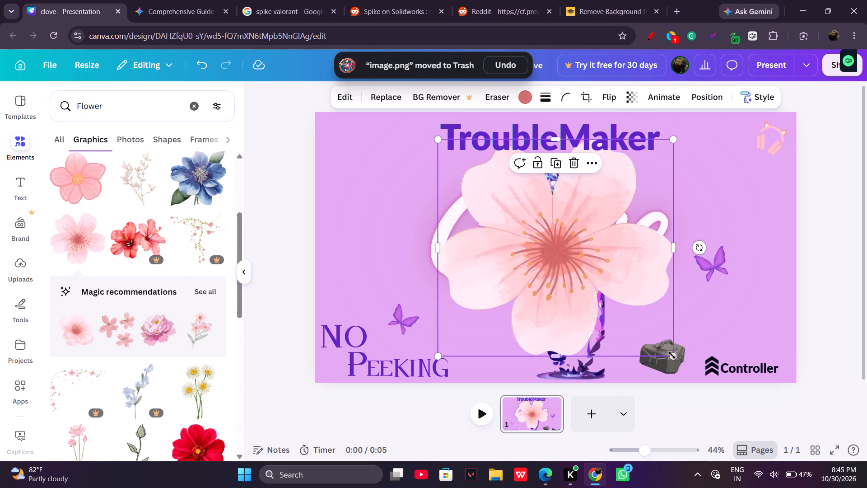
drag(676, 358, 574, 292)
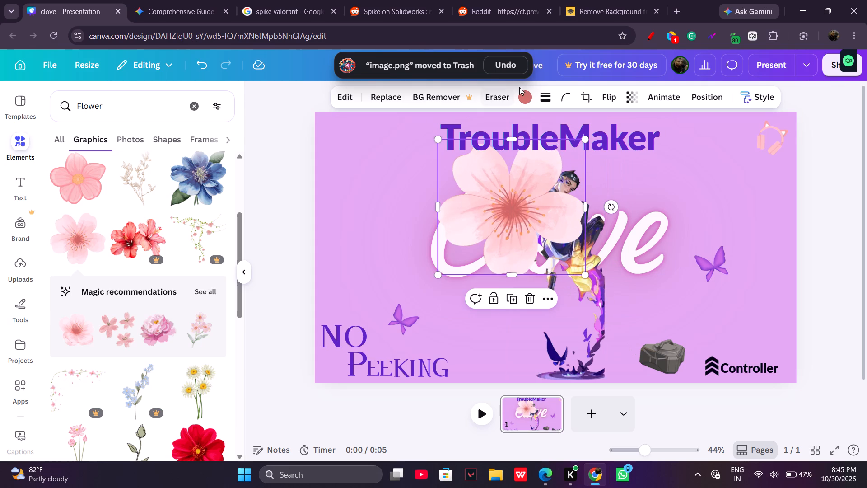
click(526, 98)
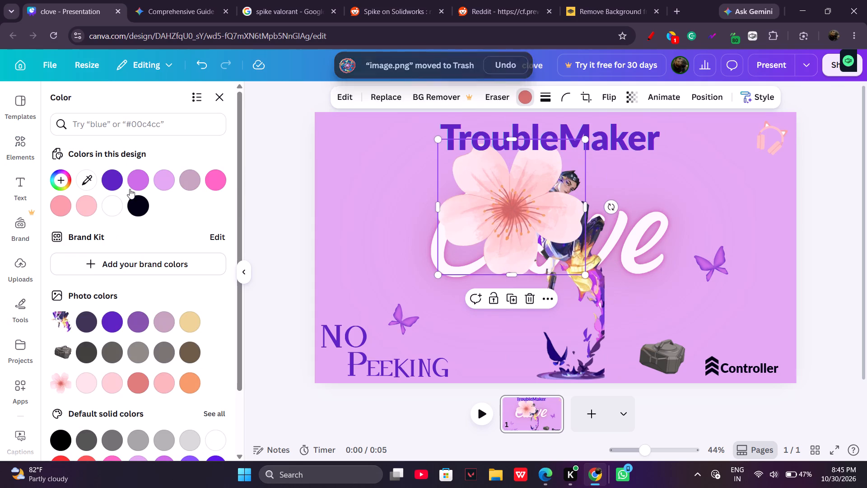
click(116, 185)
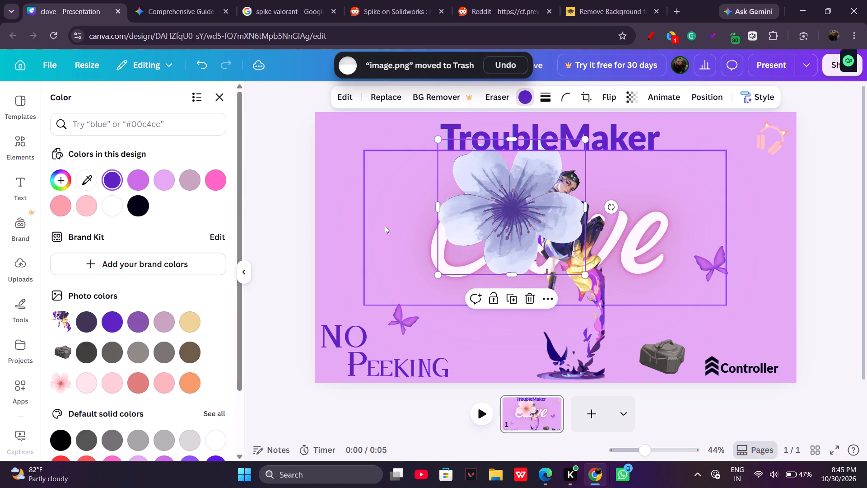
Shrink the recoloured blossom to a small accent and place it at the lower corner of the T in TroubleMaker.
drag(493, 230, 379, 239)
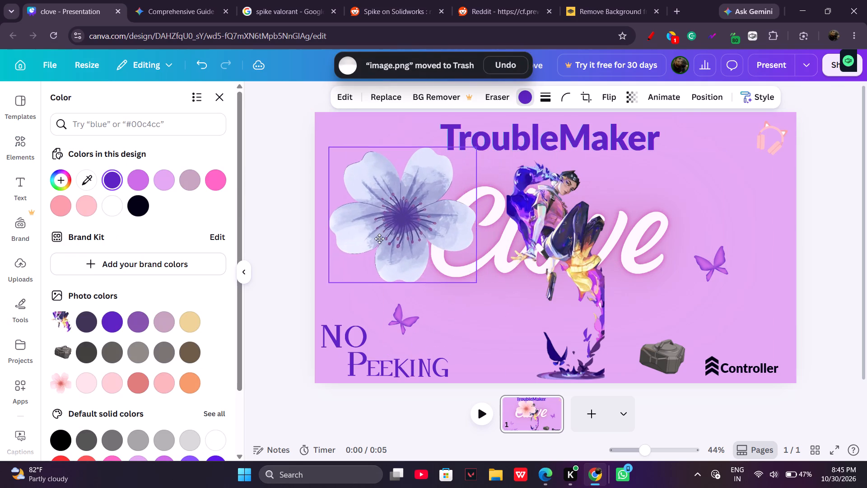
drag(379, 239, 377, 239)
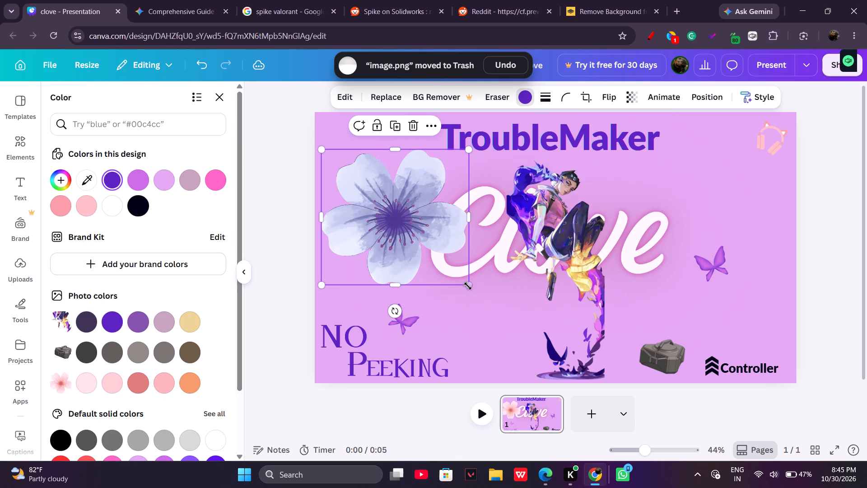
drag(468, 282, 368, 193)
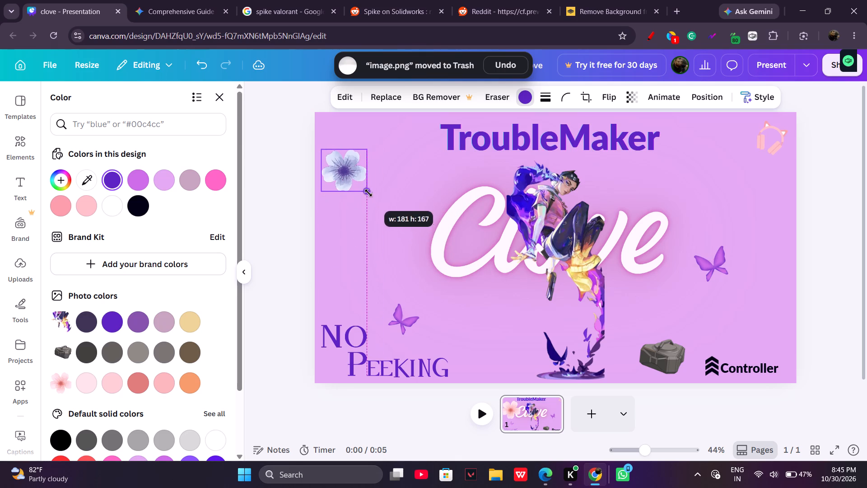
drag(368, 193, 376, 199)
drag(356, 183, 390, 243)
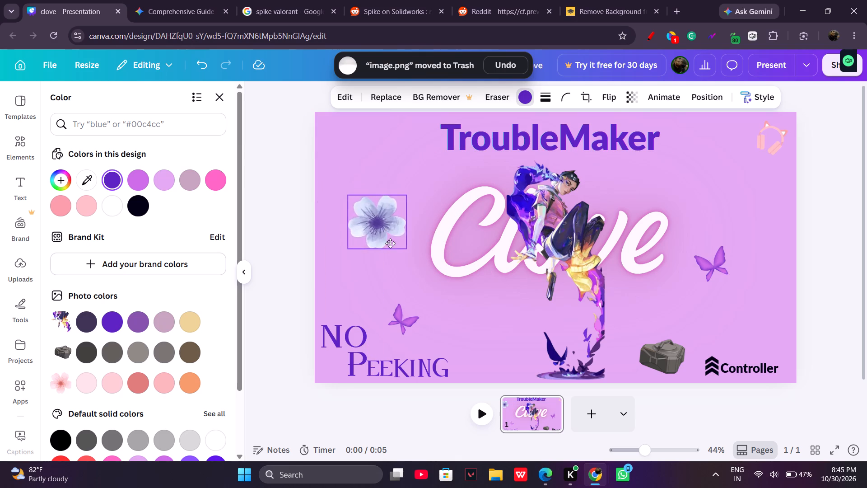
drag(390, 243, 411, 180)
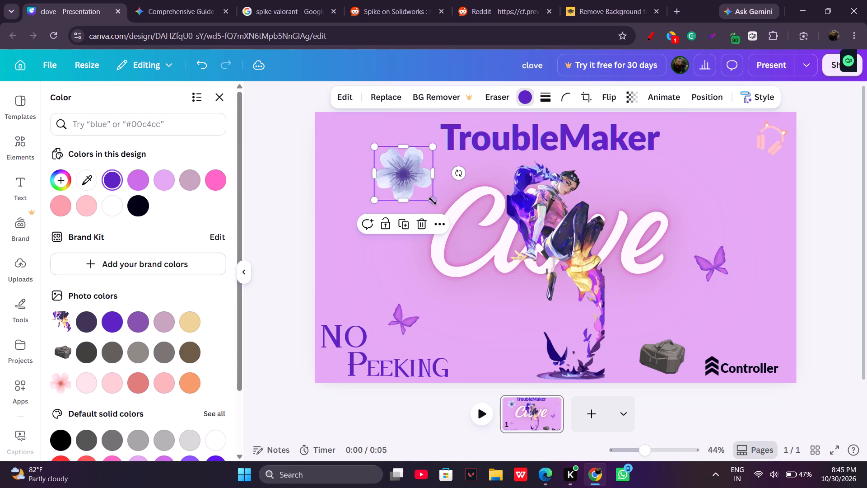
drag(433, 202, 399, 174)
click(399, 174)
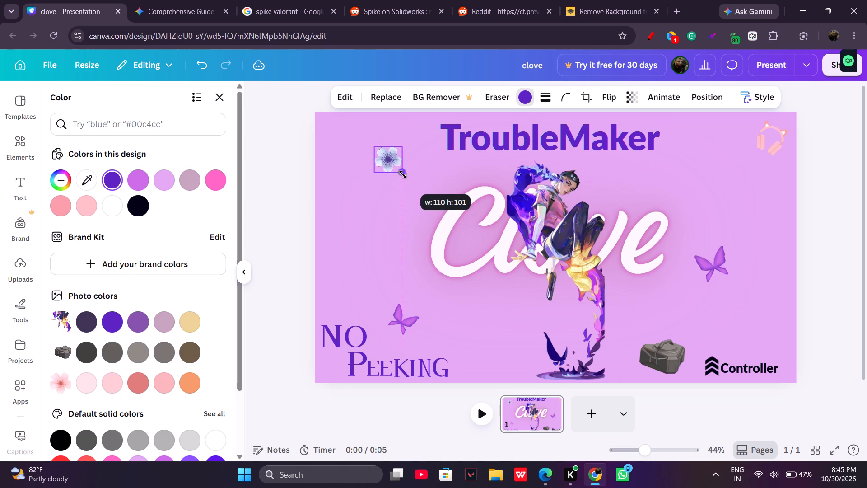
click(403, 173)
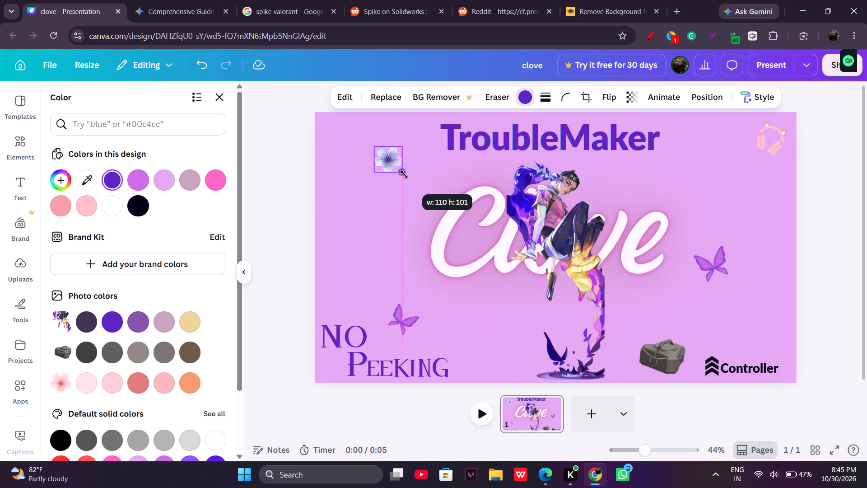
click(403, 172)
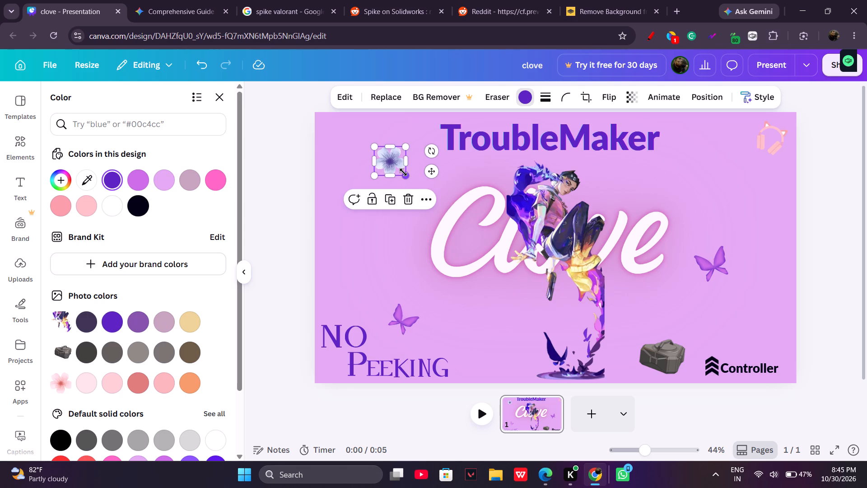
drag(430, 174, 476, 169)
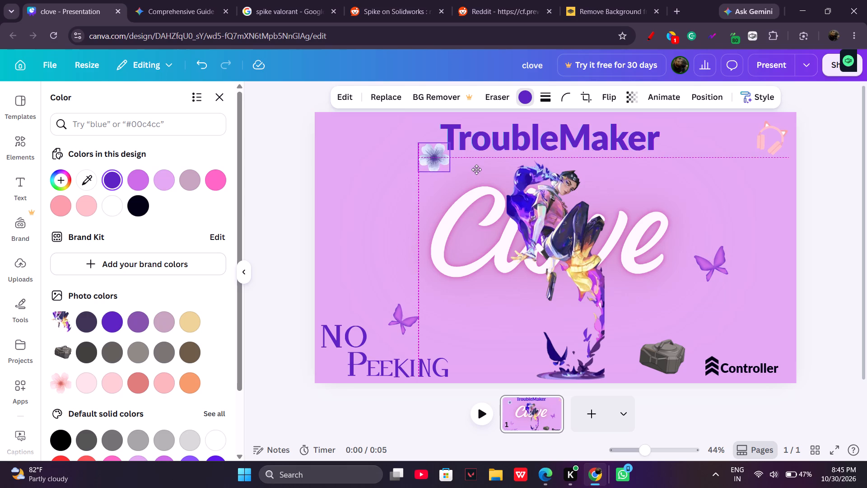
drag(476, 169, 476, 169)
click(655, 161)
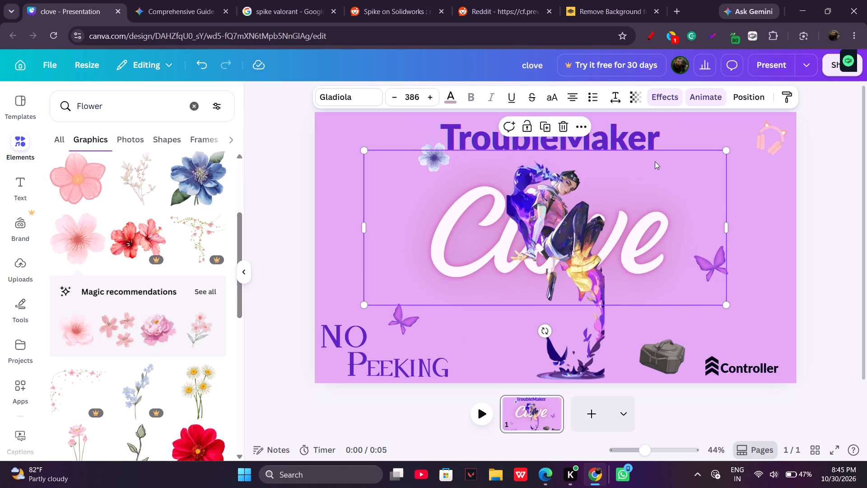
Add the dark blue flower with green leaves, shrink it and place it in the empty area before the Clove title.
click(206, 174)
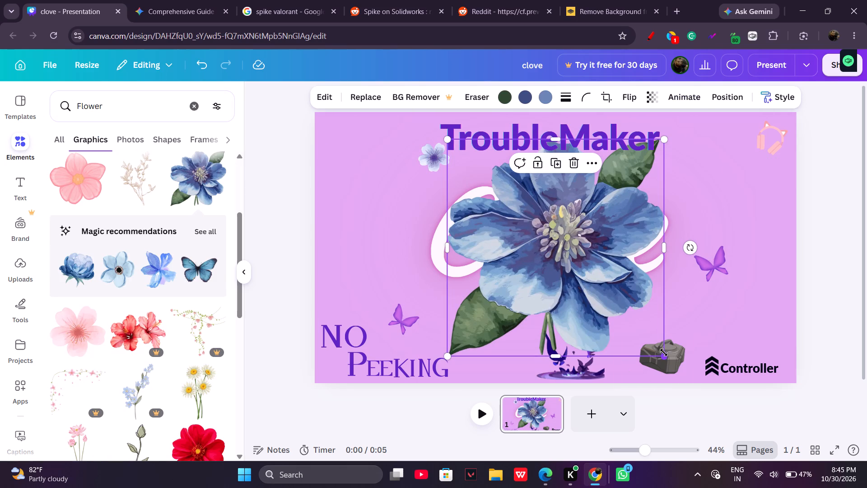
drag(663, 356, 634, 330)
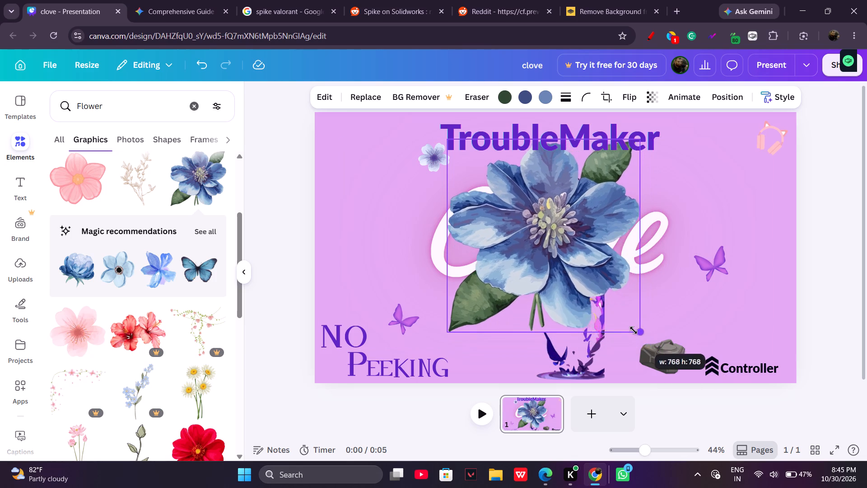
drag(634, 330, 537, 238)
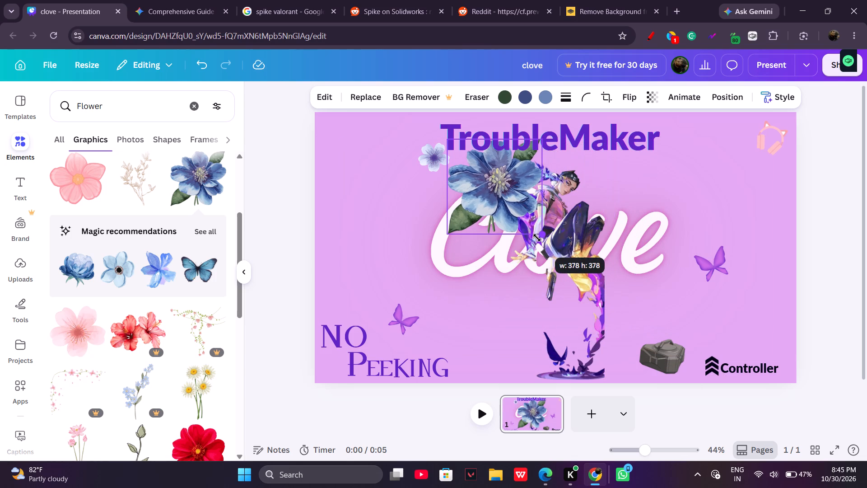
drag(537, 238, 528, 233)
drag(506, 174, 406, 199)
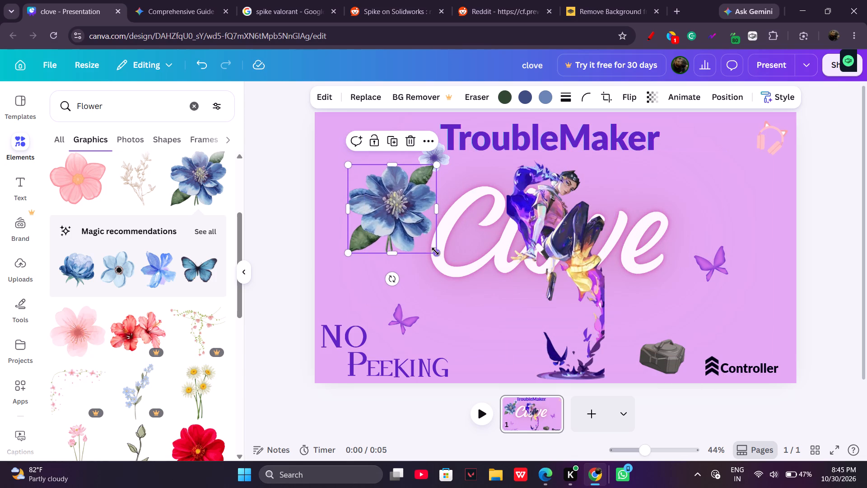
drag(435, 251, 397, 221)
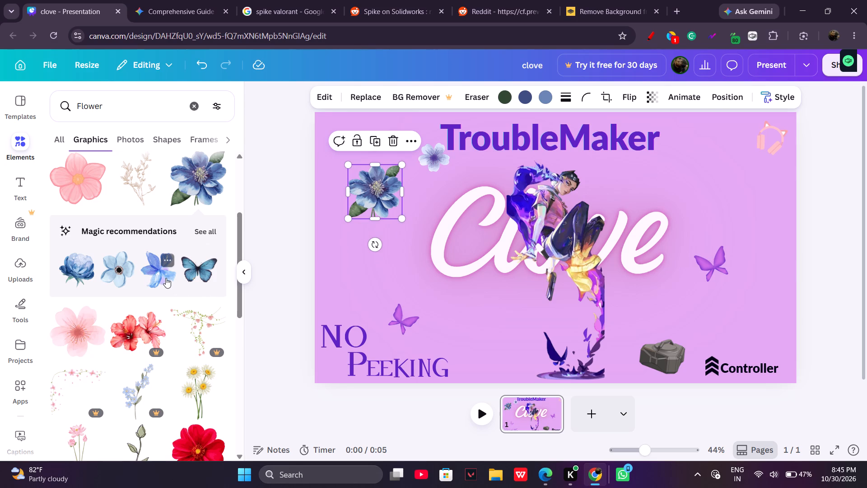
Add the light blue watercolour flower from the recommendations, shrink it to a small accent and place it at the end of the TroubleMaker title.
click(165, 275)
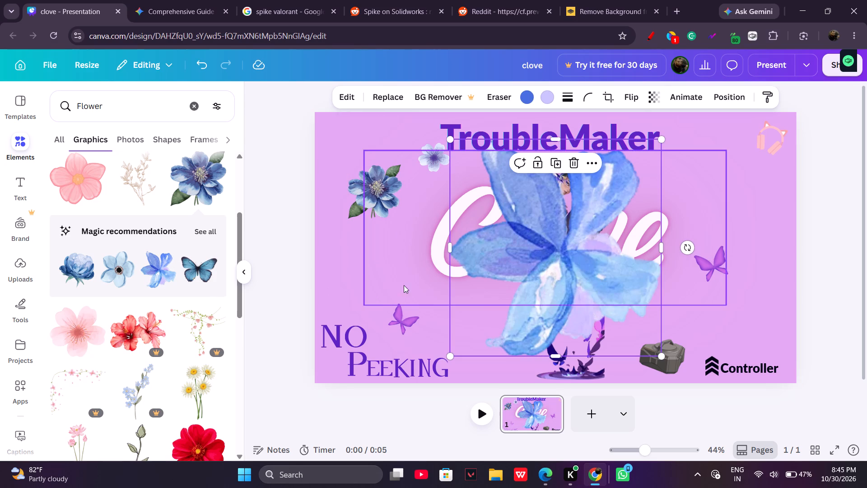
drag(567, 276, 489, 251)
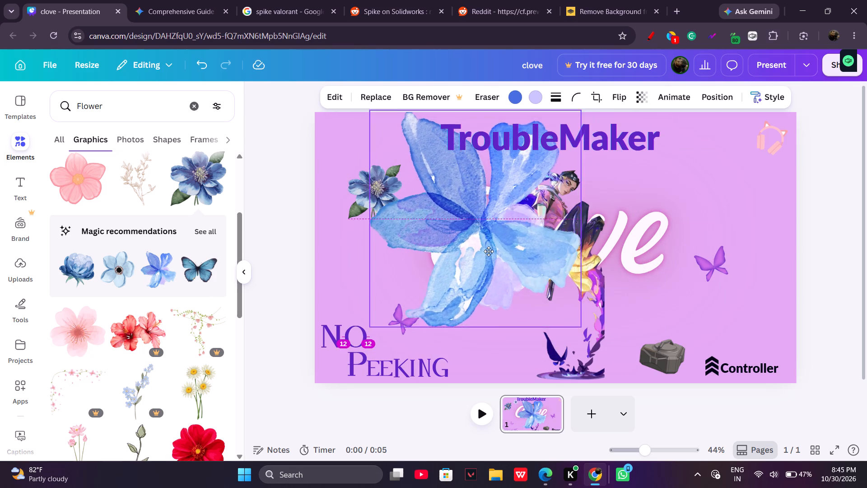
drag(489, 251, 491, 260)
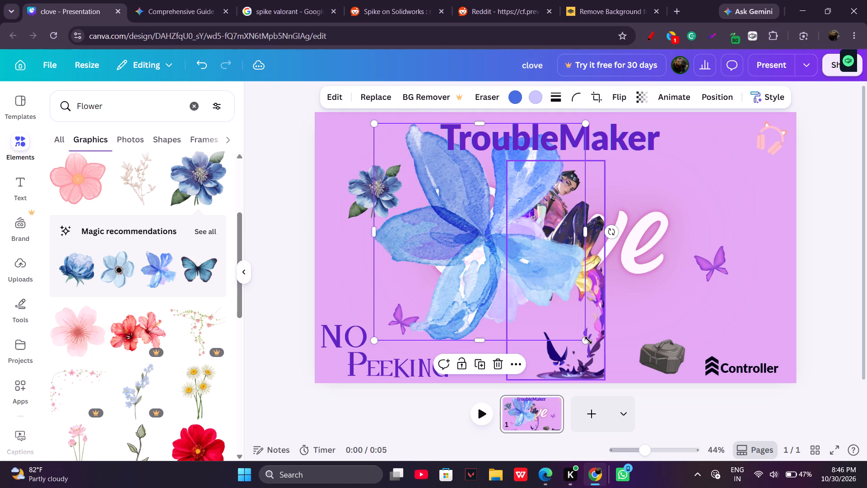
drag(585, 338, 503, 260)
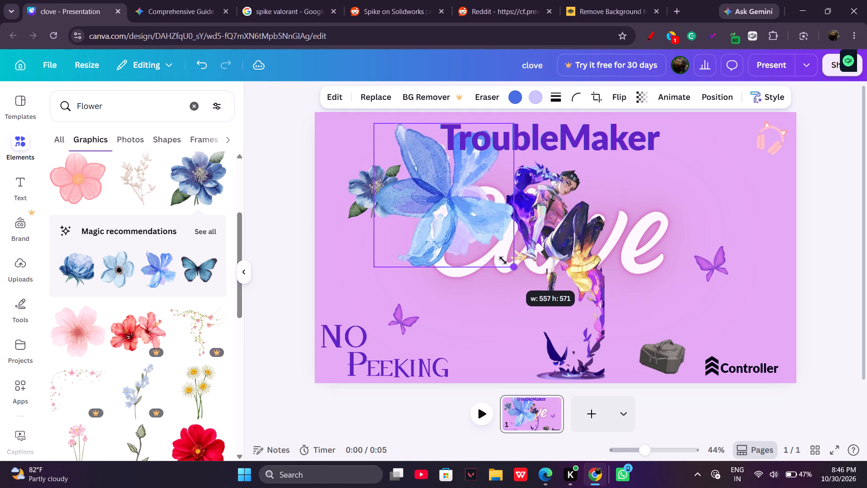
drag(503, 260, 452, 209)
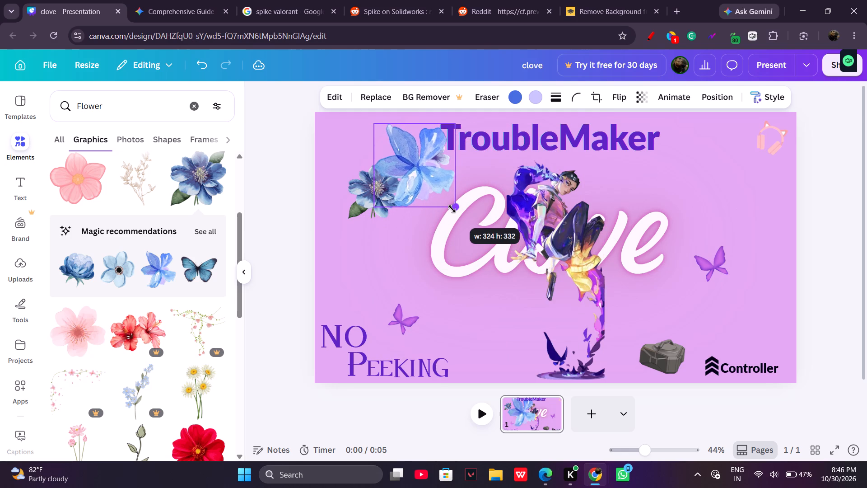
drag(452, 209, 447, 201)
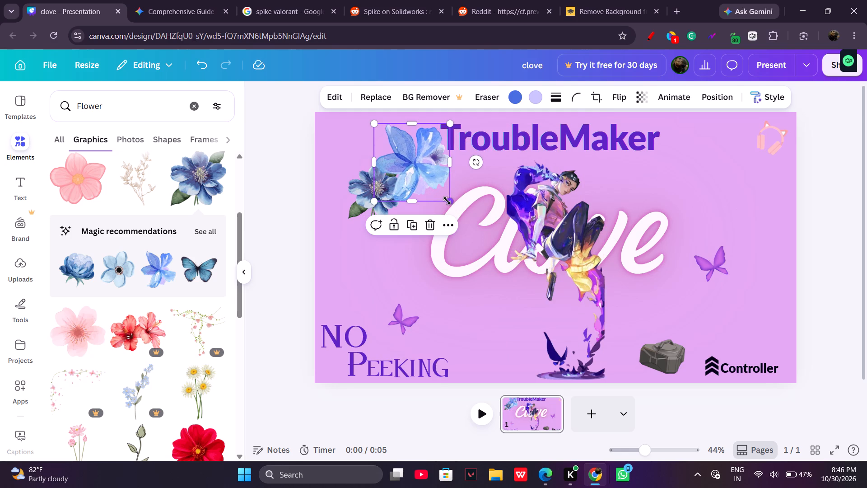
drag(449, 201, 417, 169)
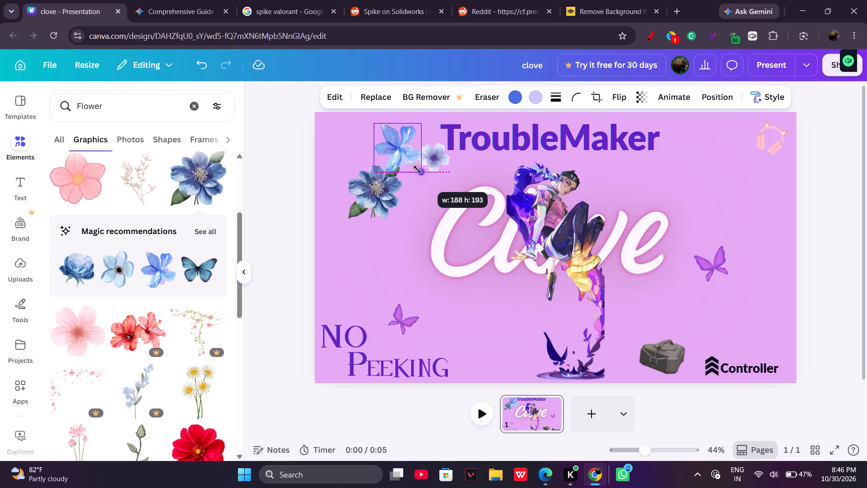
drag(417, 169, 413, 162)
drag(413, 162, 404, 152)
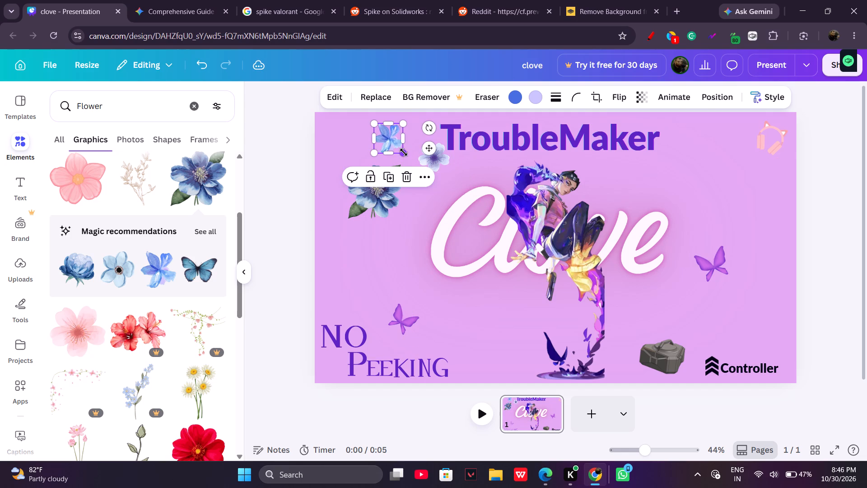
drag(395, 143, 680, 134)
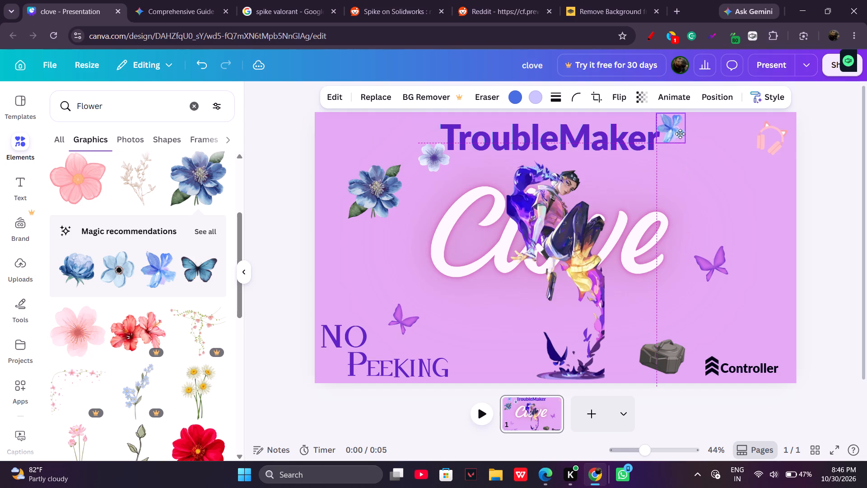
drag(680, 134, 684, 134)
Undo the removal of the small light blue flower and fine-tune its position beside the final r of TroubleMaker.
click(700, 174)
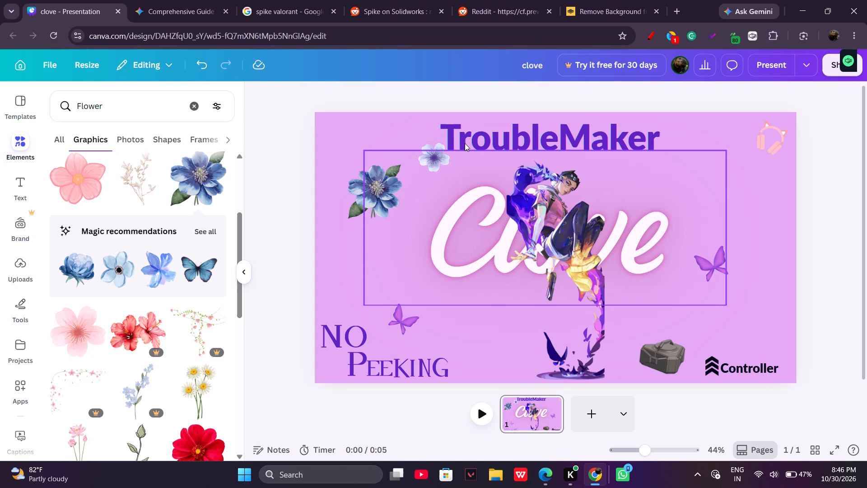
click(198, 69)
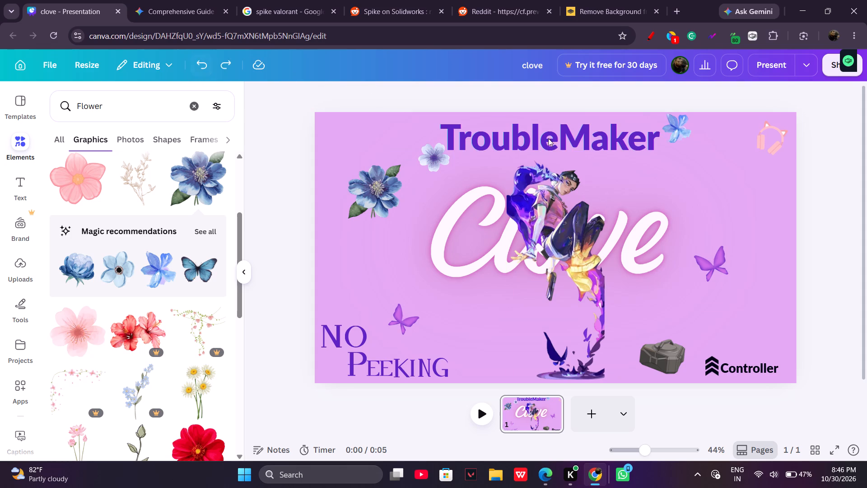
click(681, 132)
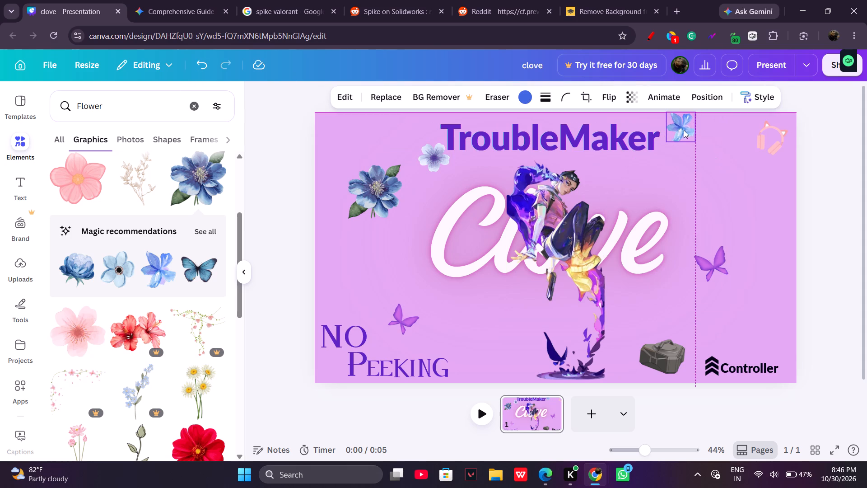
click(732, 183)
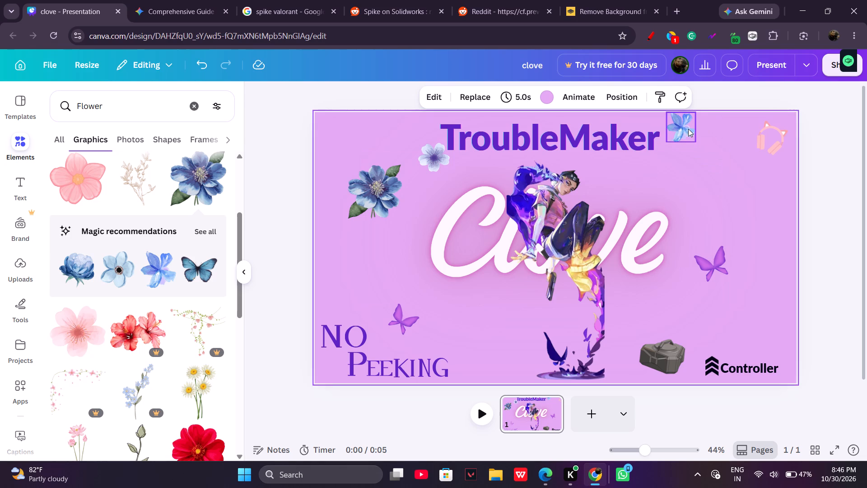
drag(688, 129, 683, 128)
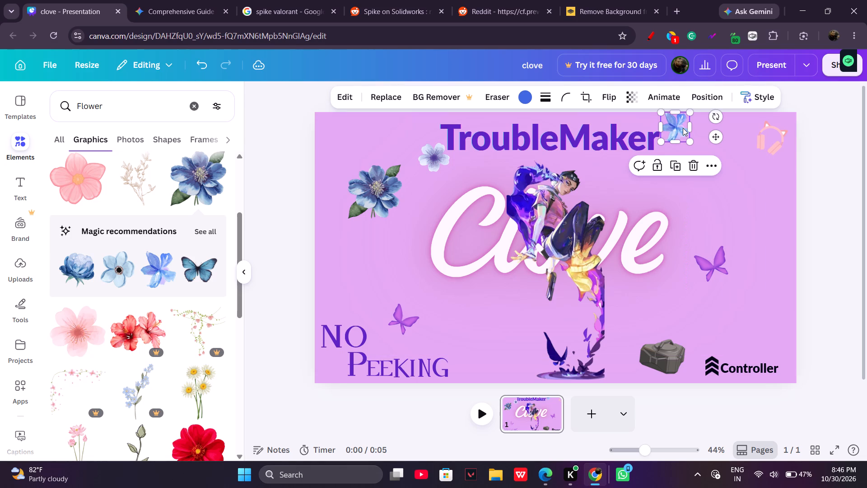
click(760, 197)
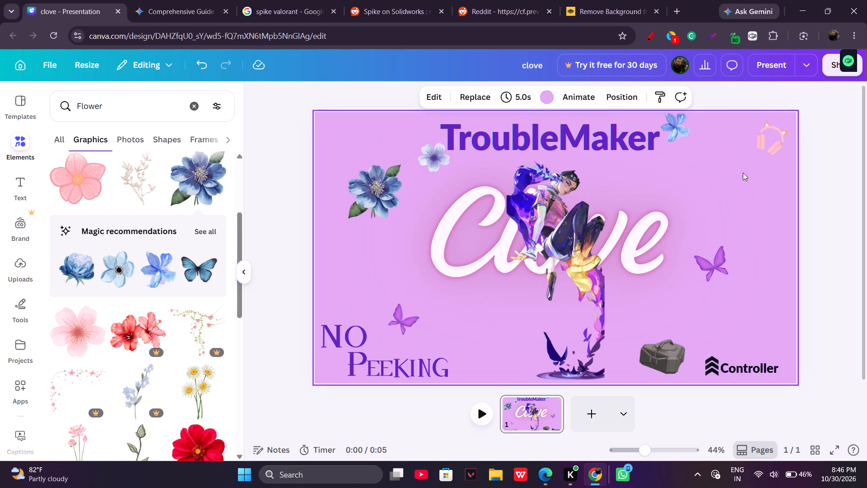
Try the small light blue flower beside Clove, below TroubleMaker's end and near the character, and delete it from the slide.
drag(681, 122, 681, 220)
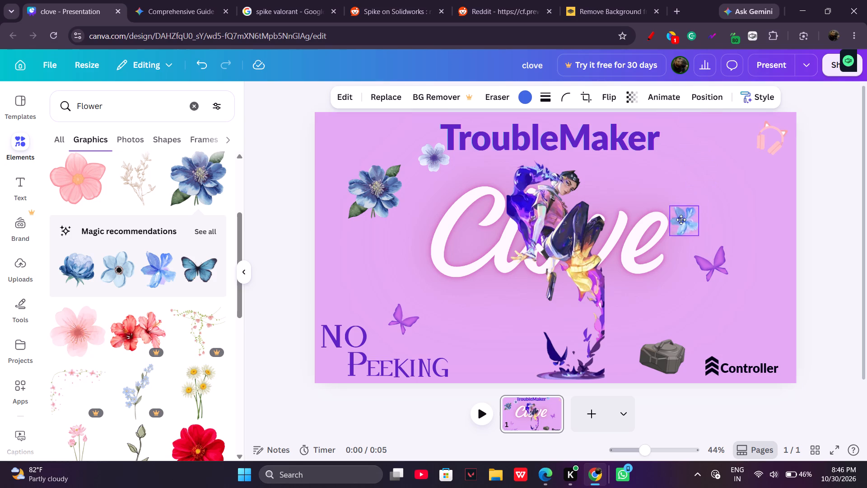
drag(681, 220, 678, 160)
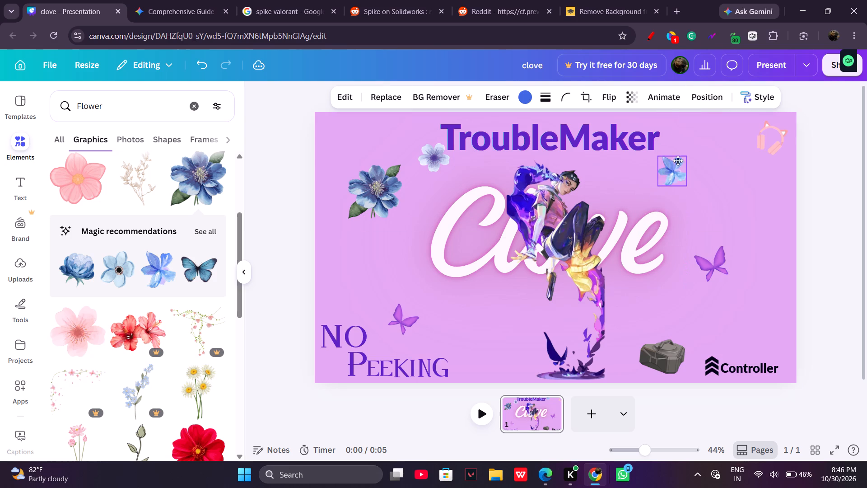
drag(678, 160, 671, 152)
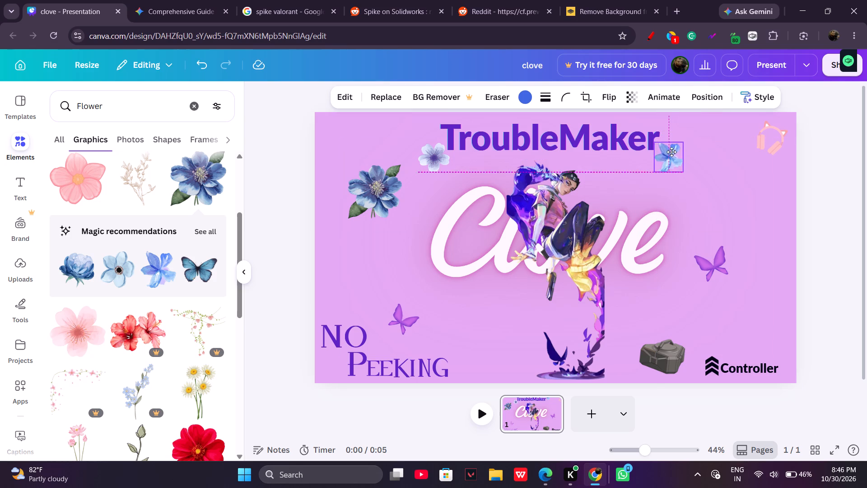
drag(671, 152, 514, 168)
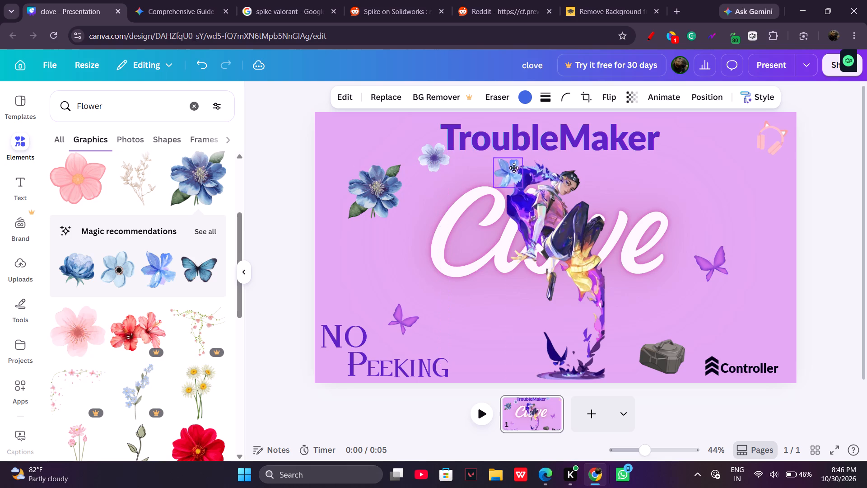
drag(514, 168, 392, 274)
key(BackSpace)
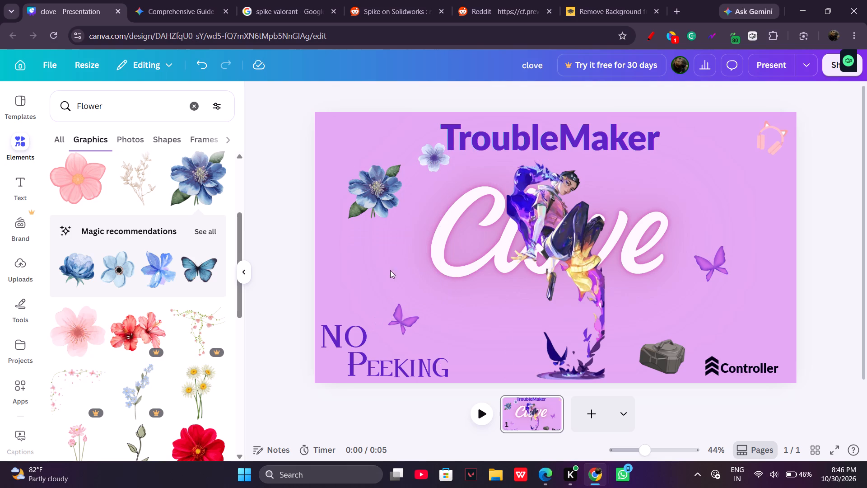
Delete the dark blue flower with green leaves from the area before the Clove title.
click(378, 204)
key(BackSpace)
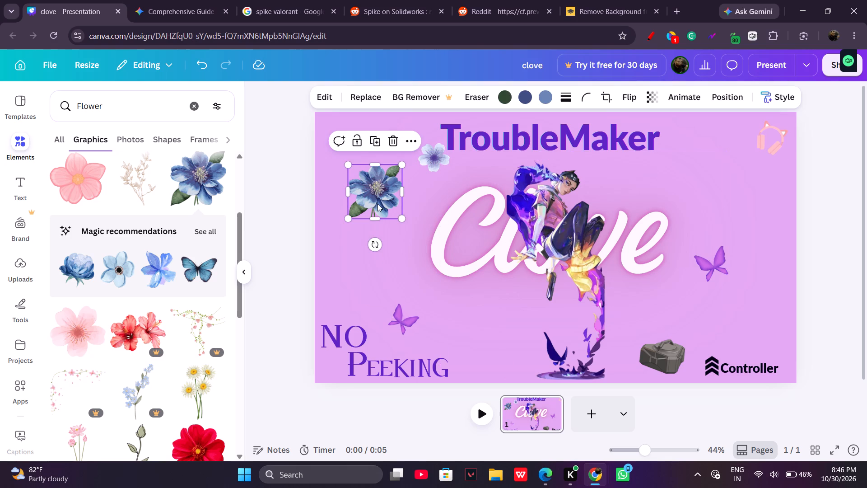
Add the blue and purple wildflower bouquet from the full Magic recommendations, shrink it and place it between PEEKING and the character's base.
click(209, 233)
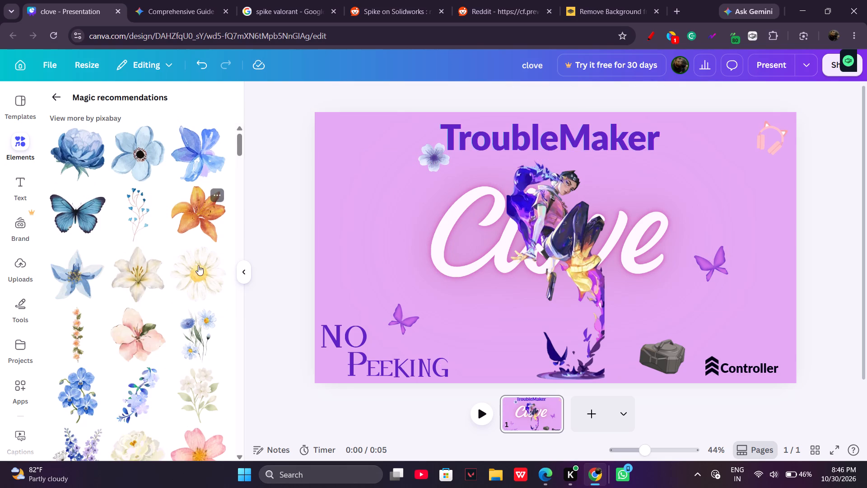
scroll(194, 294, down, 3)
scroll(194, 294, up, 3)
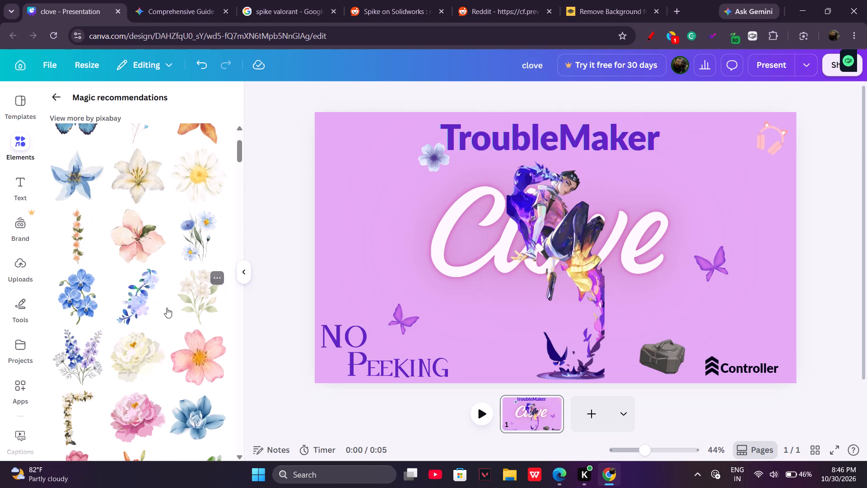
click(84, 353)
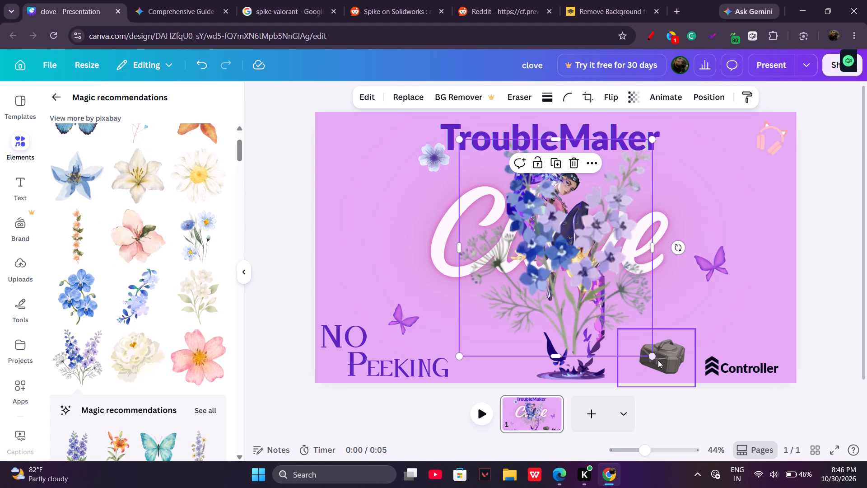
drag(653, 353, 539, 263)
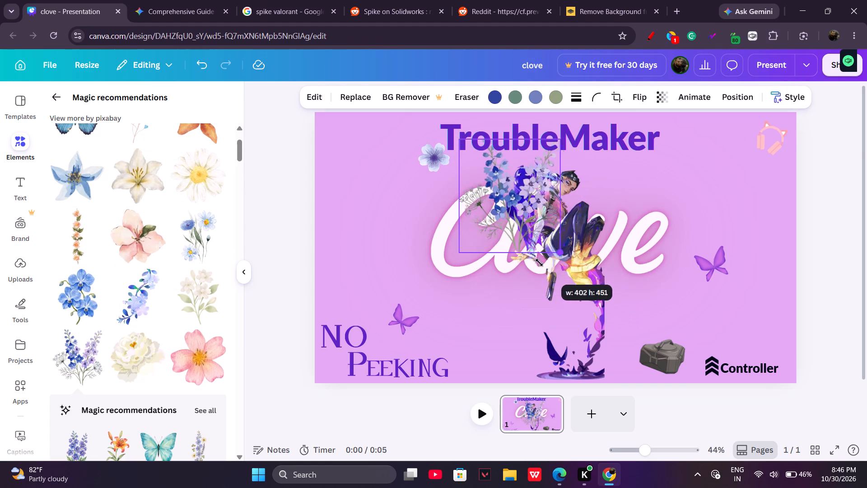
drag(539, 263, 520, 254)
drag(478, 191, 464, 286)
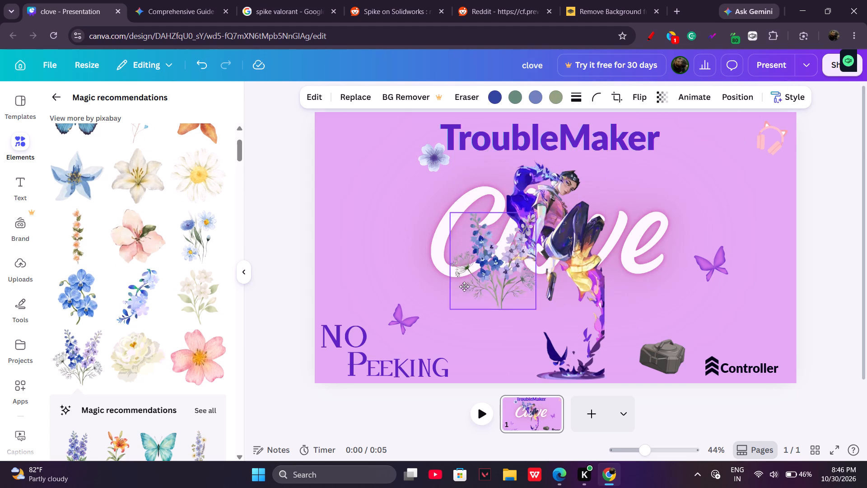
drag(464, 286, 466, 339)
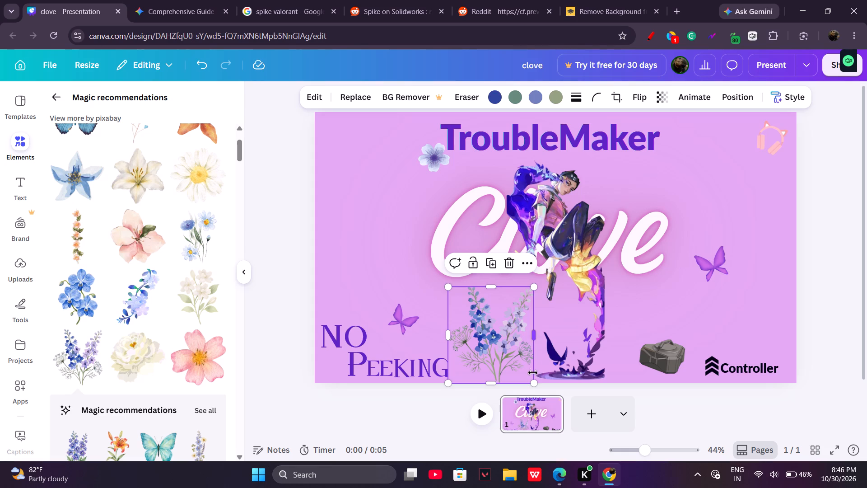
drag(534, 383, 515, 365)
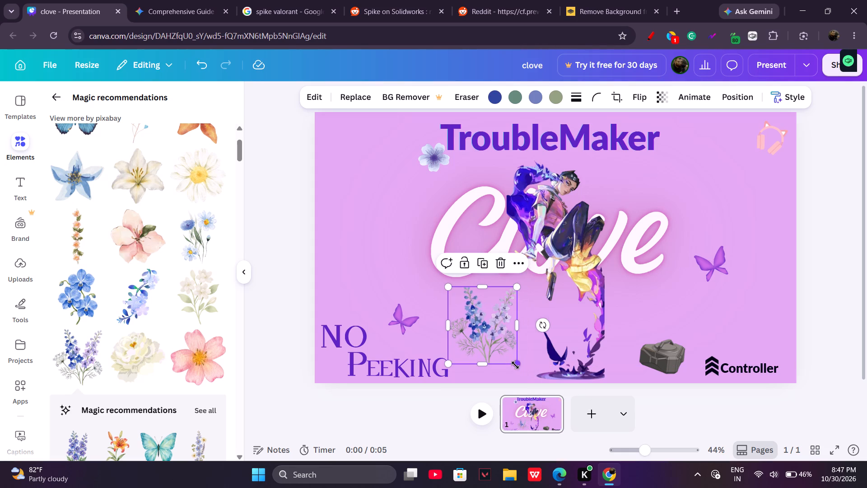
drag(487, 343, 498, 362)
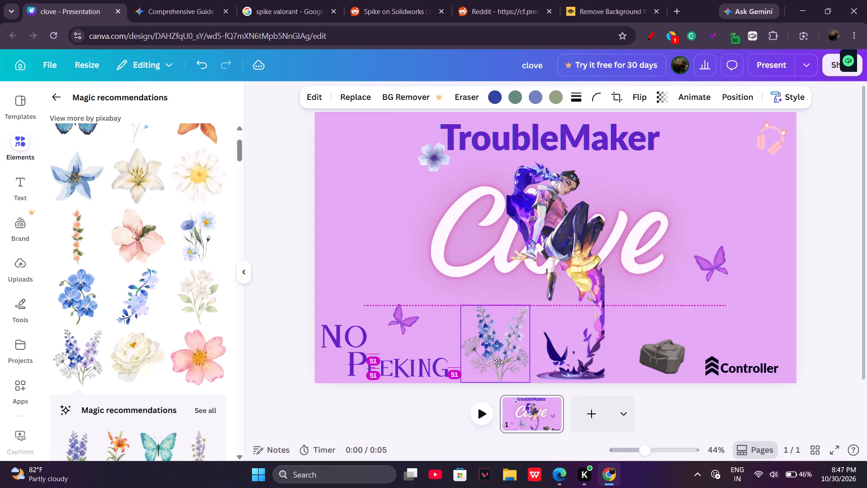
drag(498, 362, 501, 365)
drag(529, 384, 496, 362)
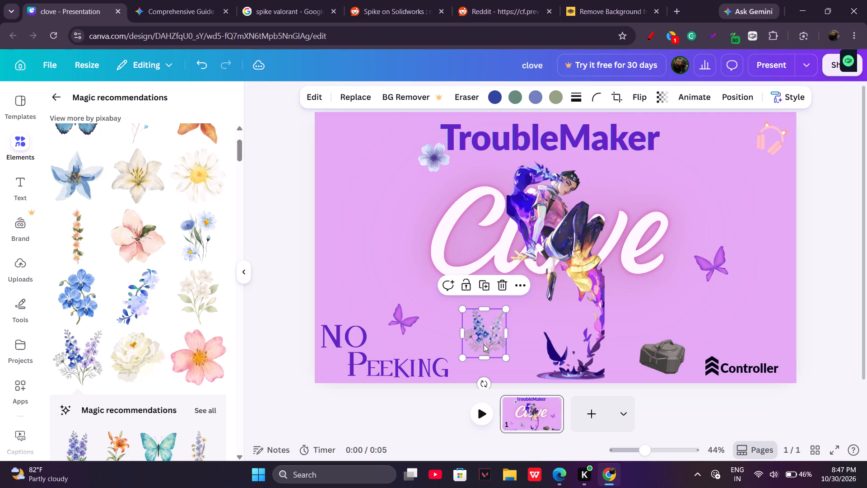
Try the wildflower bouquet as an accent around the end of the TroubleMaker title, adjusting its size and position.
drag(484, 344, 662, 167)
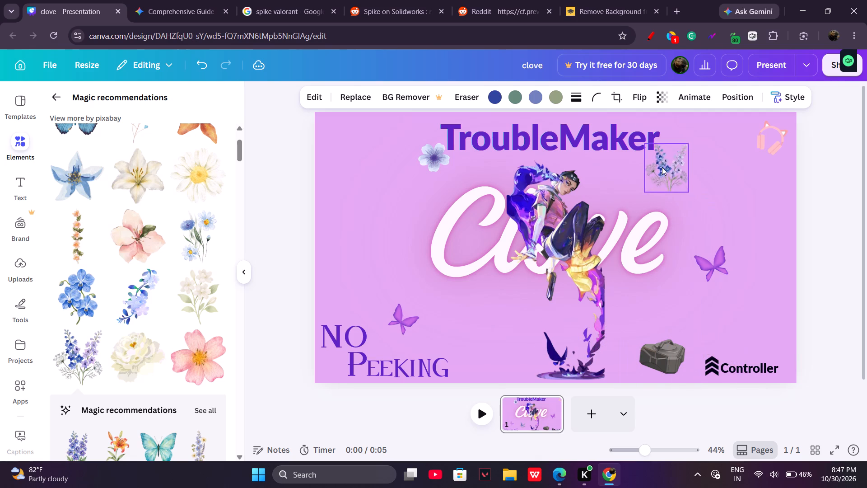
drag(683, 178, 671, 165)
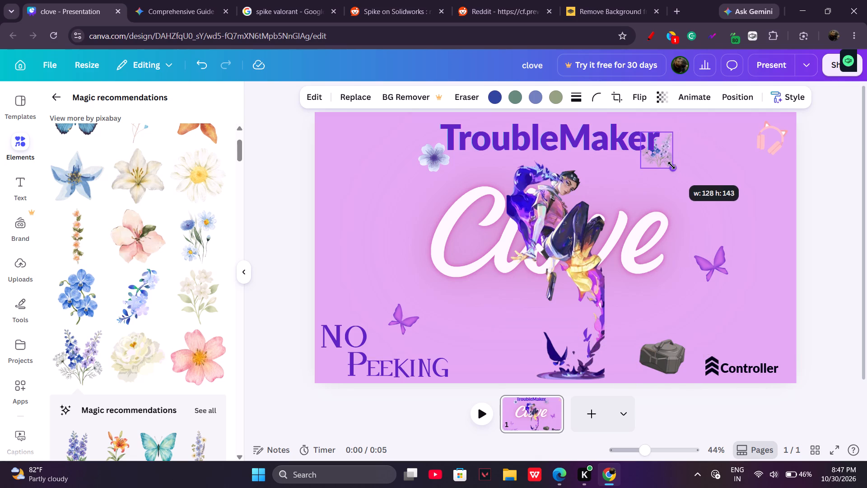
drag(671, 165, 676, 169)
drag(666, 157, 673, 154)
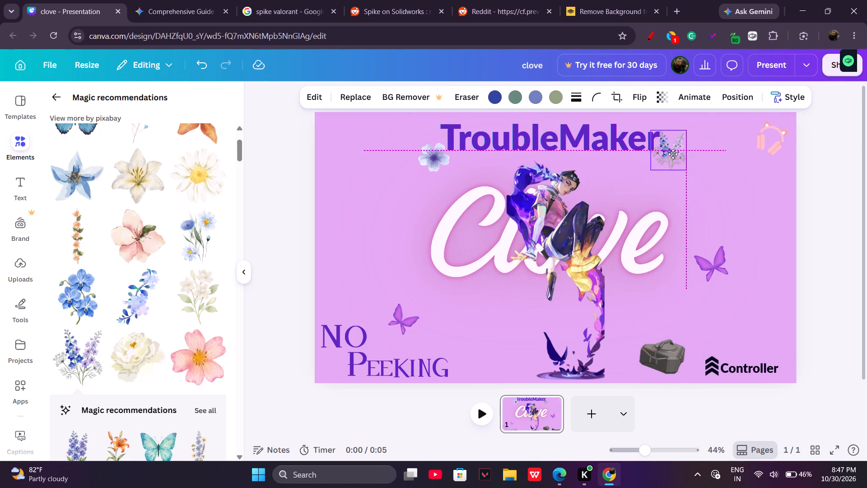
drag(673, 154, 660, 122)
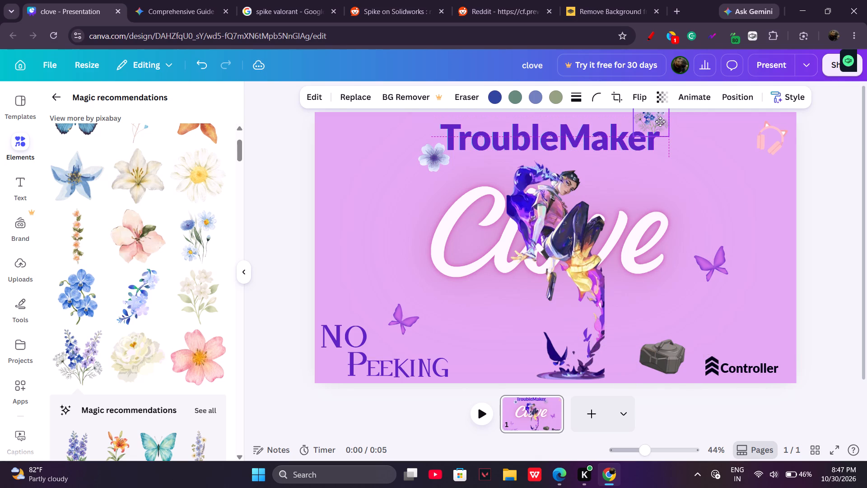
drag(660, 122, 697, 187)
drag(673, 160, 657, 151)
Shrink the wildflower bouquet to about 101 × 113 and place it beneath NO, just before the P of PEEKING.
drag(676, 167, 412, 306)
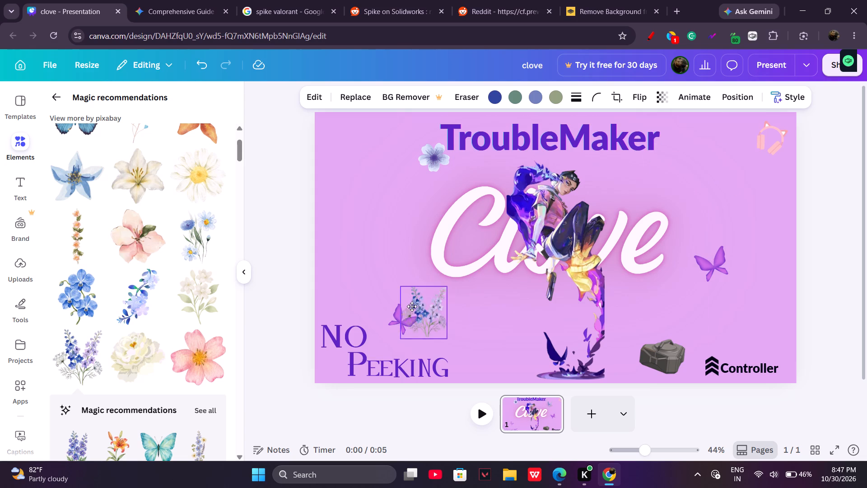
drag(412, 306, 439, 333)
drag(426, 316, 458, 331)
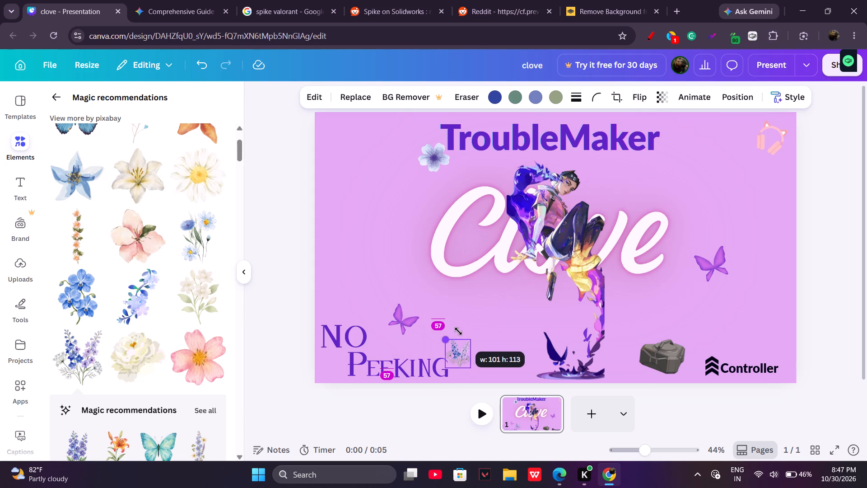
drag(458, 331, 457, 332)
drag(458, 351, 342, 366)
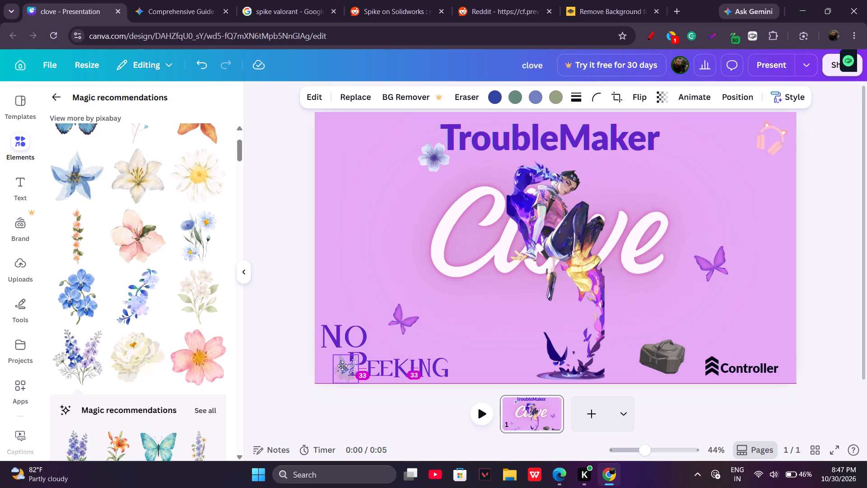
drag(342, 366, 335, 365)
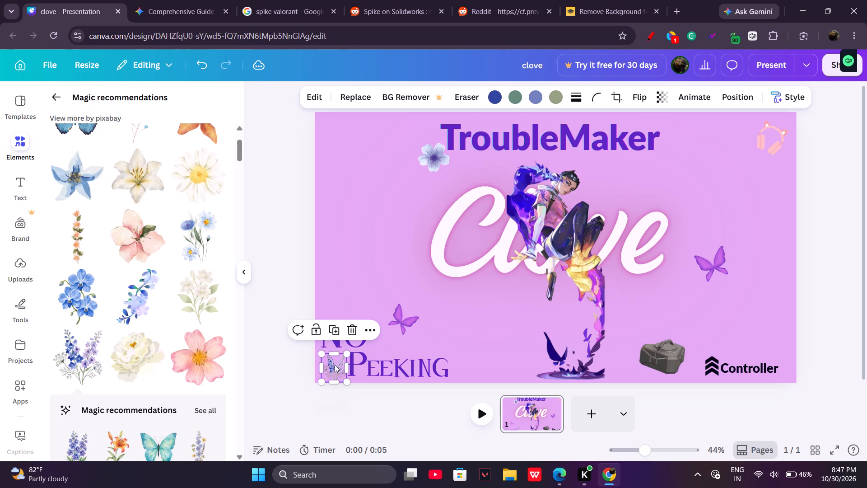
click(343, 293)
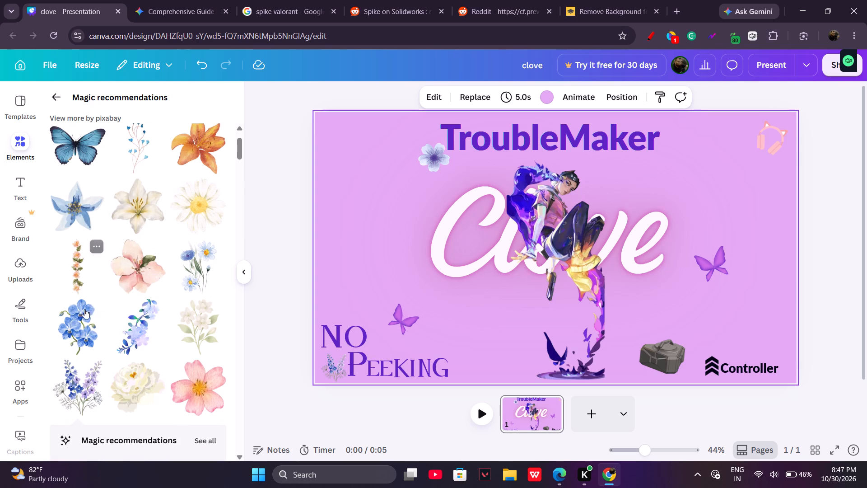
Add the trailing blue and lavender flower branch from the recommendations, shrink it and place it in the empty area before the TroubleMaker title.
click(126, 333)
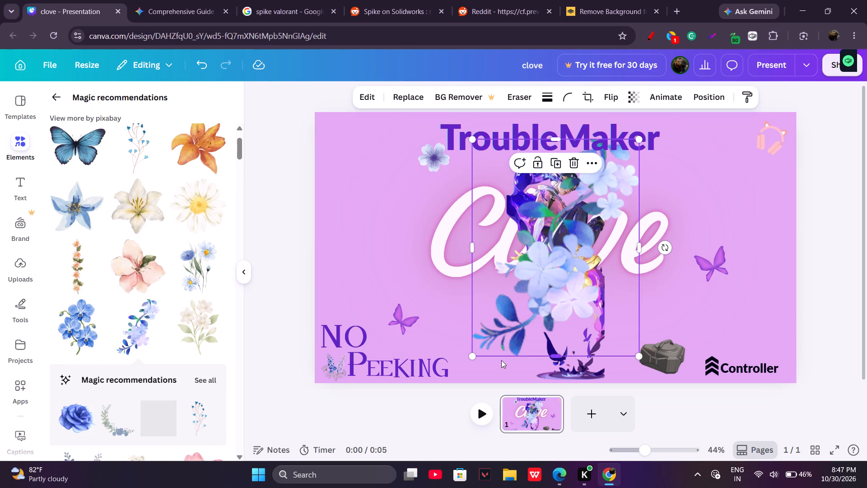
drag(475, 356, 600, 239)
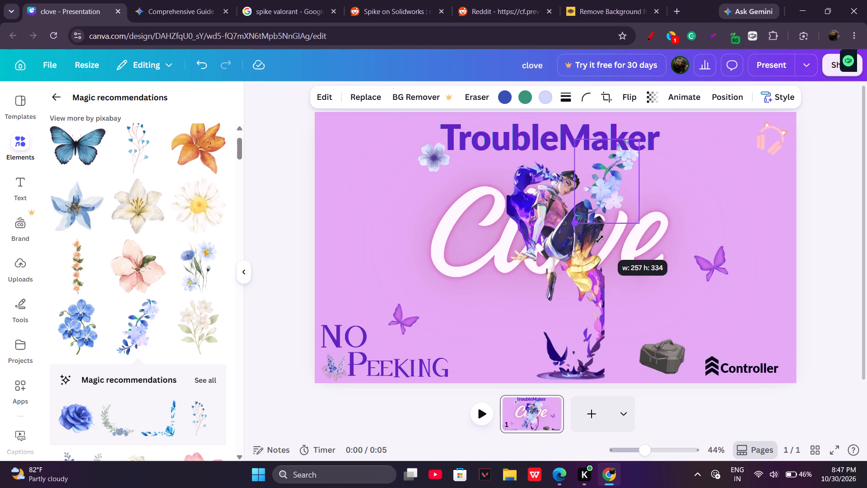
drag(600, 239, 618, 222)
drag(629, 183, 790, 227)
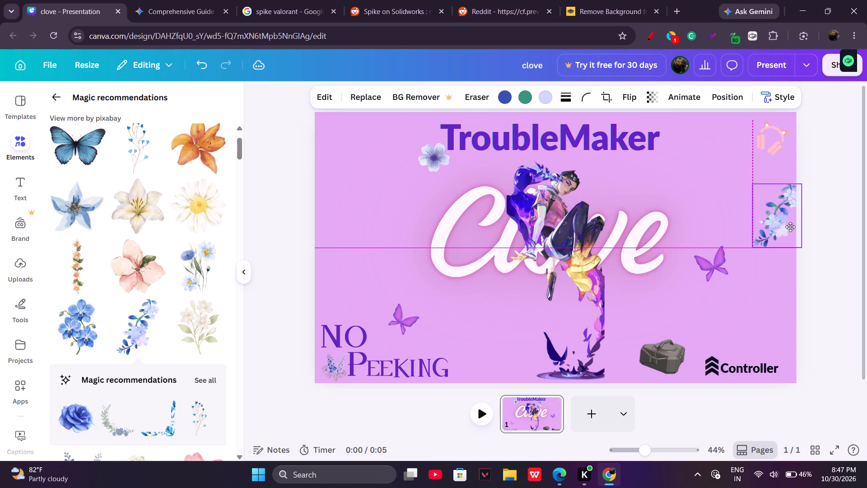
drag(790, 227, 355, 164)
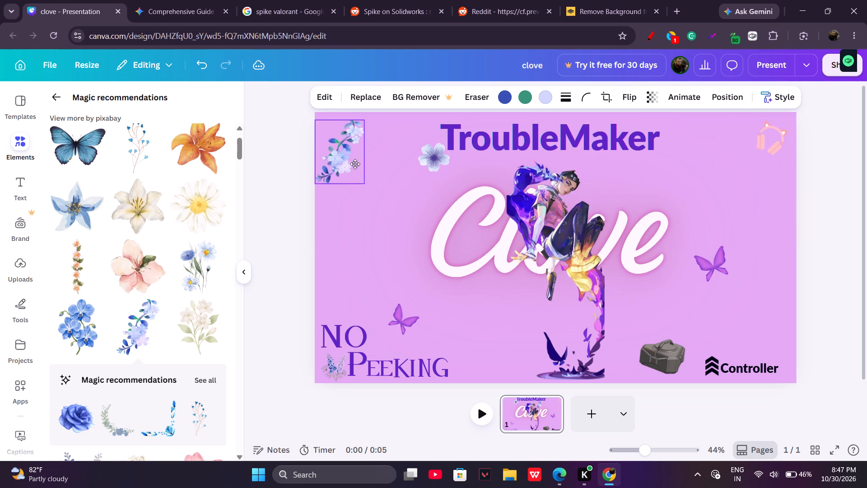
drag(355, 164, 383, 183)
Flip the blue flower branch horizontally.
right_click(383, 183)
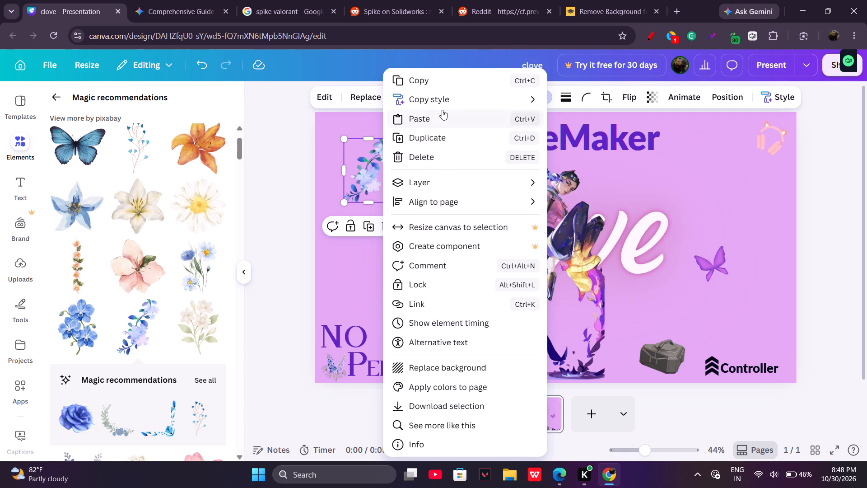
click(354, 259)
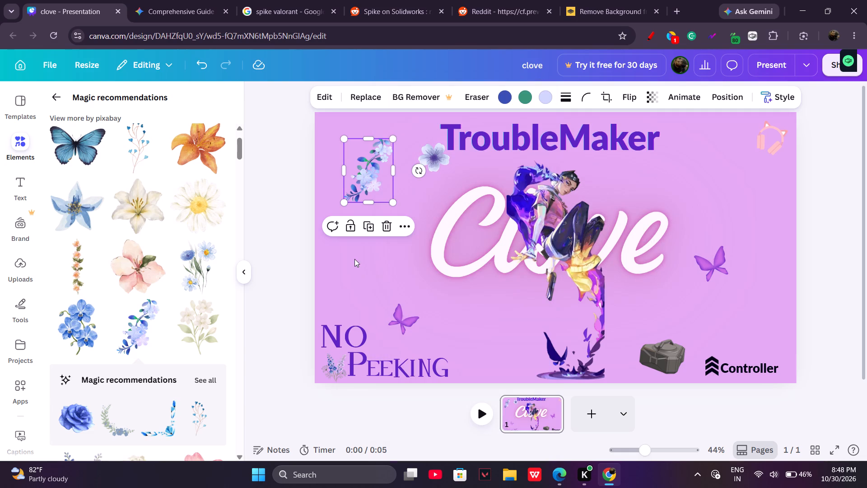
click(359, 166)
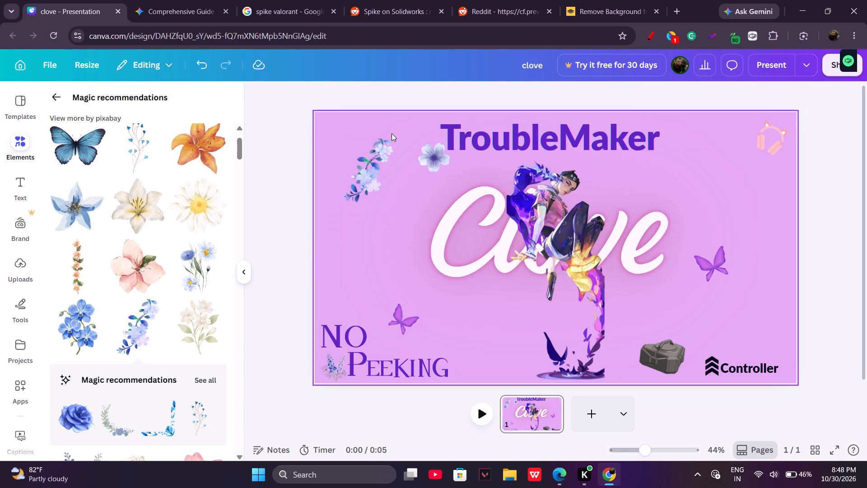
click(377, 149)
click(623, 94)
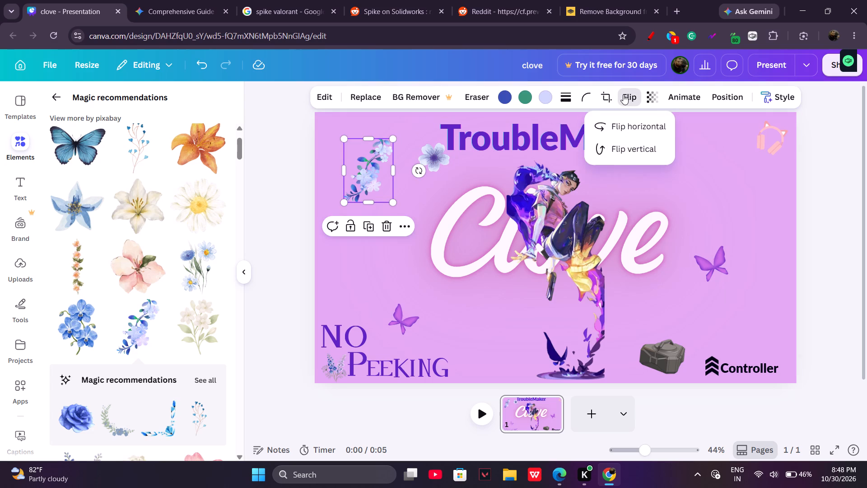
click(619, 131)
click(380, 264)
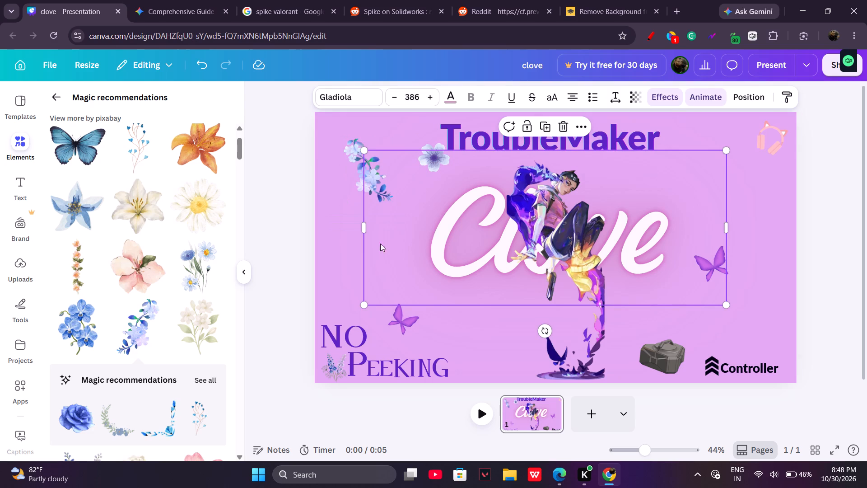
Move the flipped flower branch flush into the slide's upper-left corner.
click(369, 177)
drag(365, 175, 335, 150)
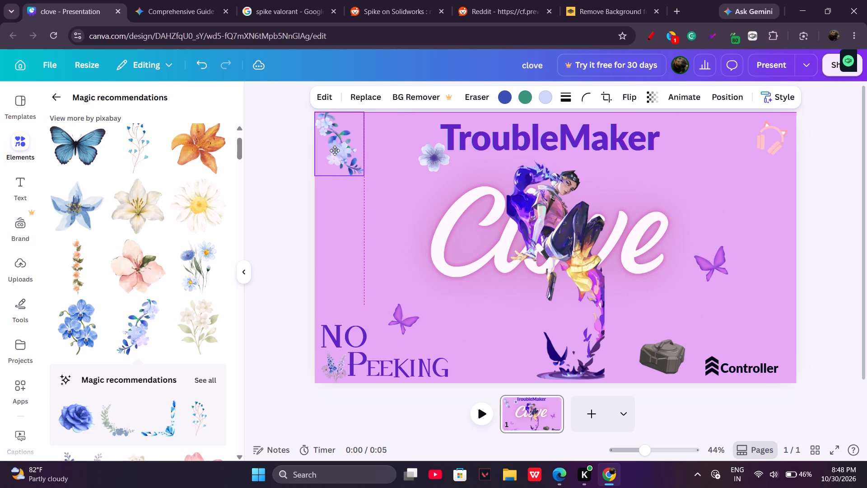
drag(335, 150, 337, 150)
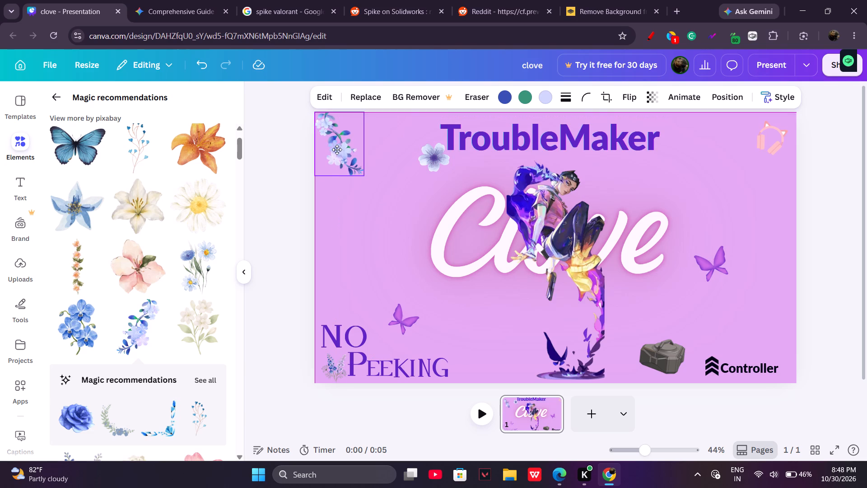
drag(337, 150, 337, 150)
click(294, 223)
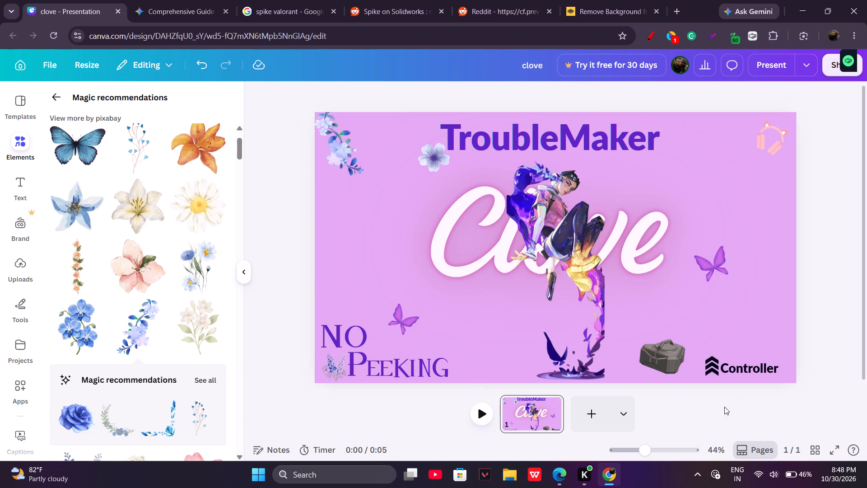
Nudge the spike slightly away from the Controller label, toward the character's base.
click(658, 363)
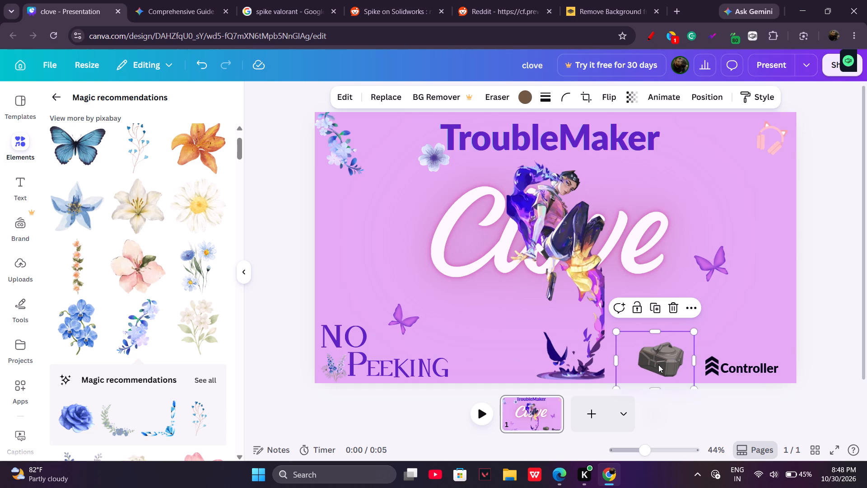
drag(659, 362, 657, 362)
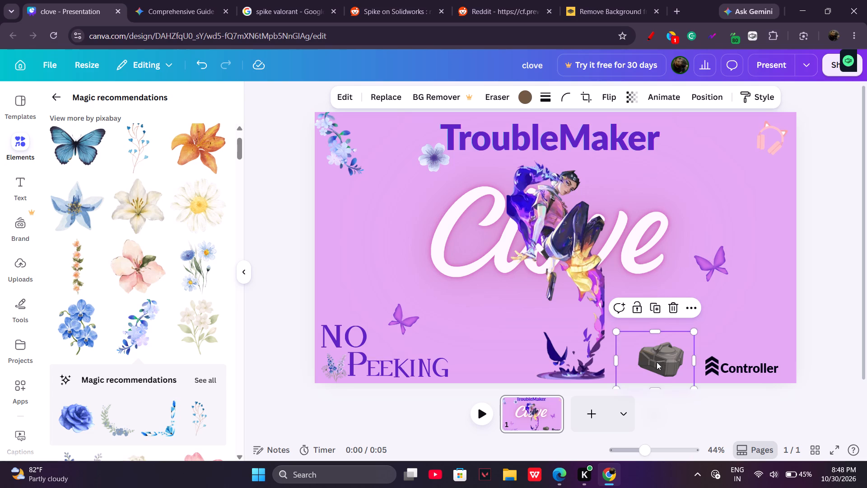
drag(657, 362, 648, 361)
click(649, 360)
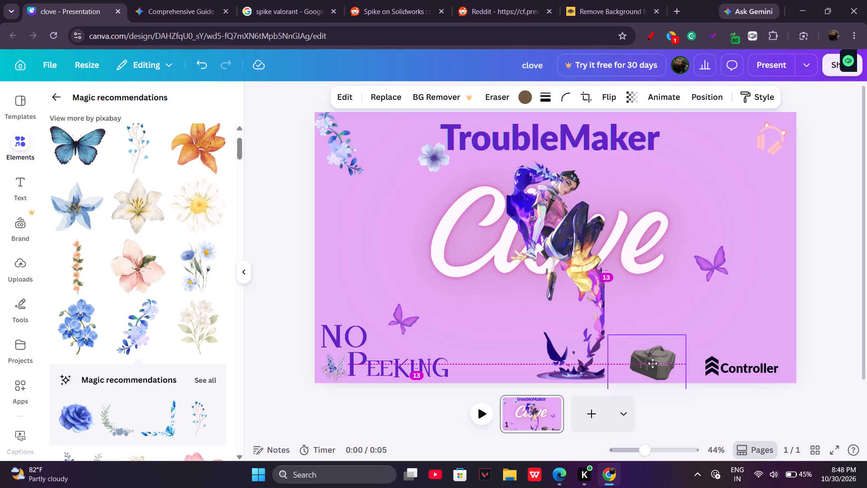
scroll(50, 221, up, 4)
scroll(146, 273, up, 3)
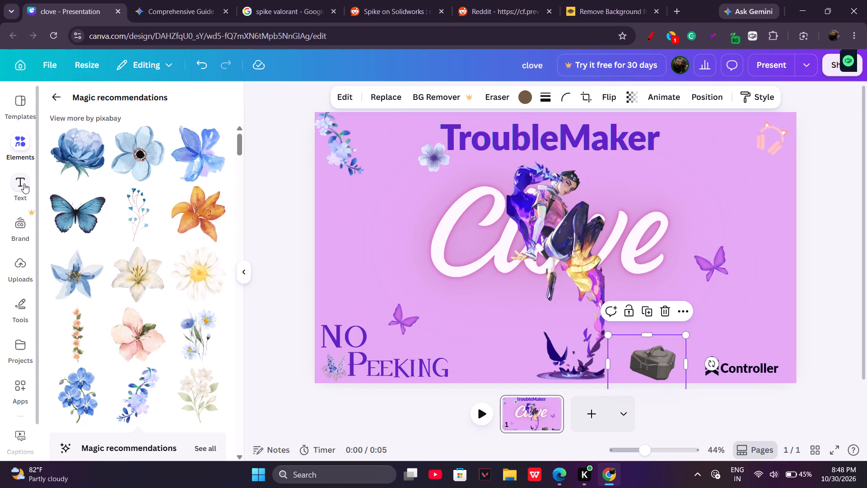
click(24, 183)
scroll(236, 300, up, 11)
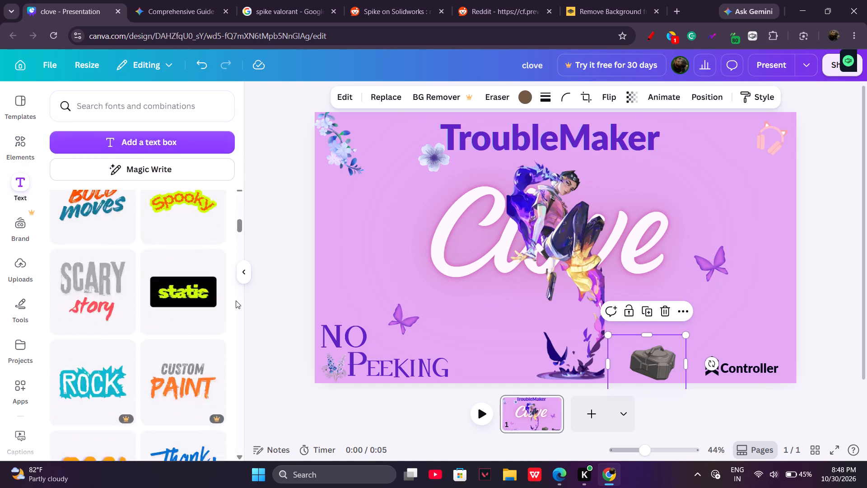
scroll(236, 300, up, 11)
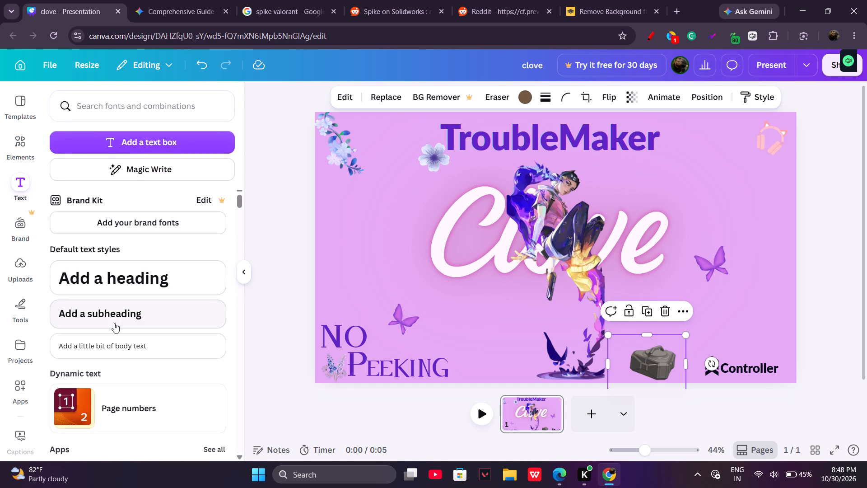
Leave the flower recommendations, remove the Flower query from the element search and clear the recent searches.
click(28, 136)
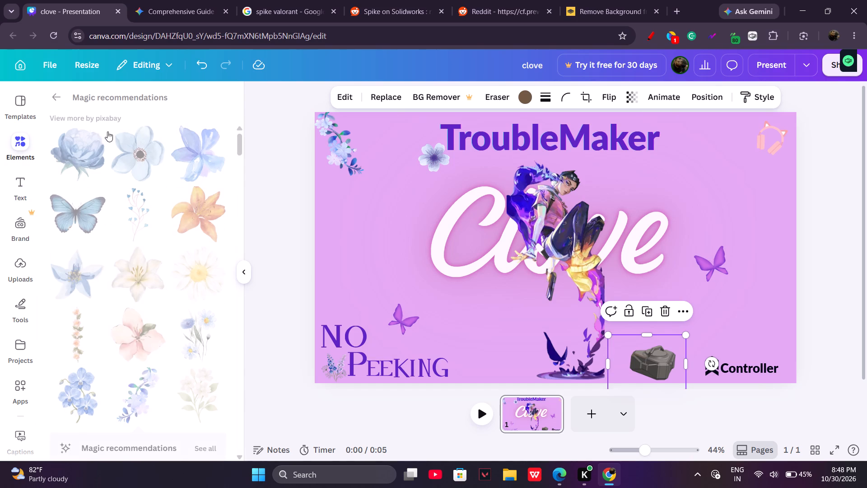
click(58, 100)
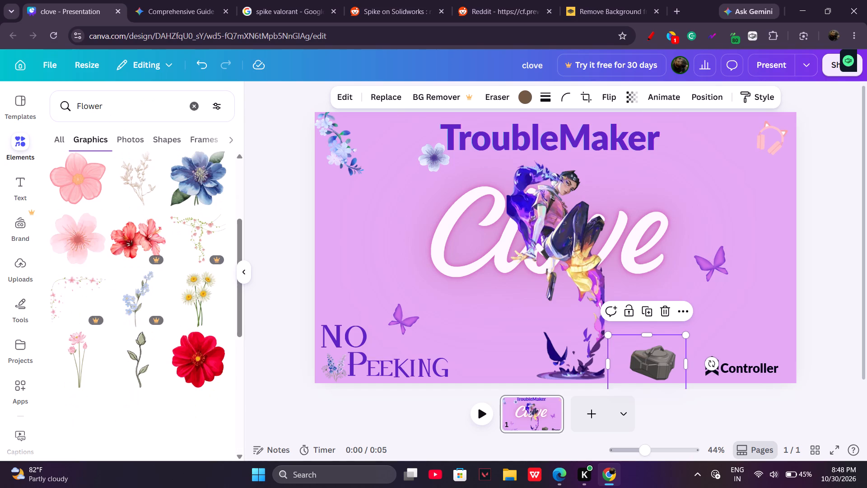
click(194, 105)
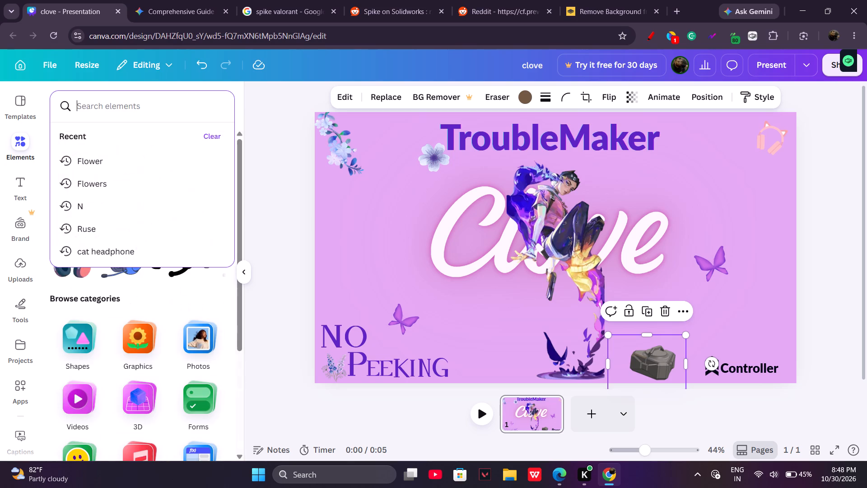
click(213, 135)
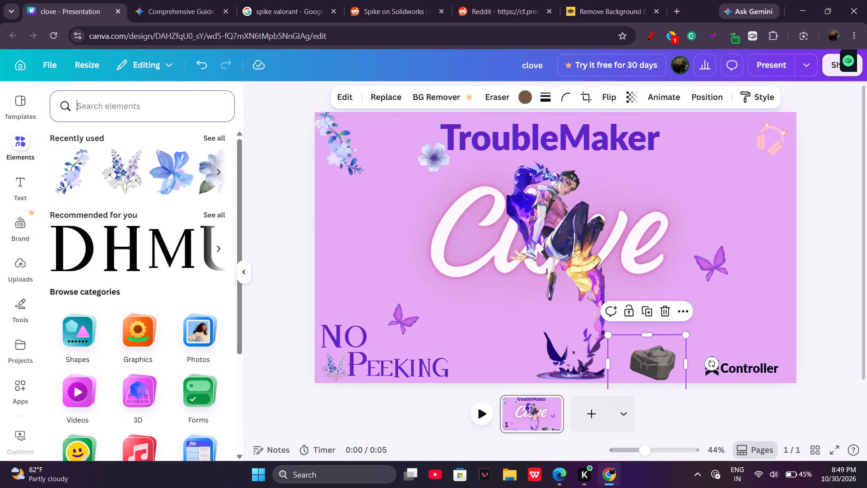
Search the element library for "Droping", then empty the search.
key(BackSpace)
text(ooo)
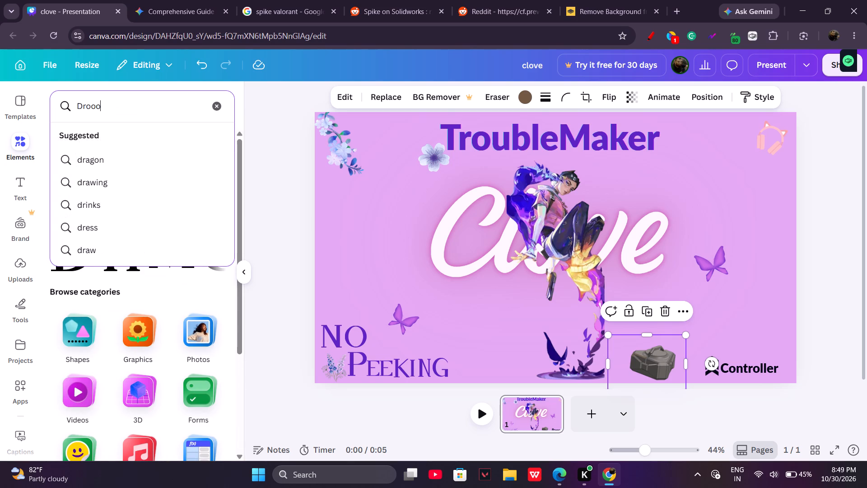
key(BackSpace)
text(pi)
key(BackSpace)
key(BackSpace)
key(BackSpace)
text(pinh)
key(Return)
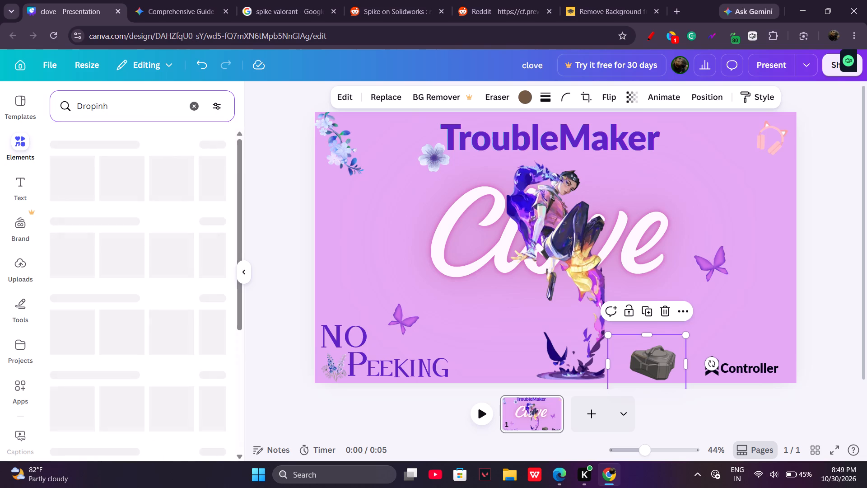
key(BackSpace)
key(g)
key(Return)
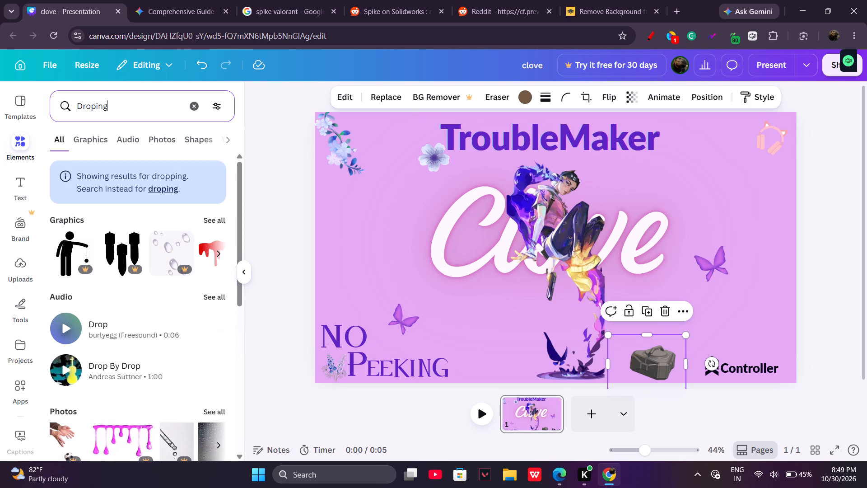
click(192, 103)
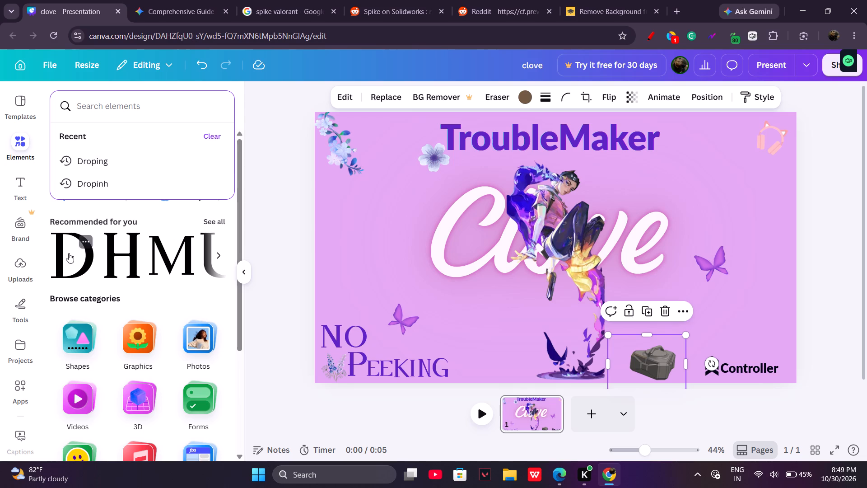
Insert the serif letter D graphic from the recommendations, shrink it to a small letter and place it in the open area beside the Clove title's C.
click(69, 253)
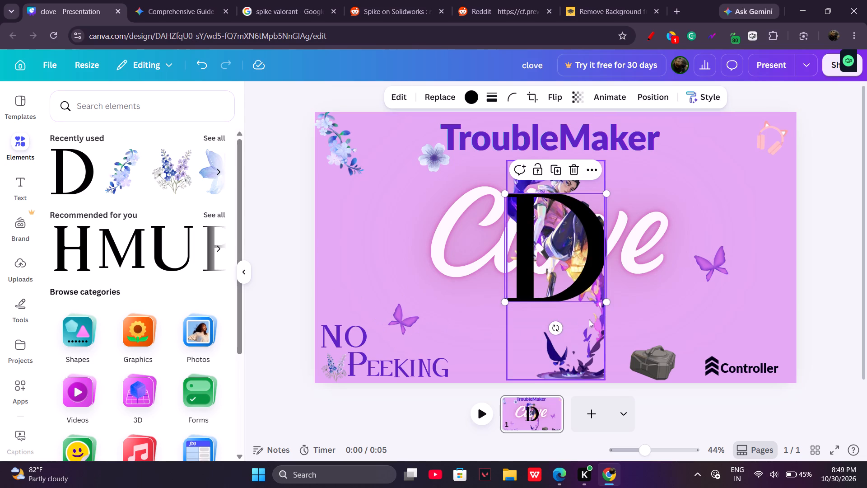
drag(606, 302, 530, 258)
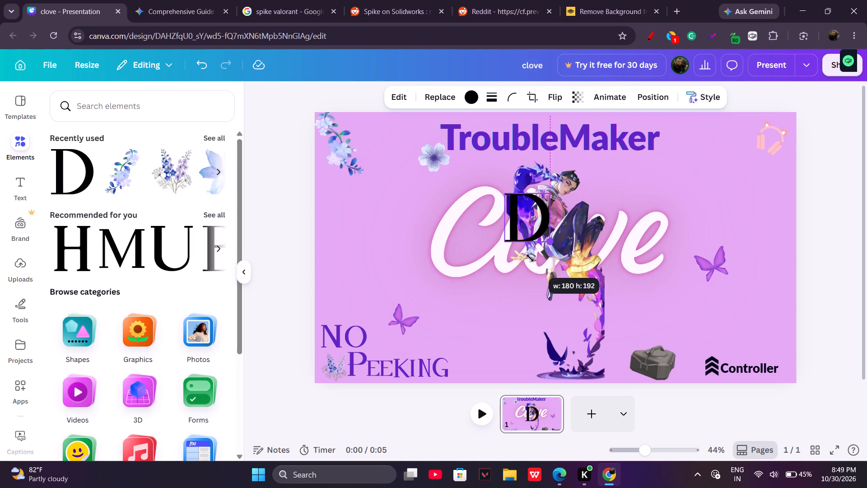
drag(530, 258, 514, 238)
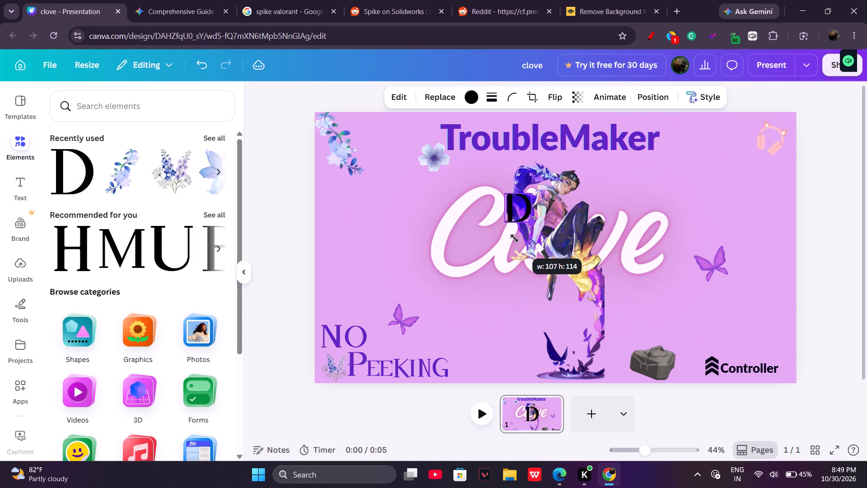
drag(514, 238, 513, 238)
drag(531, 224, 522, 216)
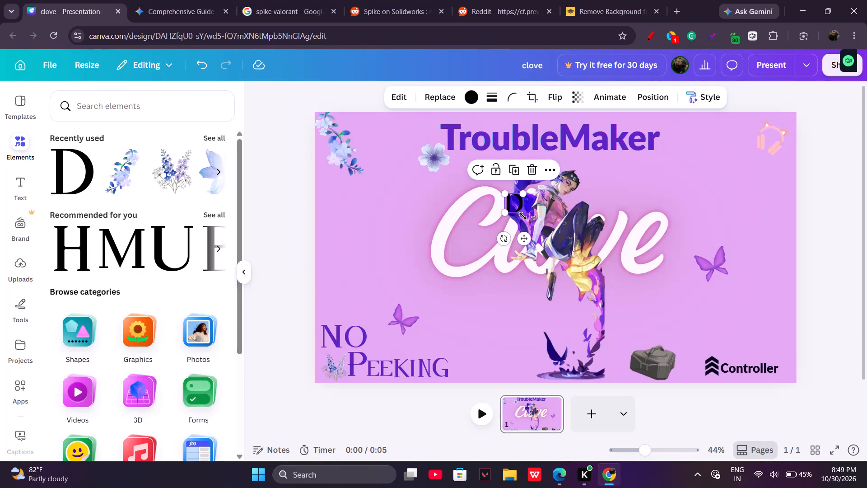
click(523, 216)
drag(522, 241, 371, 270)
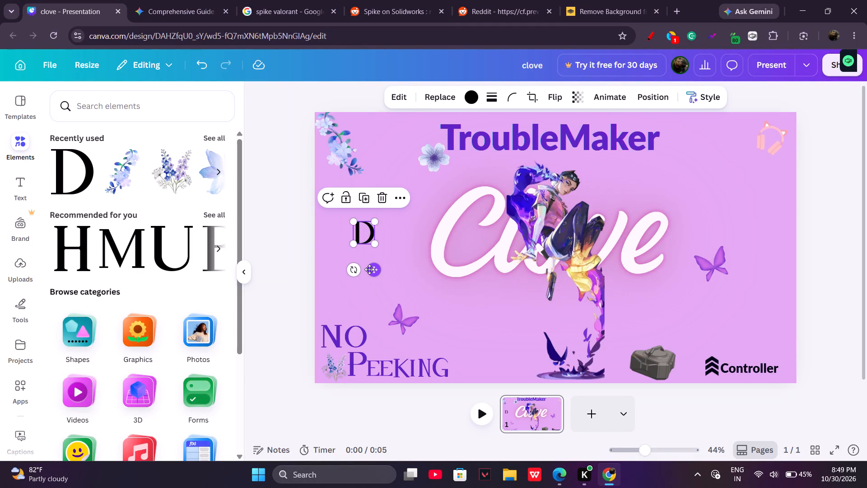
drag(375, 247, 368, 242)
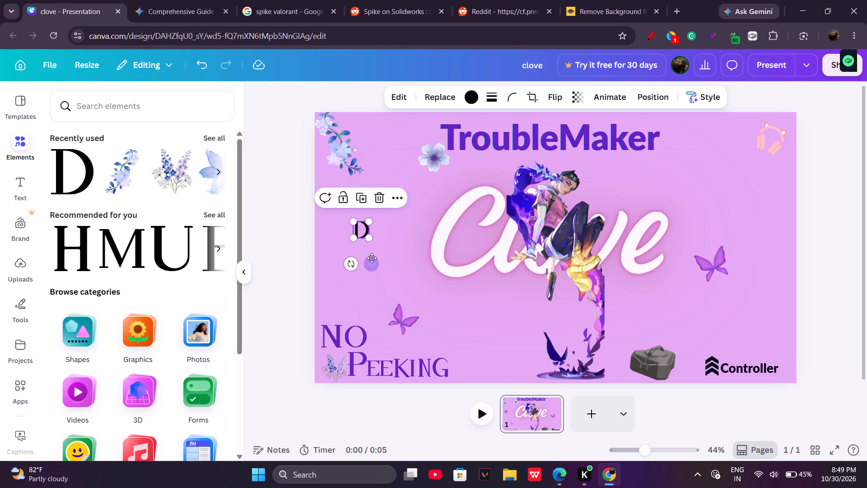
click(372, 258)
drag(372, 258, 358, 264)
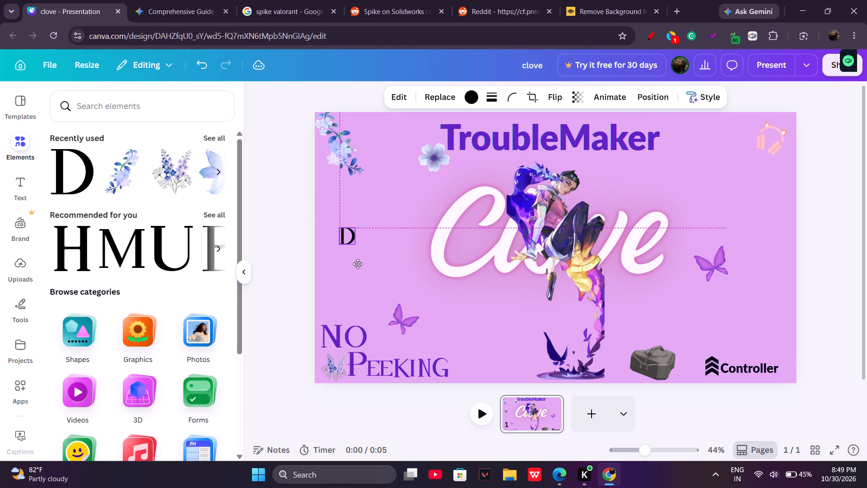
drag(358, 264, 355, 264)
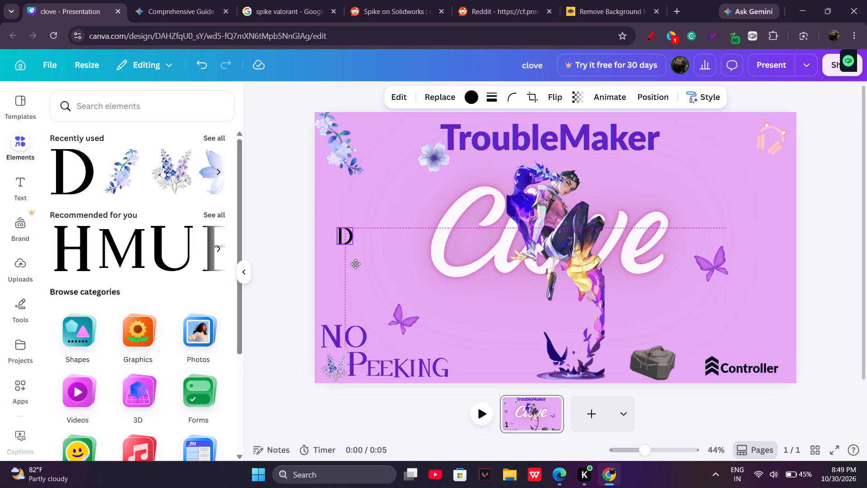
drag(355, 264, 354, 262)
drag(354, 262, 356, 261)
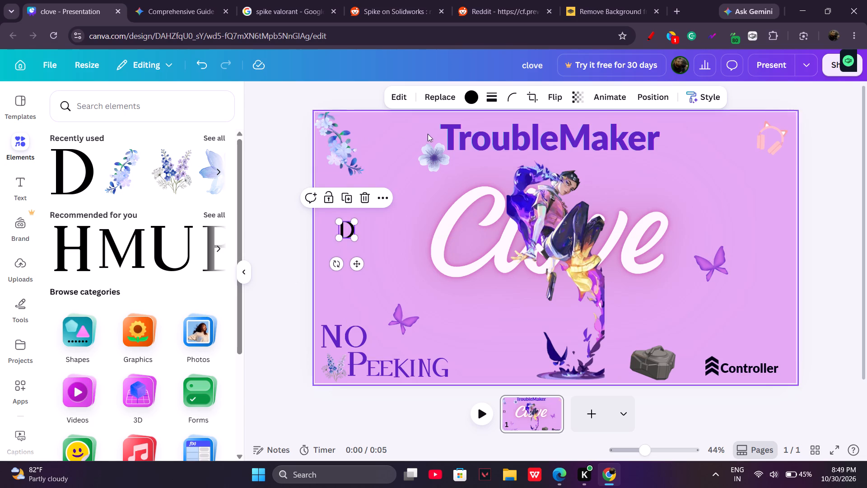
Recolor the small D graphic to the dark purple used by the No Peeking lettering.
click(474, 92)
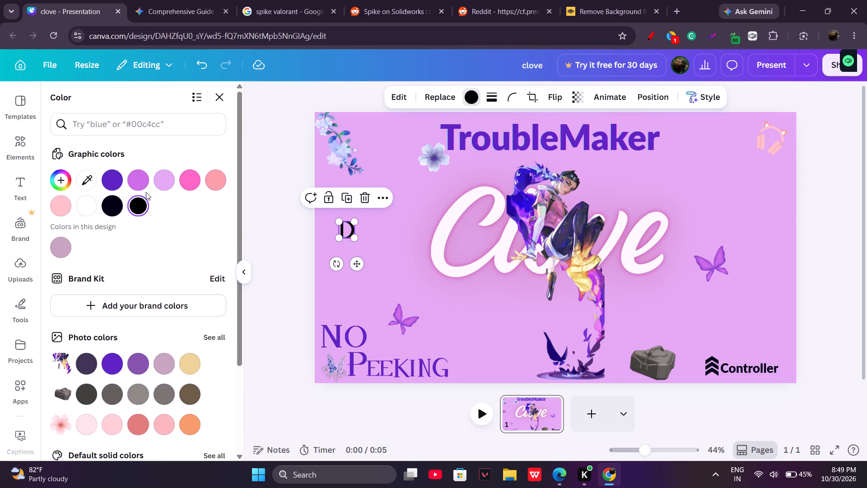
click(117, 185)
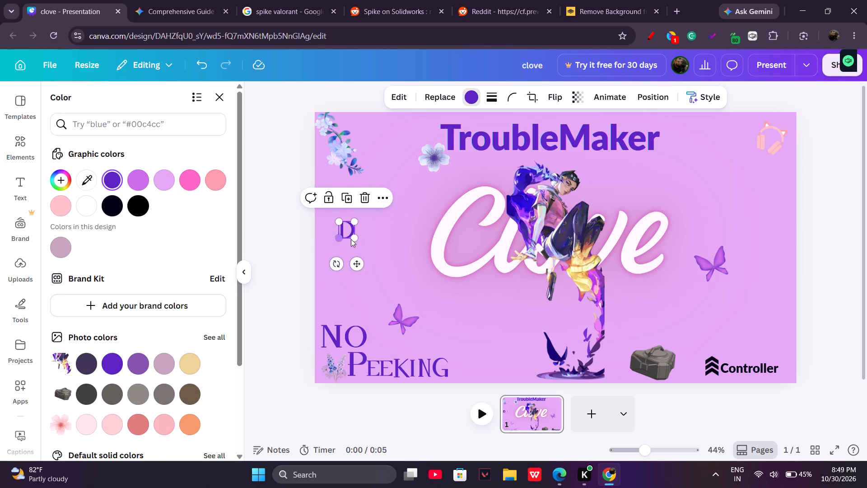
Shrink the purple D further and move it just below the larger butterfly, above the spike and Controller label.
drag(356, 241, 353, 238)
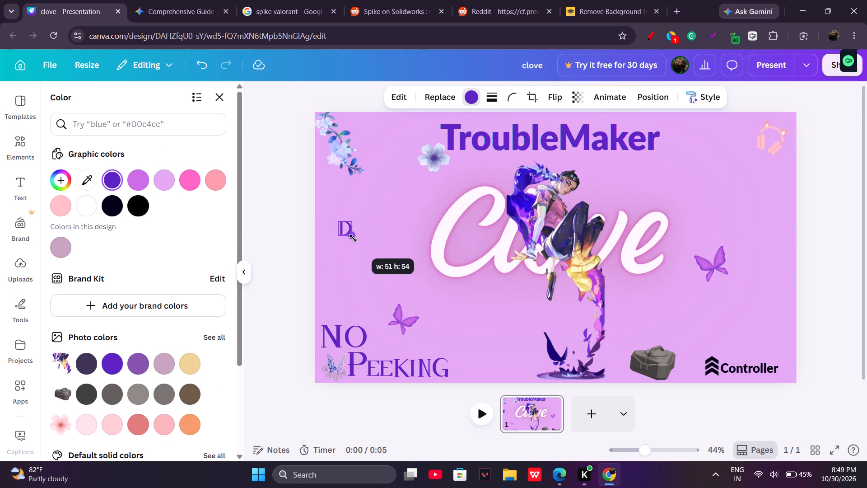
drag(353, 238, 352, 236)
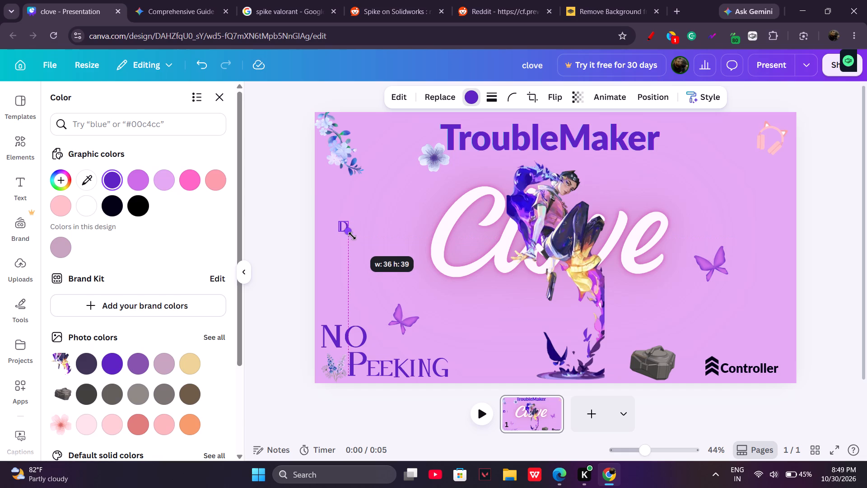
drag(352, 236, 352, 237)
drag(355, 255, 465, 254)
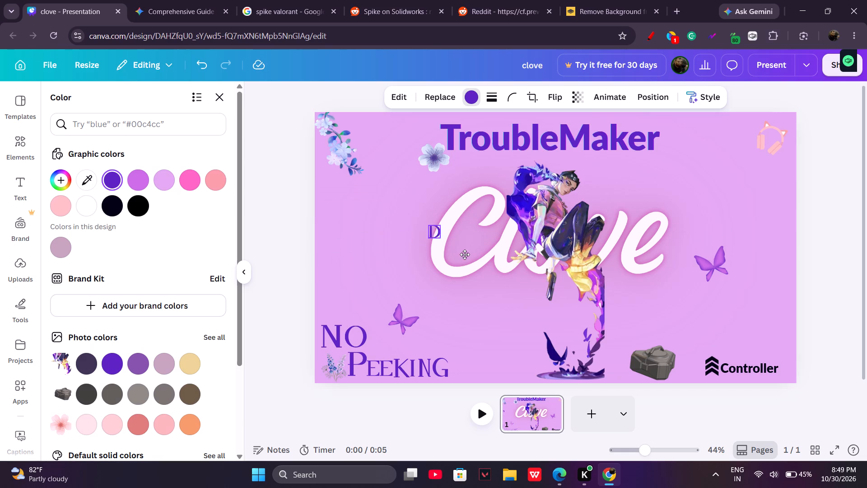
drag(465, 254, 693, 319)
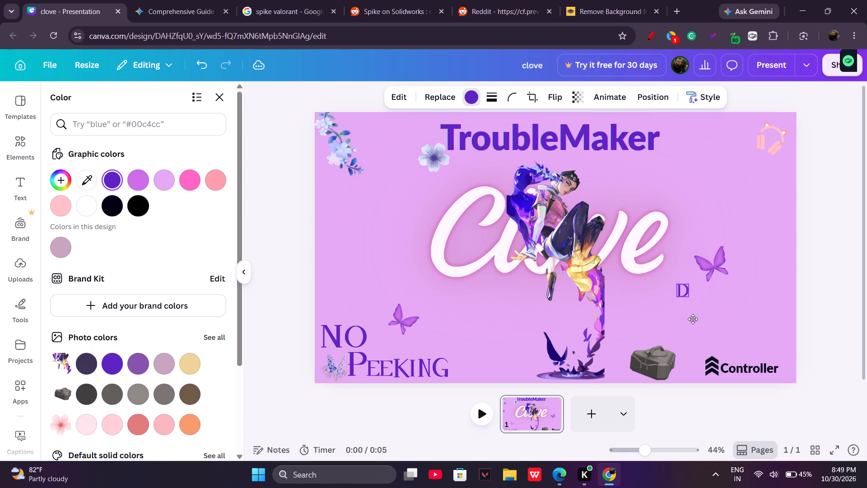
drag(693, 319, 695, 322)
drag(695, 326, 697, 330)
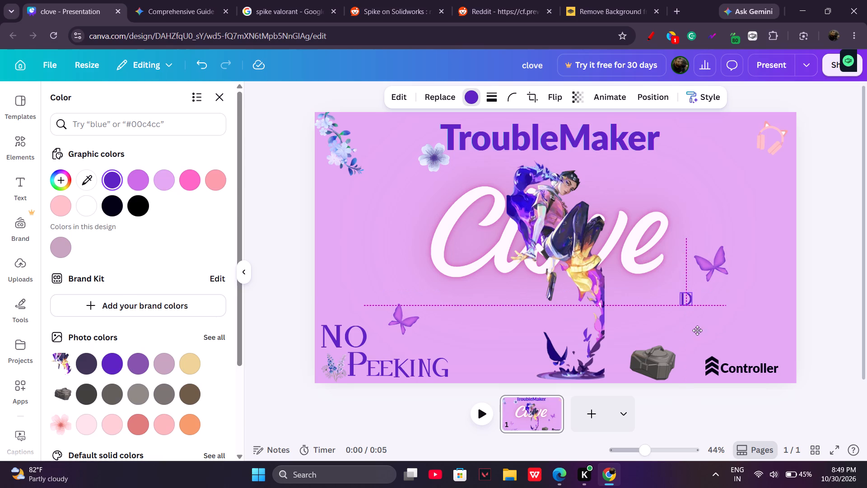
drag(697, 330, 699, 333)
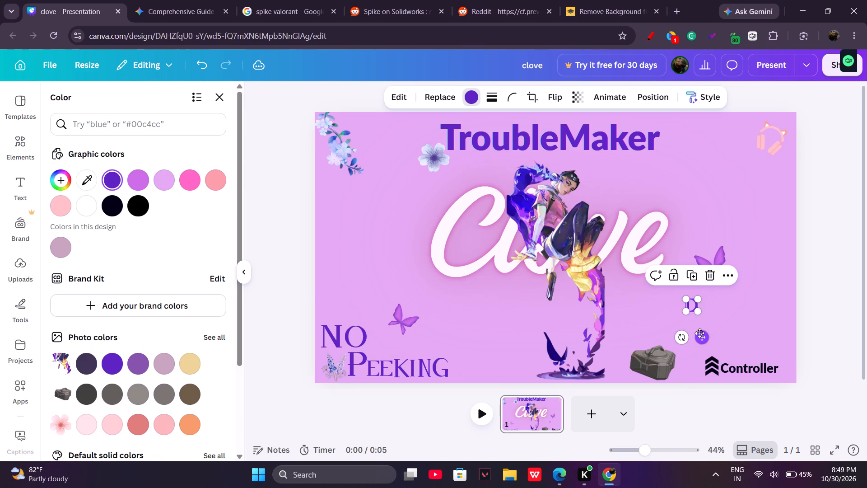
Insert the matching letter R graphic from the recommended letters, move it clear of the character and delete the extra P graphic.
click(18, 189)
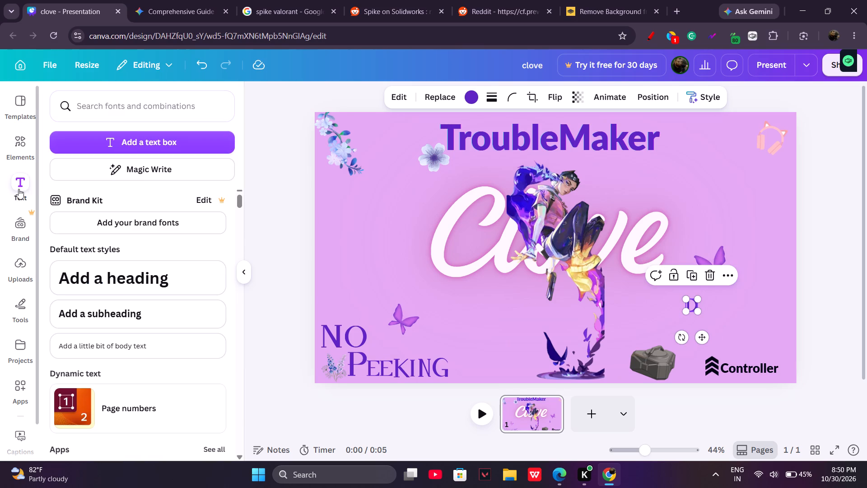
click(23, 132)
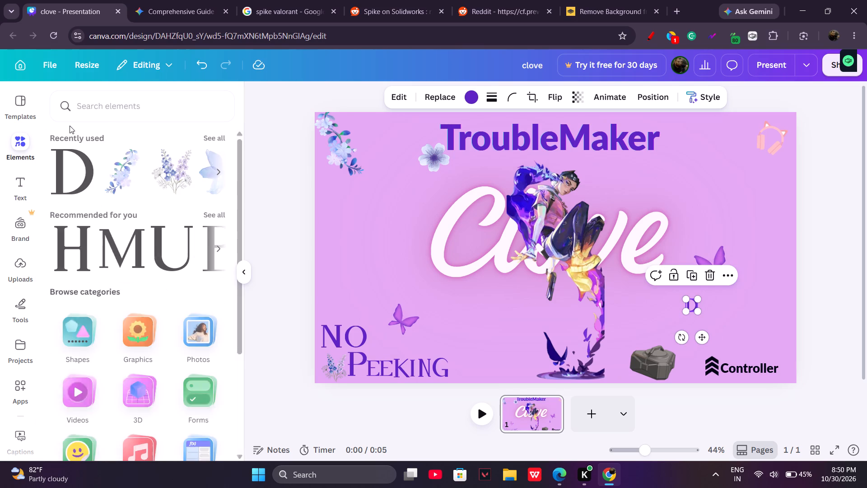
click(223, 211)
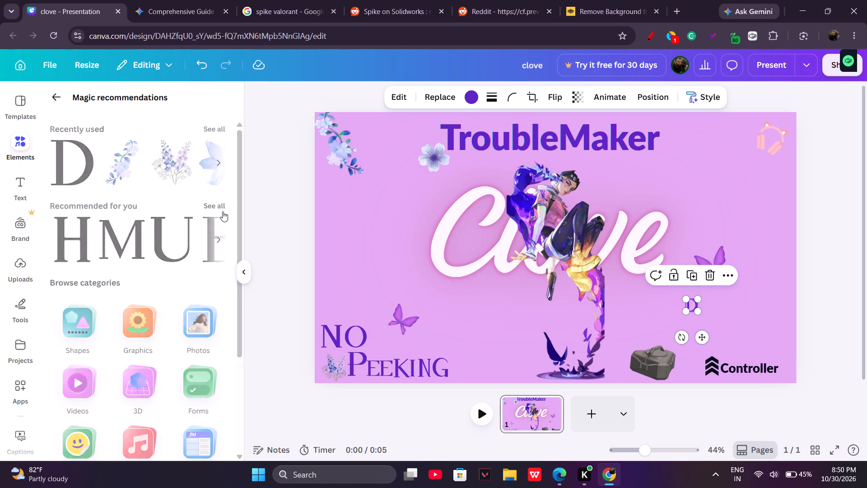
scroll(173, 248, up, 2)
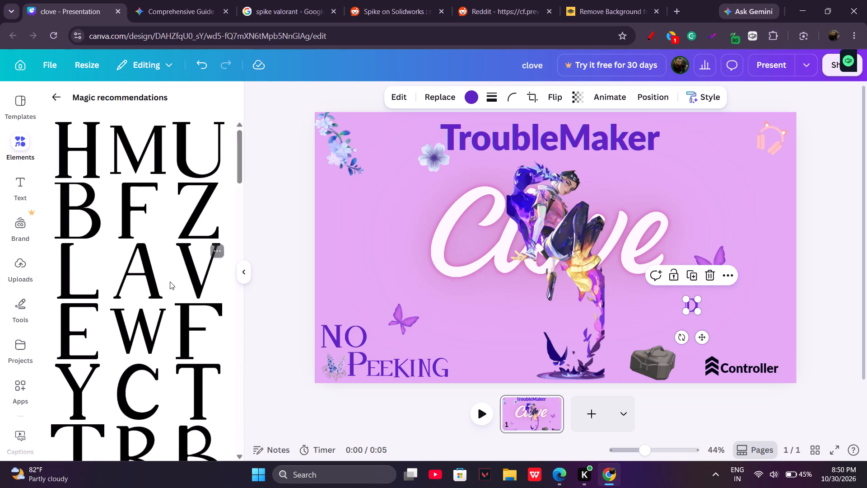
scroll(170, 282, up, 2)
scroll(170, 282, down, 2)
click(76, 286)
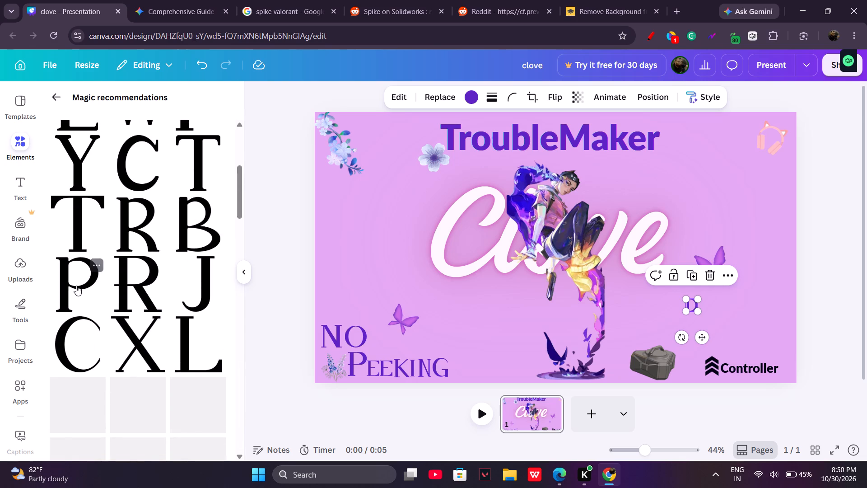
click(156, 283)
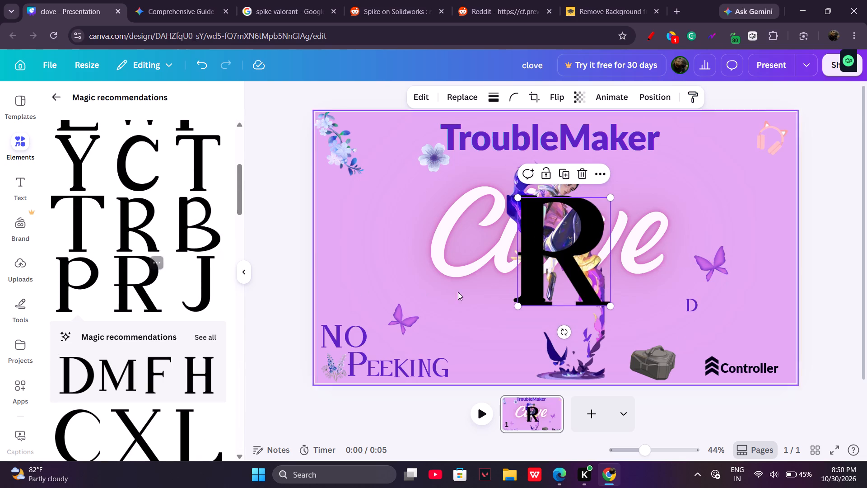
drag(551, 265, 415, 288)
click(536, 263)
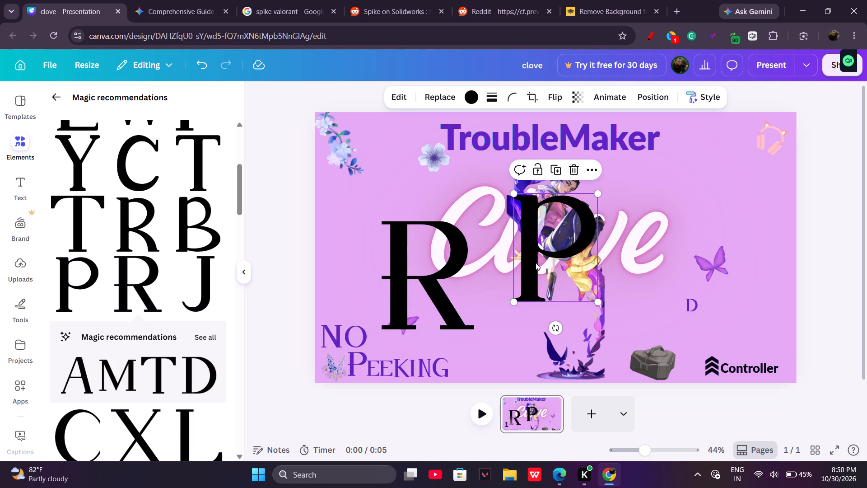
key(BackSpace)
Shrink the R graphic to a small letter and recolor it the same dark purple as the D.
click(422, 307)
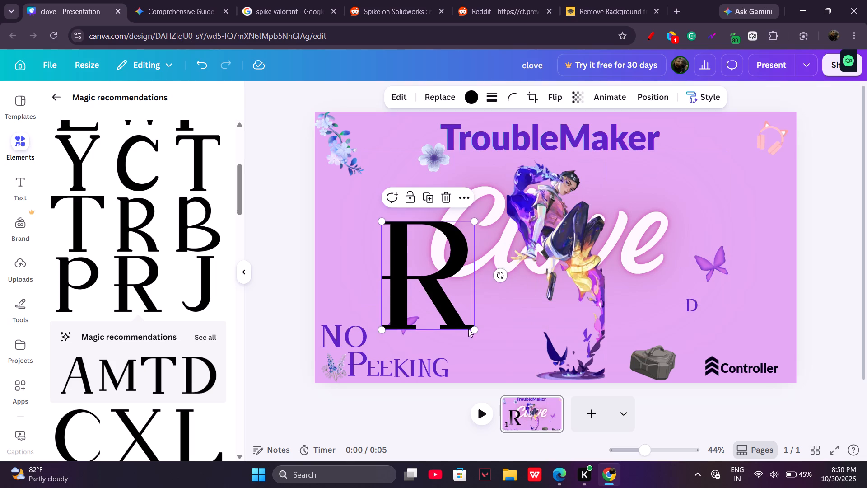
drag(475, 328, 382, 253)
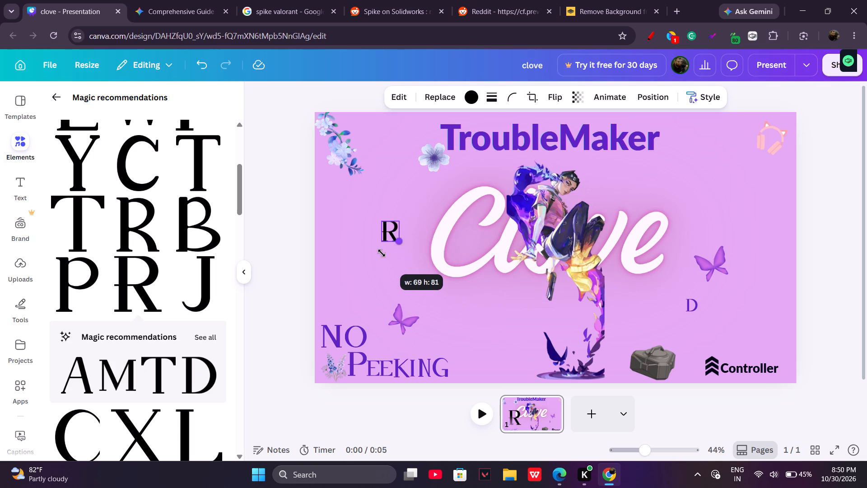
drag(382, 253, 380, 253)
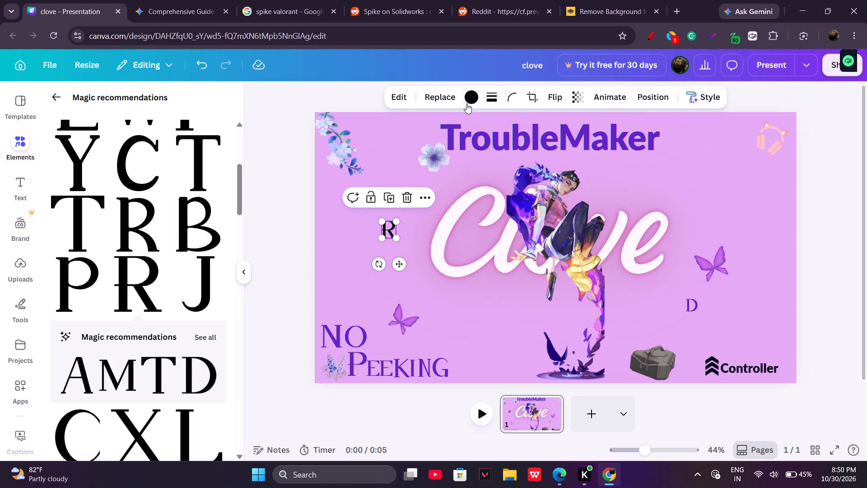
click(466, 103)
click(114, 189)
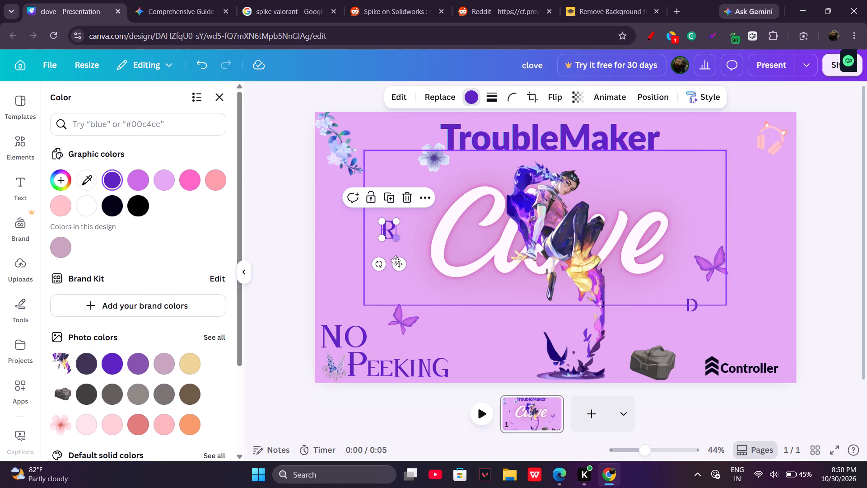
Place the R directly after the D, reduce it to small-cap size and line it up with the D's baseline.
drag(398, 268, 714, 343)
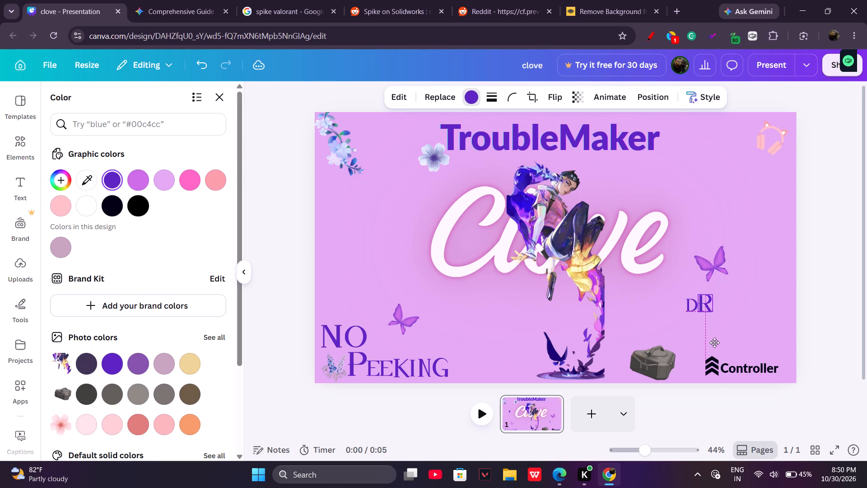
drag(714, 343, 714, 343)
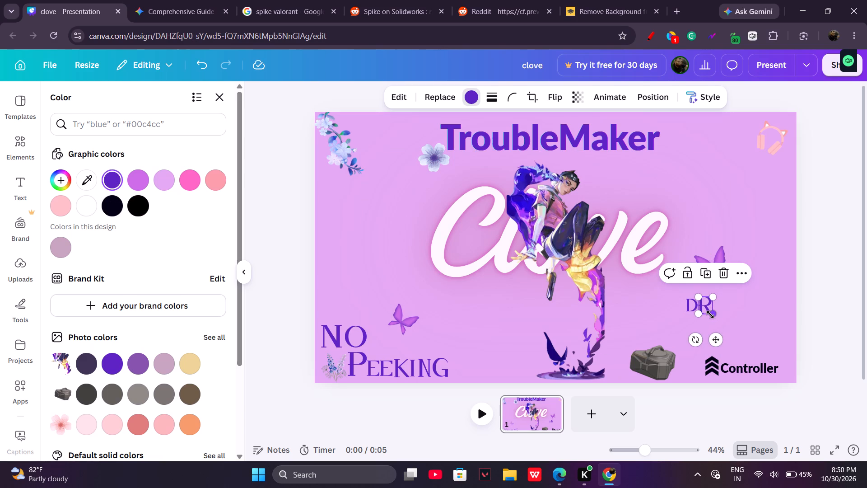
drag(697, 296, 700, 299)
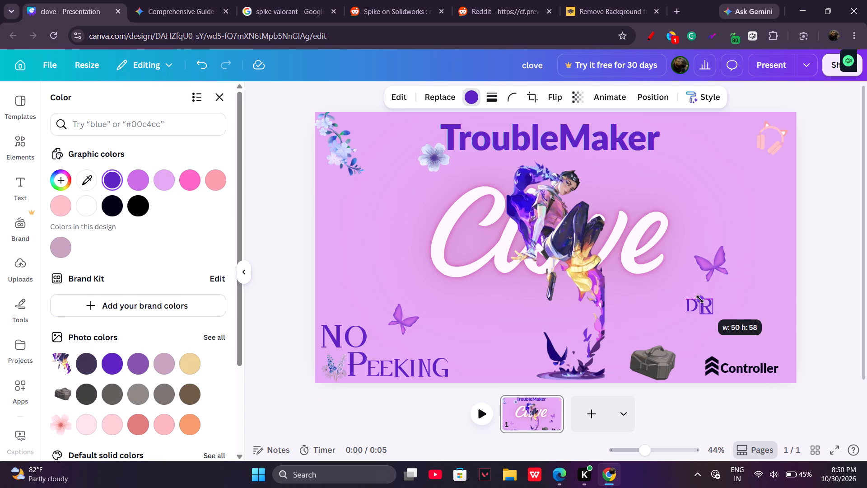
drag(700, 299, 708, 300)
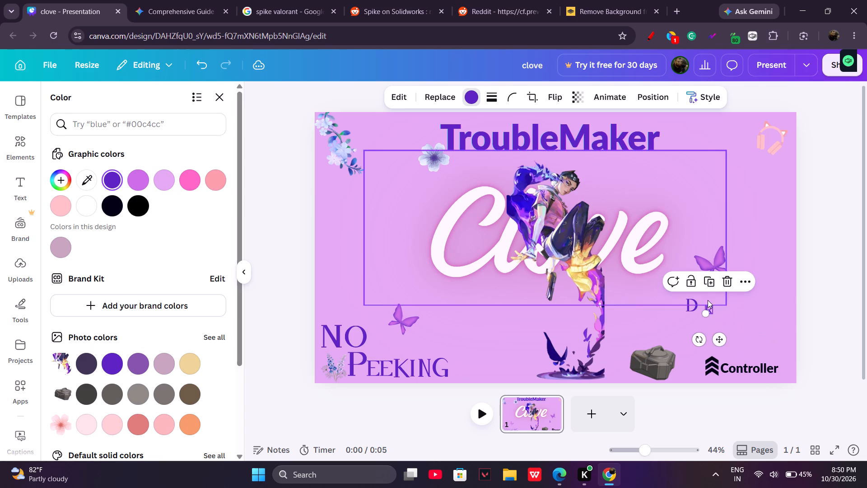
drag(720, 340, 715, 336)
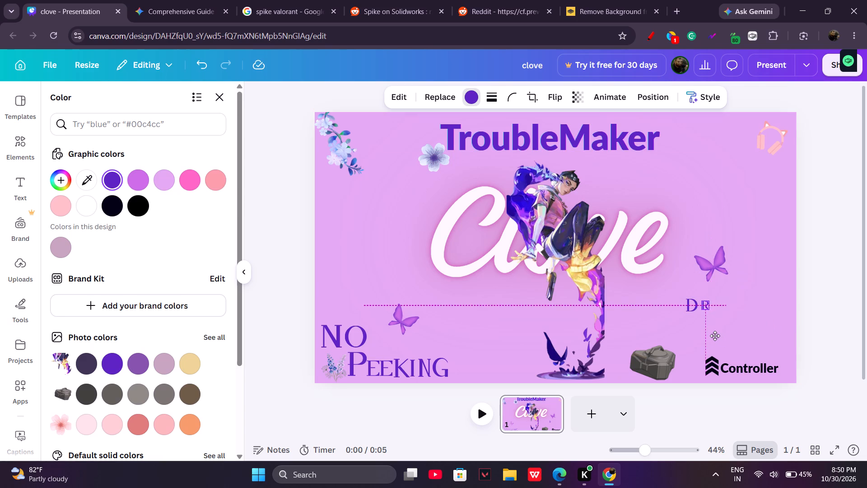
drag(715, 336, 714, 338)
click(721, 333)
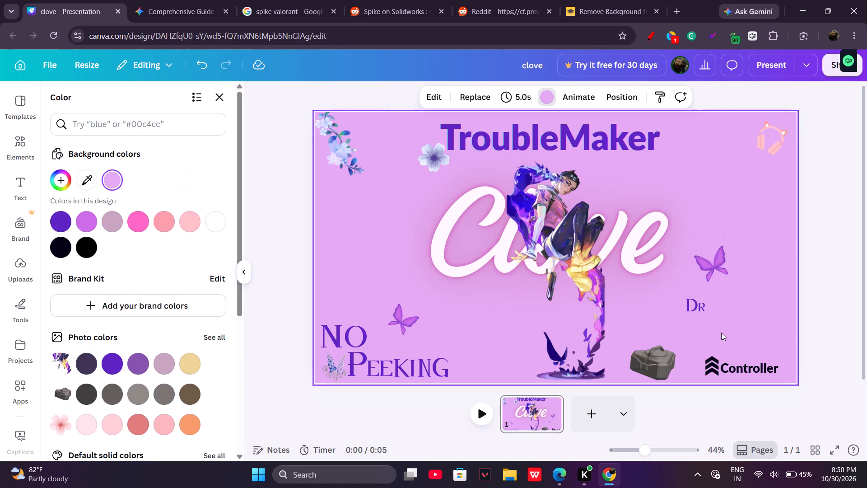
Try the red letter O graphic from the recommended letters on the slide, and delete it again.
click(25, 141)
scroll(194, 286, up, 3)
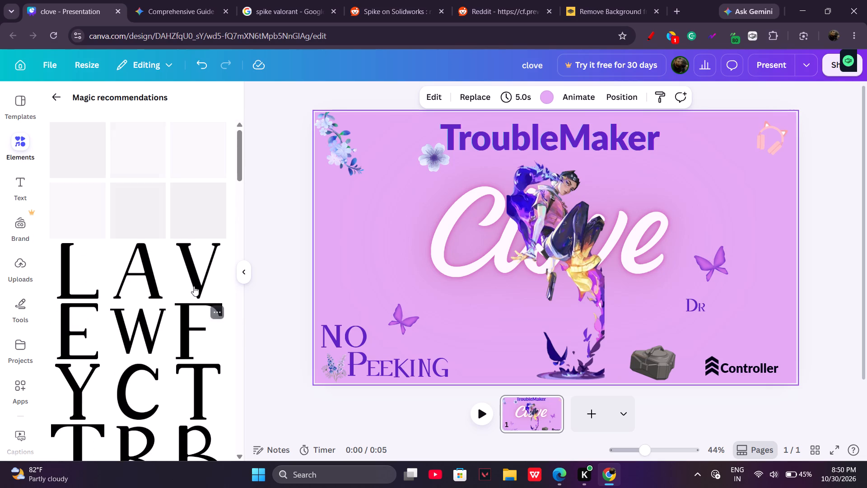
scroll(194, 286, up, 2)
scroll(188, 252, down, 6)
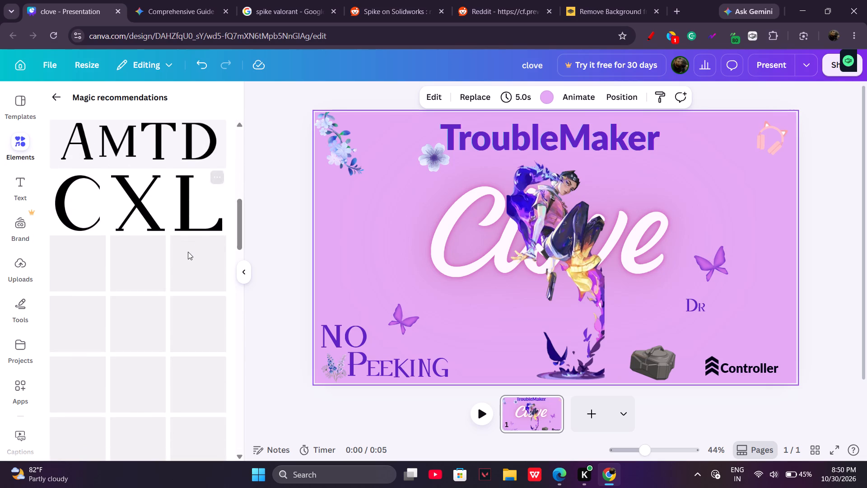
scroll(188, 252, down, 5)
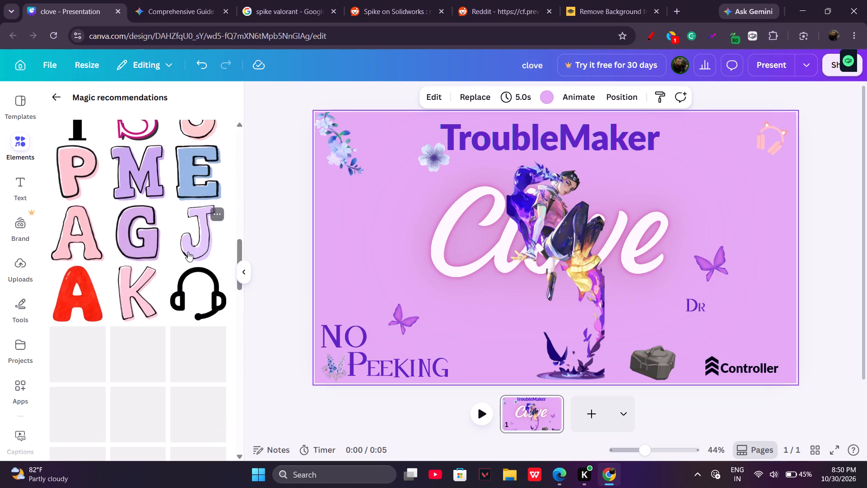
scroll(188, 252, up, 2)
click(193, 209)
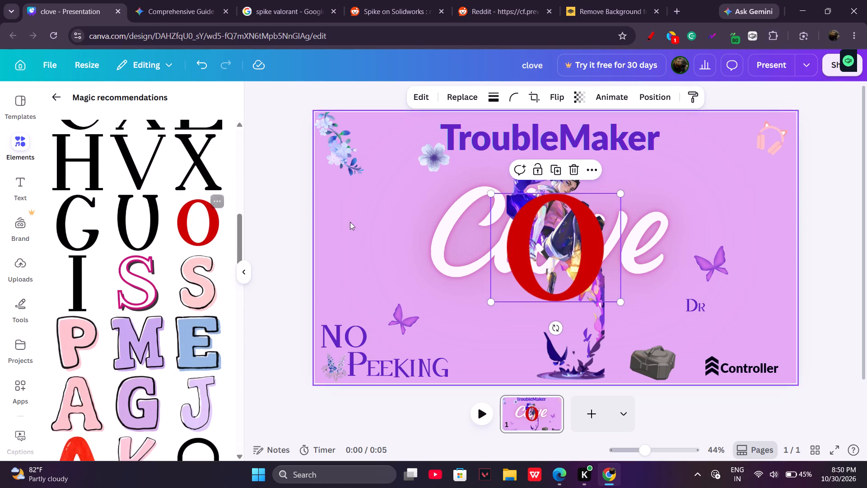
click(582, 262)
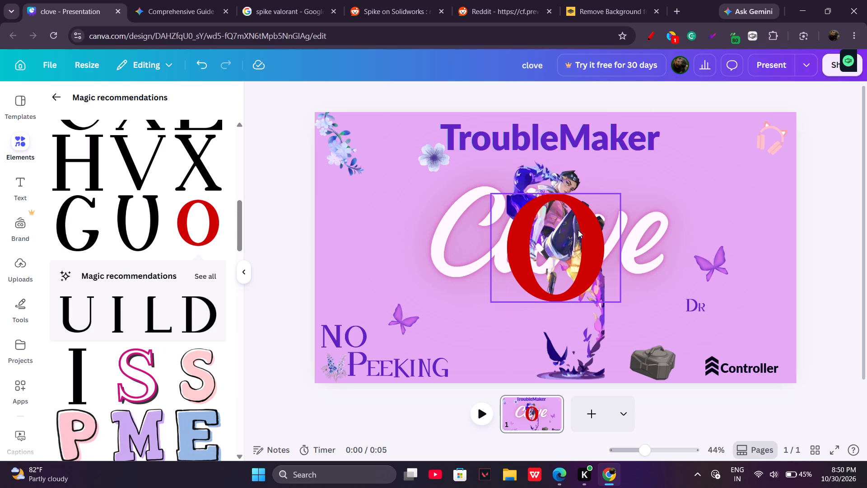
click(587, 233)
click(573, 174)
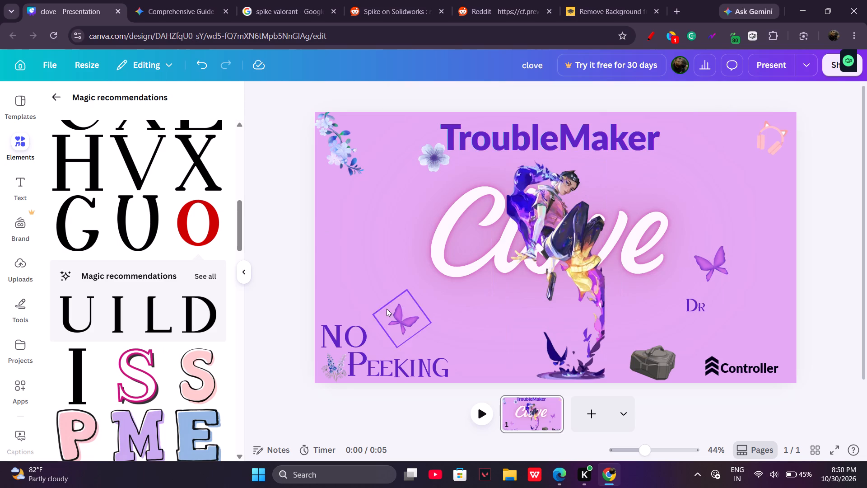
Duplicate the purple O from the word "NO" and place the copy just after the small "Dr" letters.
click(361, 333)
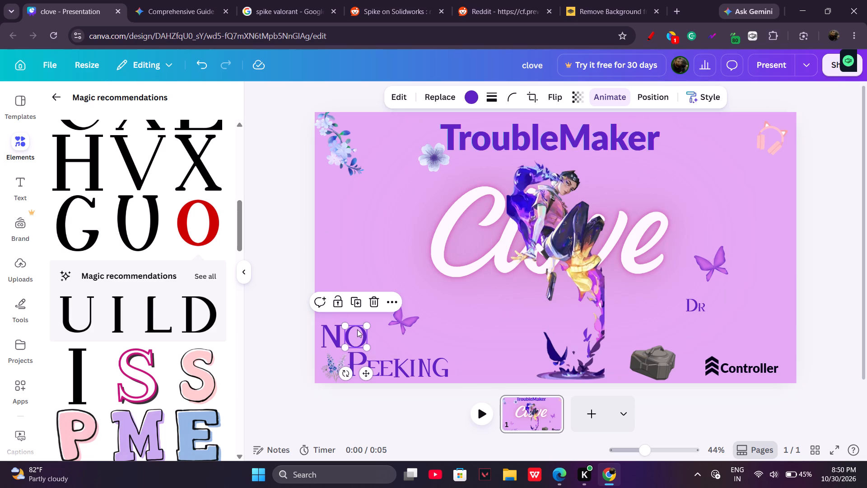
right_click(357, 329)
click(385, 126)
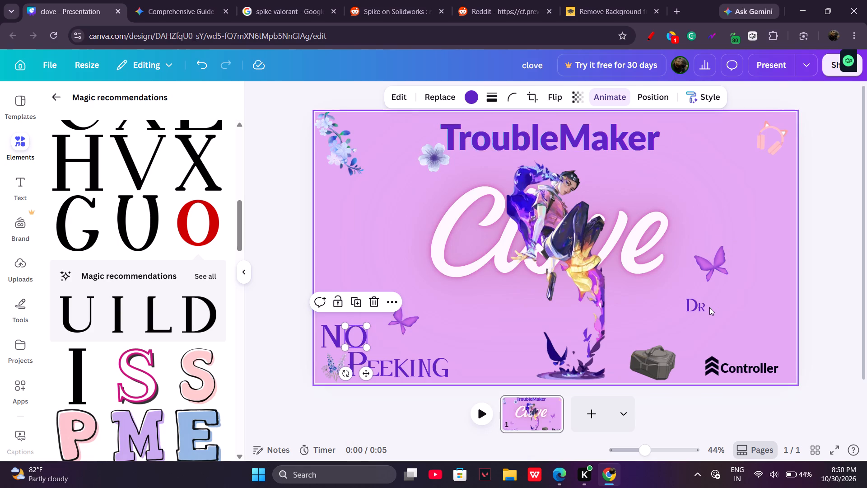
right_click(709, 307)
click(617, 251)
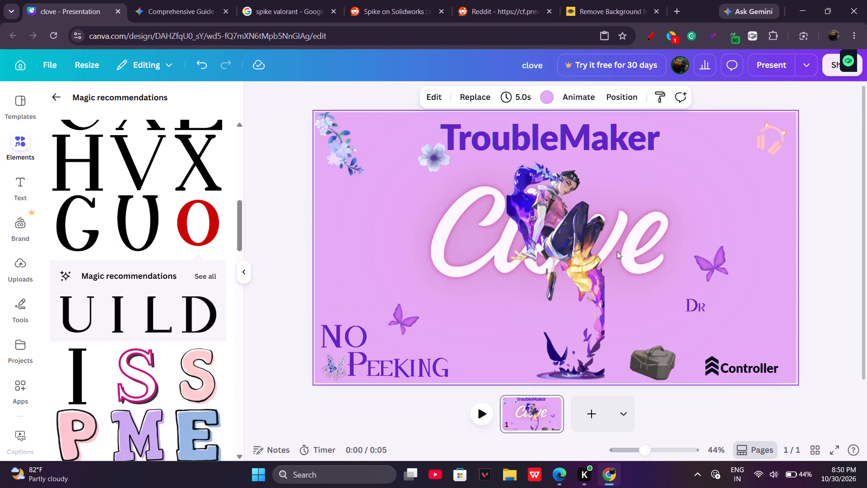
drag(362, 336, 721, 304)
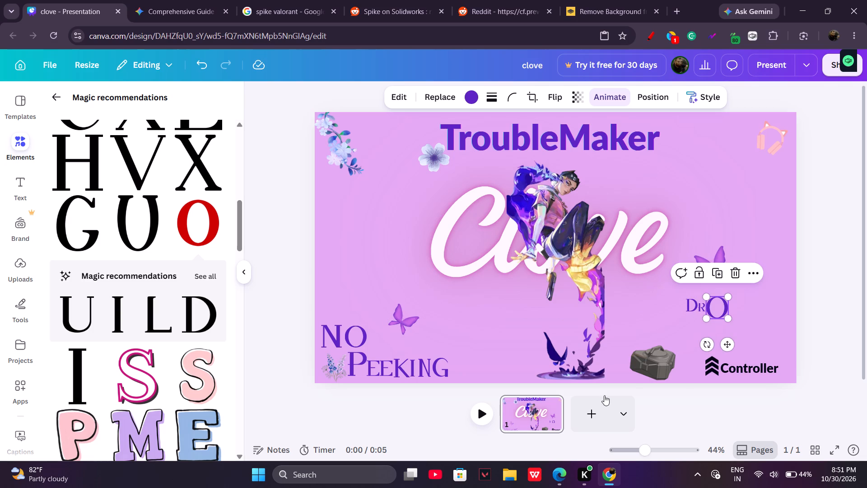
Shrink the copied O to small-cap size, about 31 by 31, and set it beside the R on the same baseline.
drag(708, 297, 719, 308)
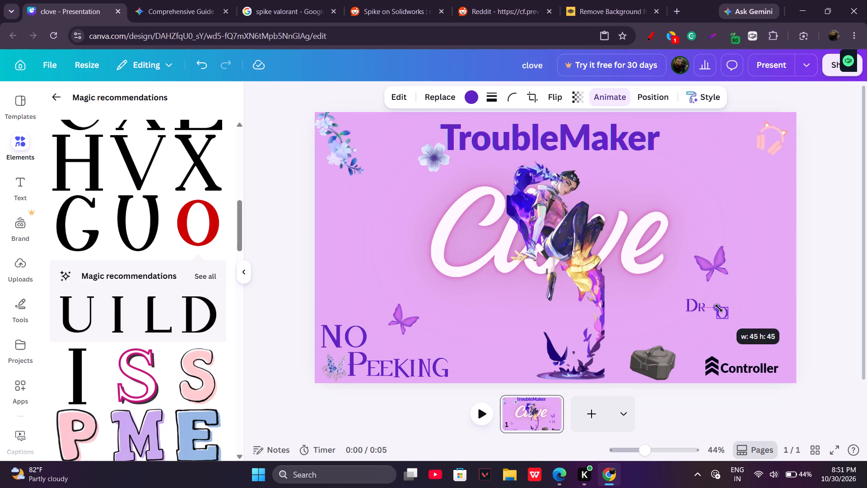
drag(719, 308, 720, 310)
drag(731, 341, 728, 339)
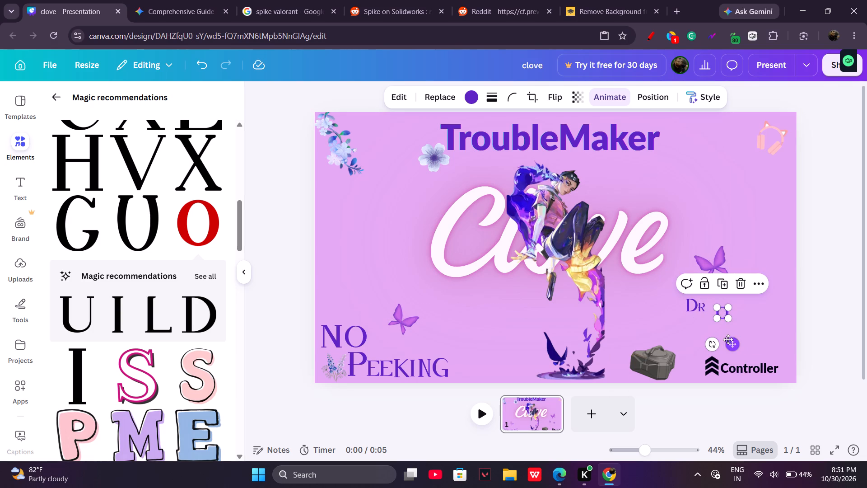
drag(728, 339, 722, 336)
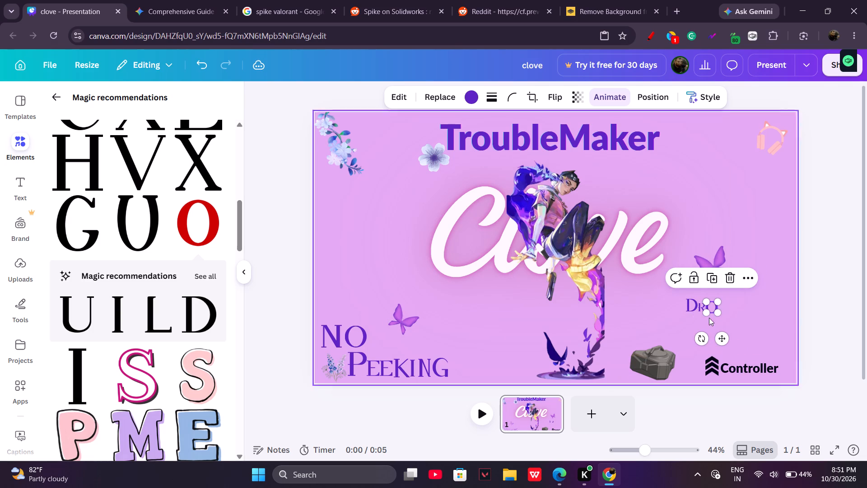
click(705, 305)
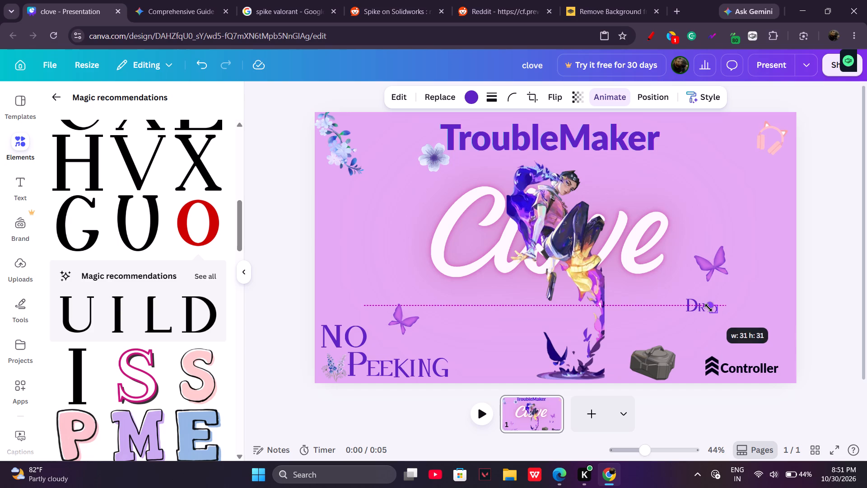
drag(721, 337, 718, 332)
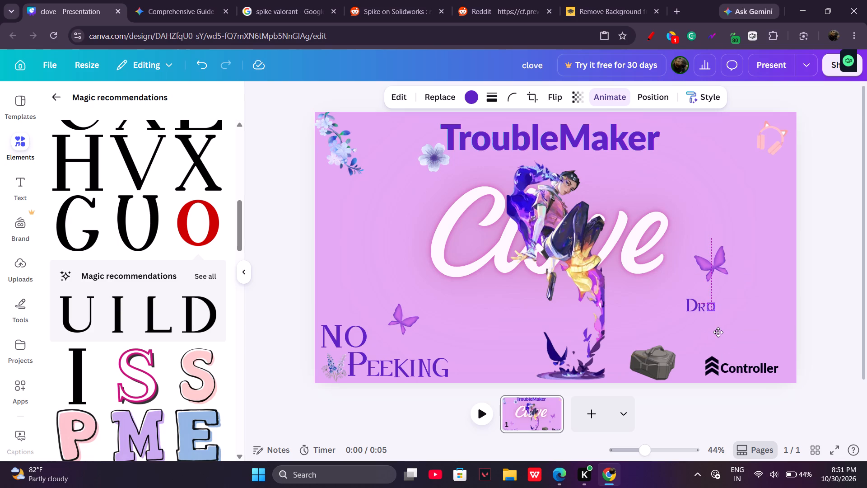
drag(718, 332, 717, 335)
click(717, 335)
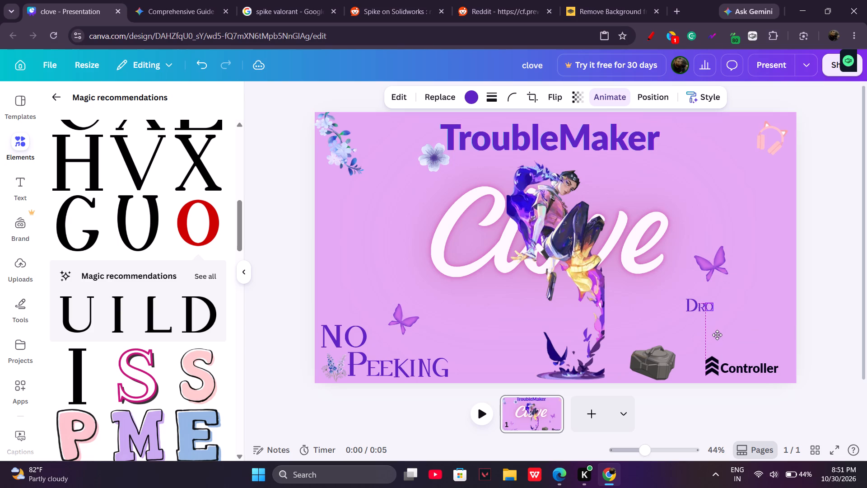
click(731, 325)
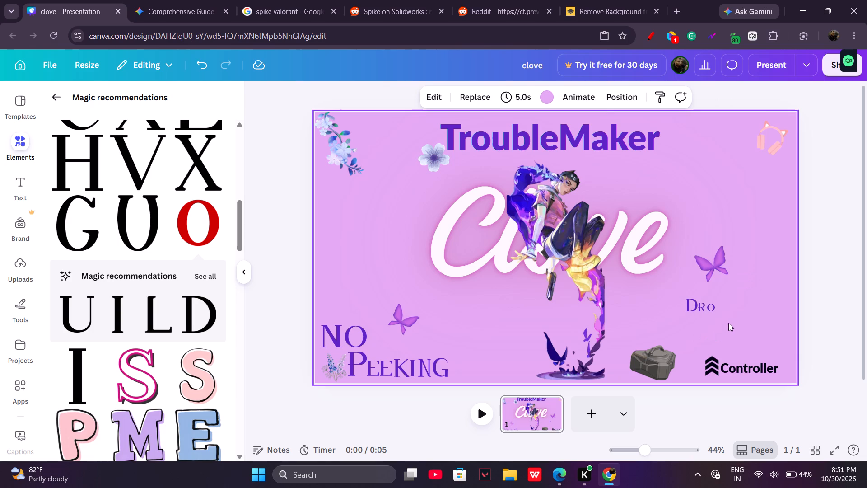
drag(713, 311, 709, 312)
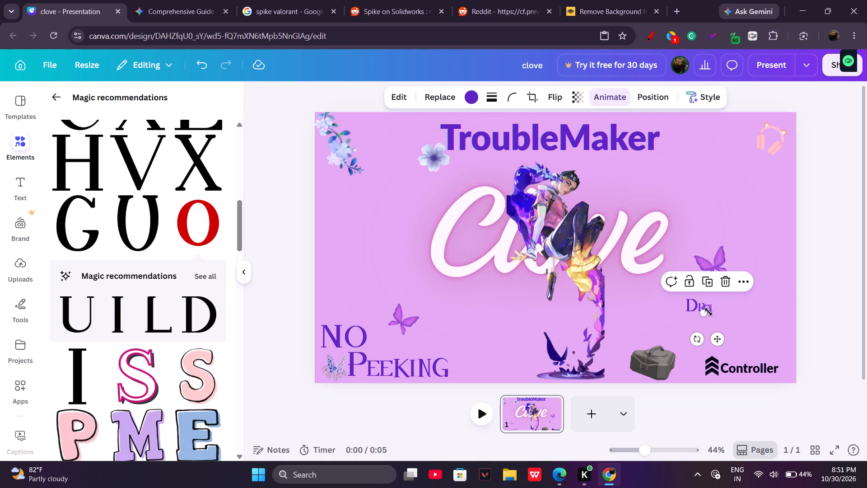
click(718, 338)
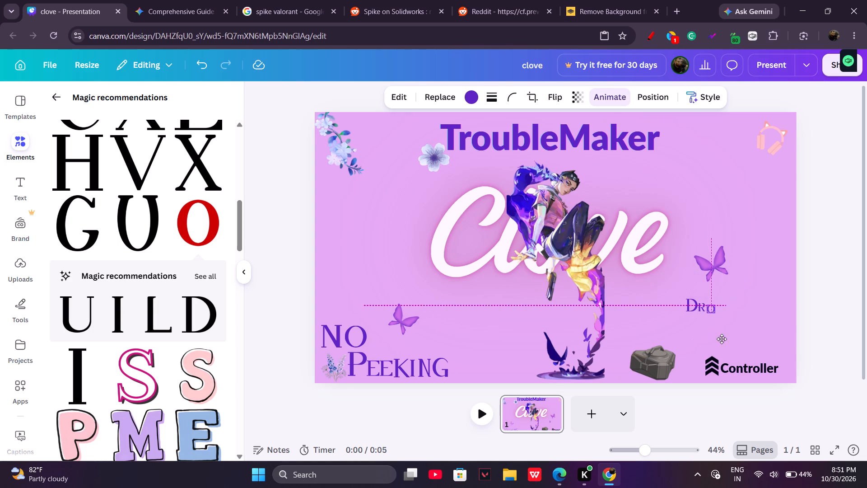
click(738, 324)
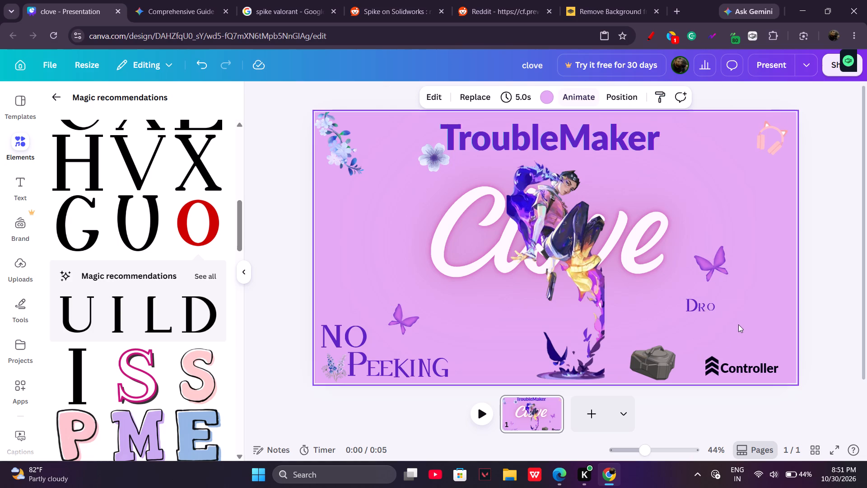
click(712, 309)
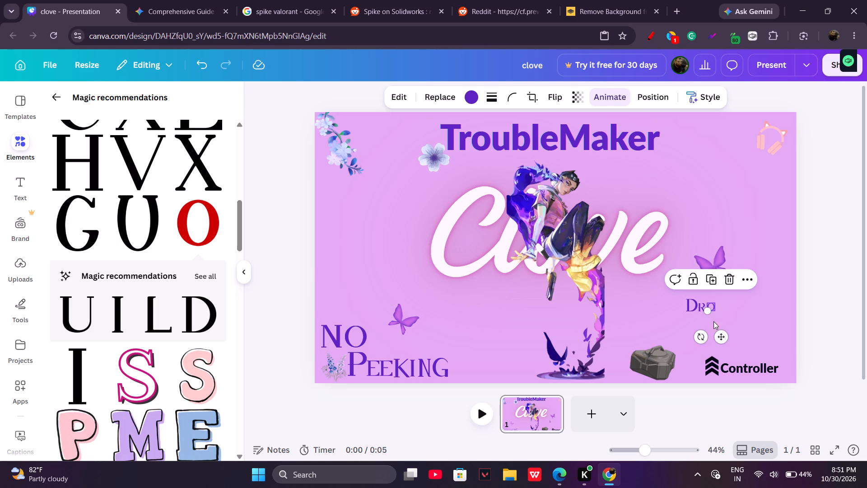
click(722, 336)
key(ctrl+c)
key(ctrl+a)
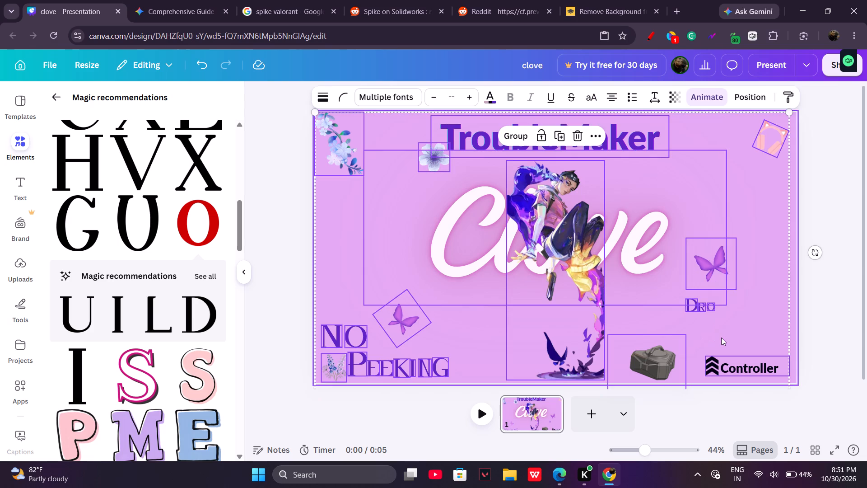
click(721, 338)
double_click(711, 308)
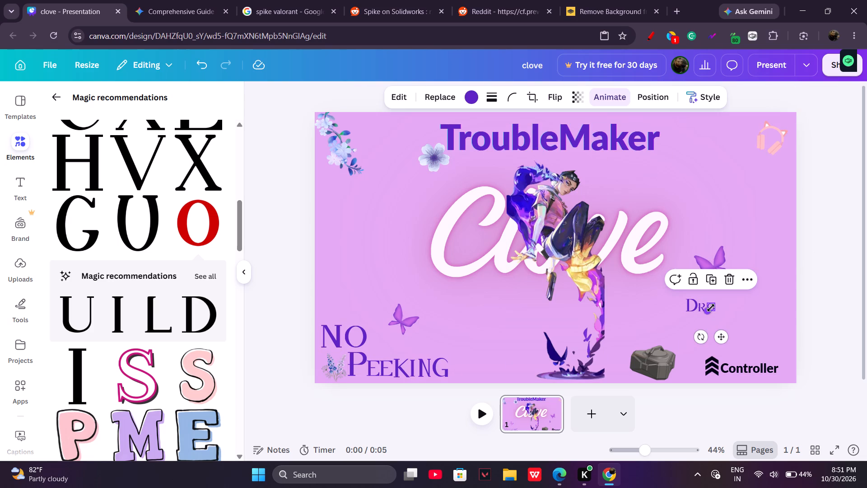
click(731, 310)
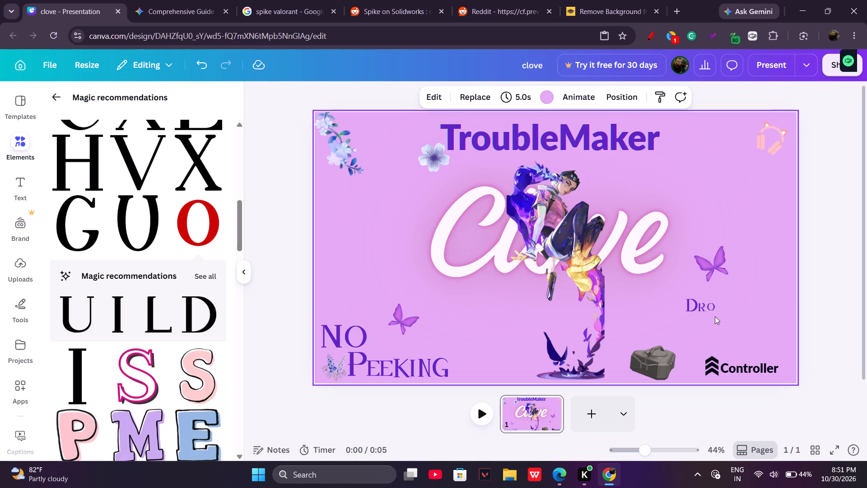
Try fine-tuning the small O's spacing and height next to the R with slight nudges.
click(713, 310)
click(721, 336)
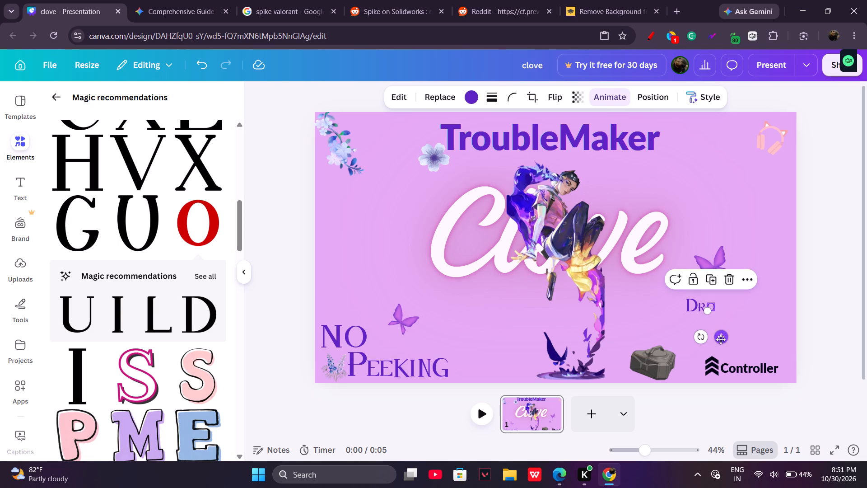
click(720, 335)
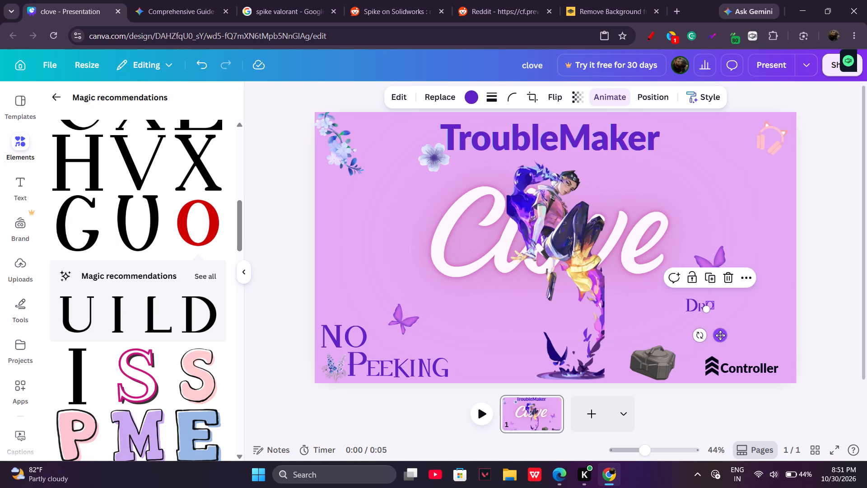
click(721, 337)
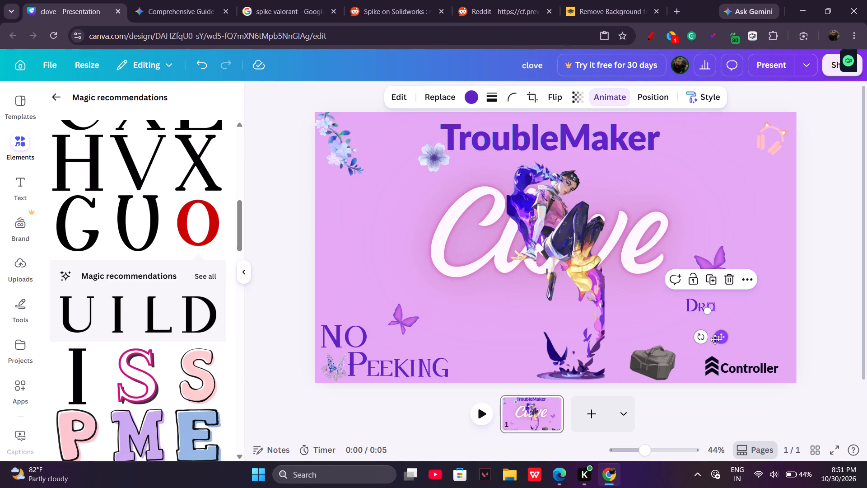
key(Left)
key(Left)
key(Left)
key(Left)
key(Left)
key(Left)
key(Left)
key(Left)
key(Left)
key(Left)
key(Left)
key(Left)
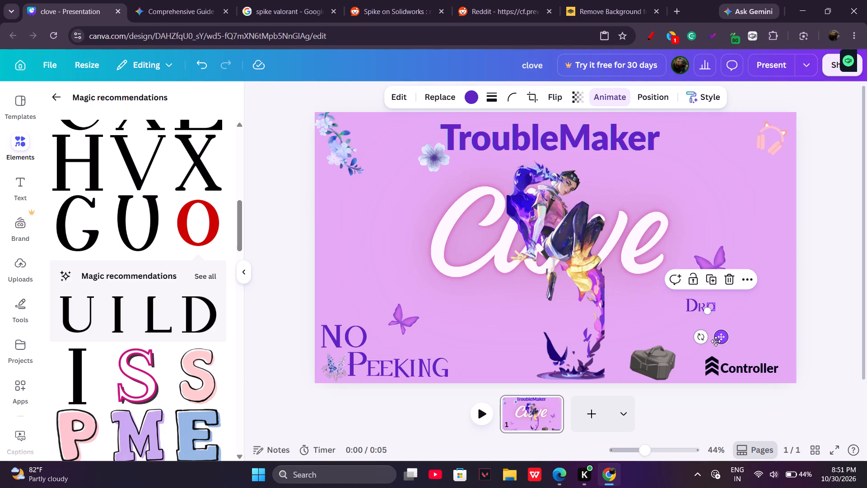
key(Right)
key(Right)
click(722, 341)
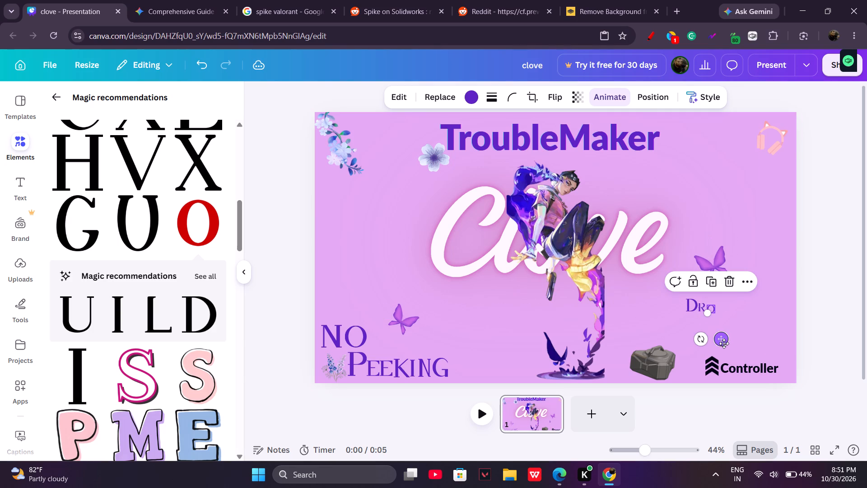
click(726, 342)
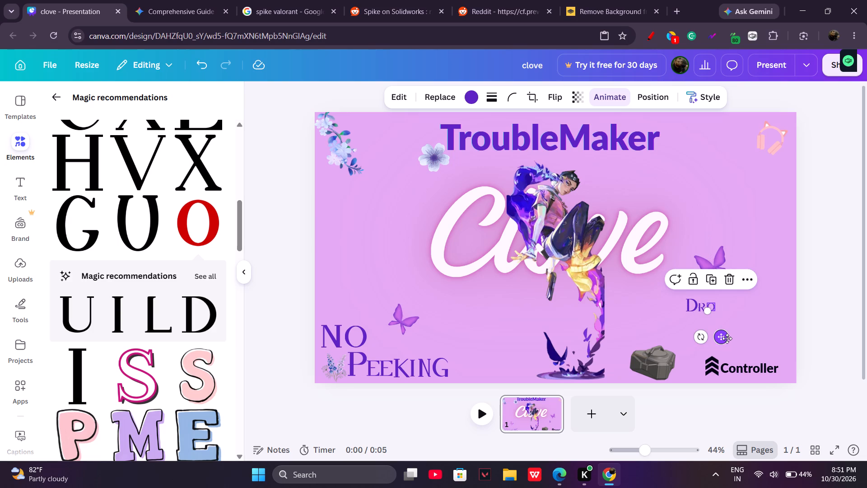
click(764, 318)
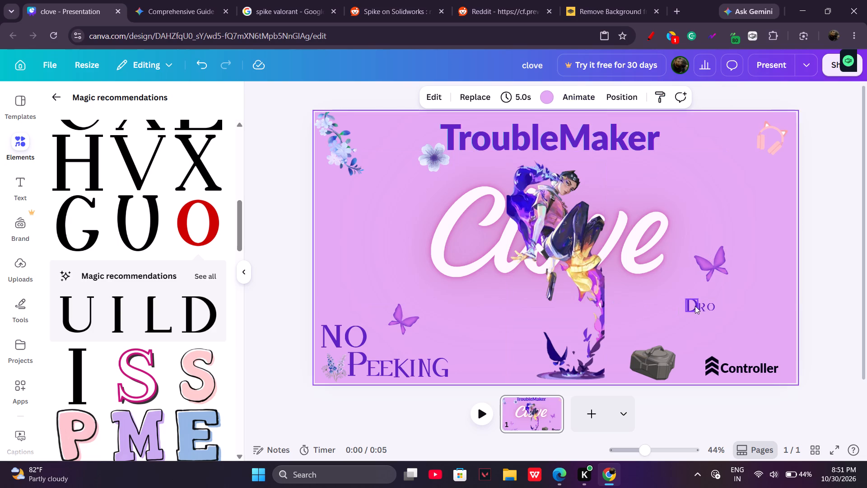
Move the glowing "Clove" title slightly up and to the left behind the character.
drag(682, 296, 698, 308)
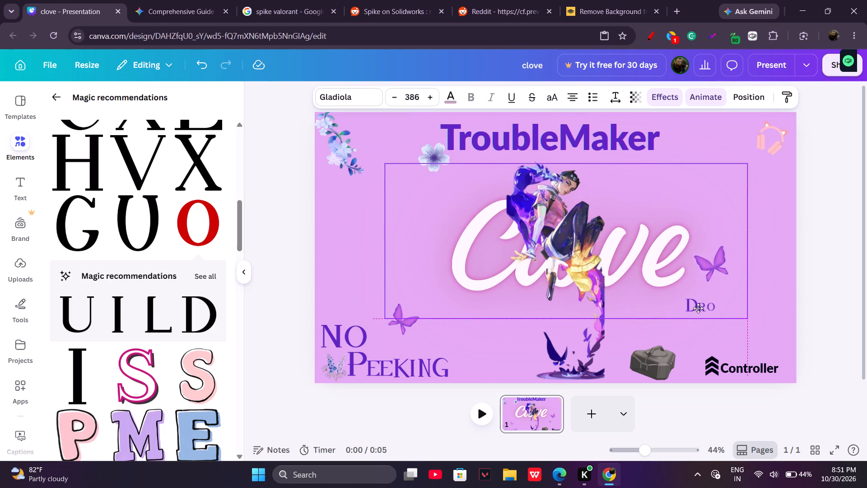
drag(698, 308, 672, 285)
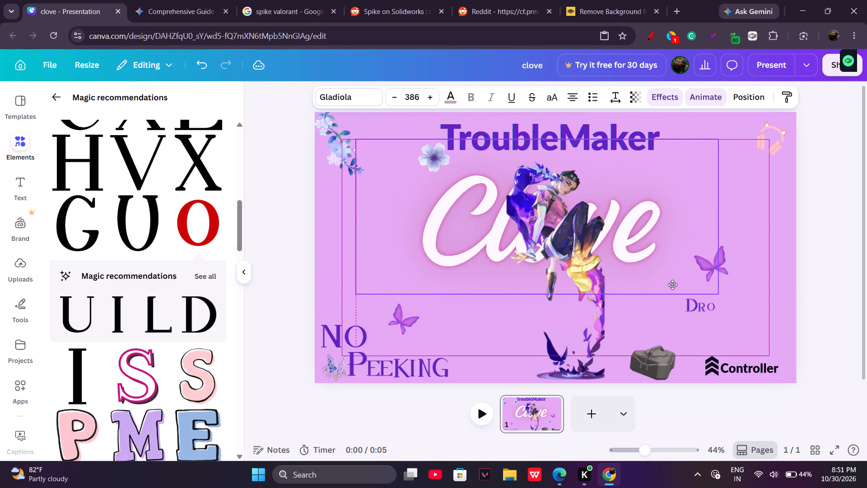
drag(672, 285, 672, 285)
click(739, 283)
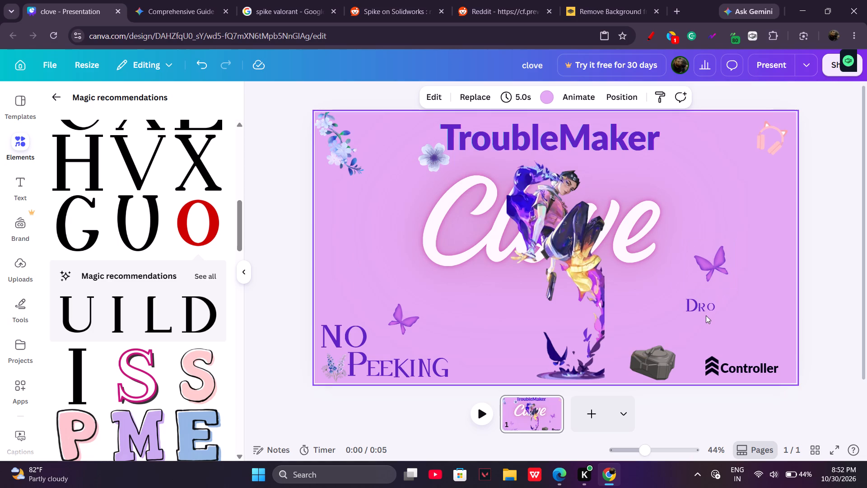
click(709, 310)
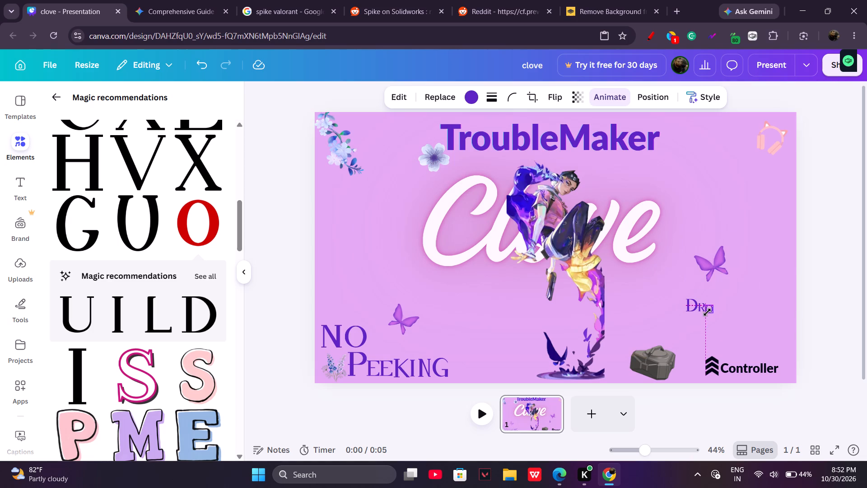
click(733, 312)
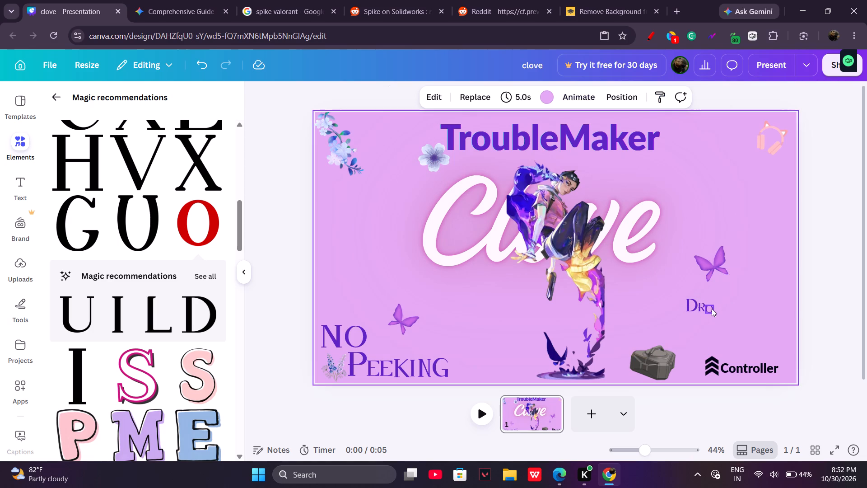
Add the black serif P graphic from the recommended letters, shrink it, and recolour it the same dark purple as "Dro".
scroll(122, 279, up, 1)
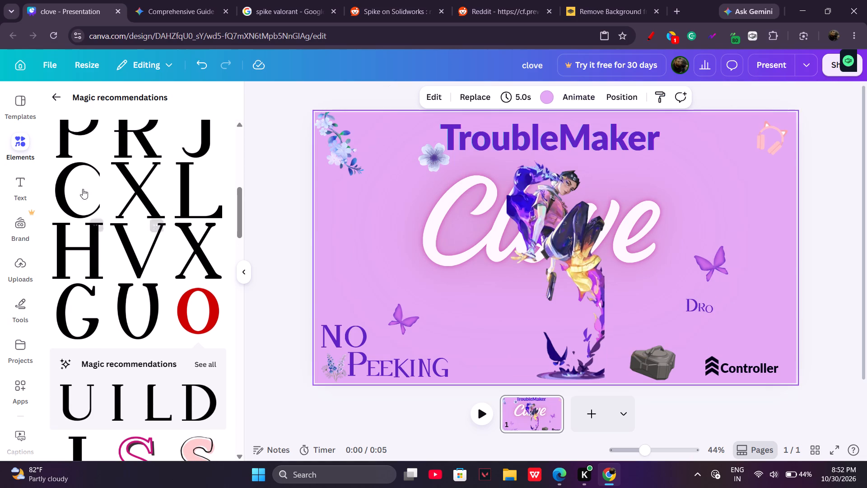
click(63, 141)
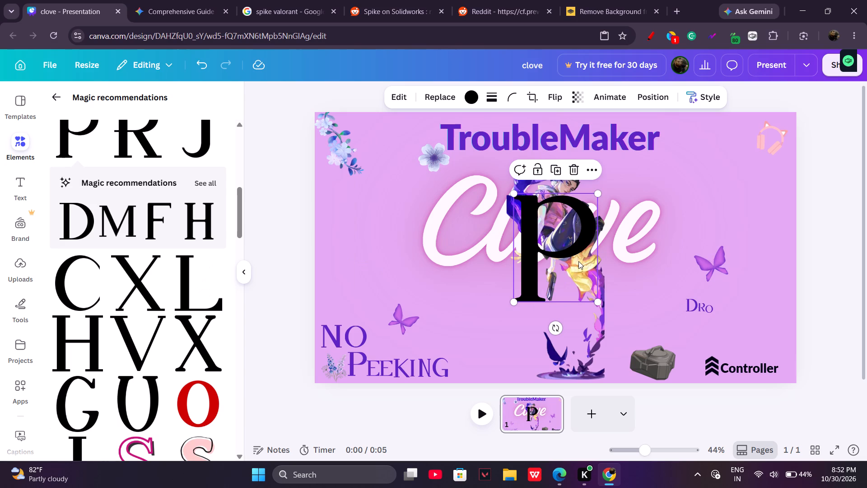
drag(558, 242, 479, 282)
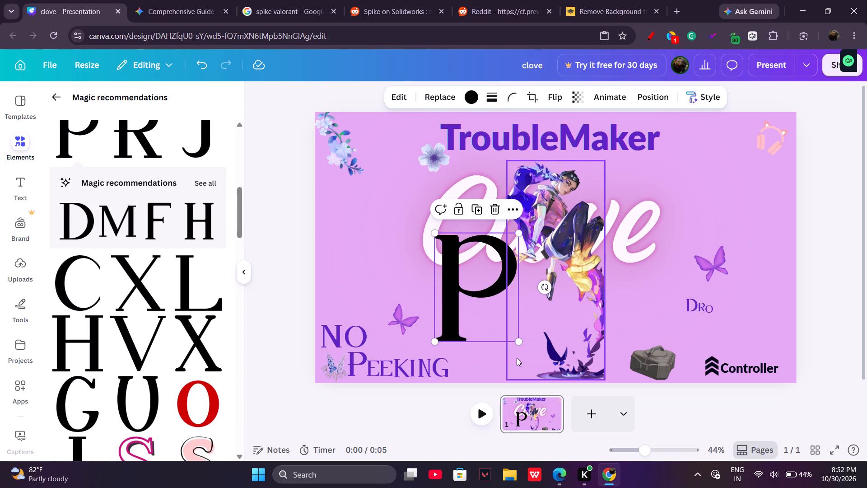
drag(518, 342, 468, 306)
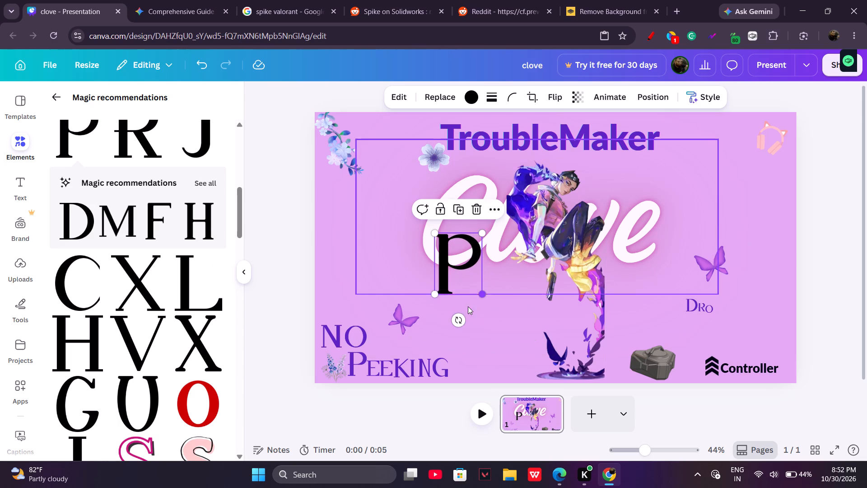
click(467, 100)
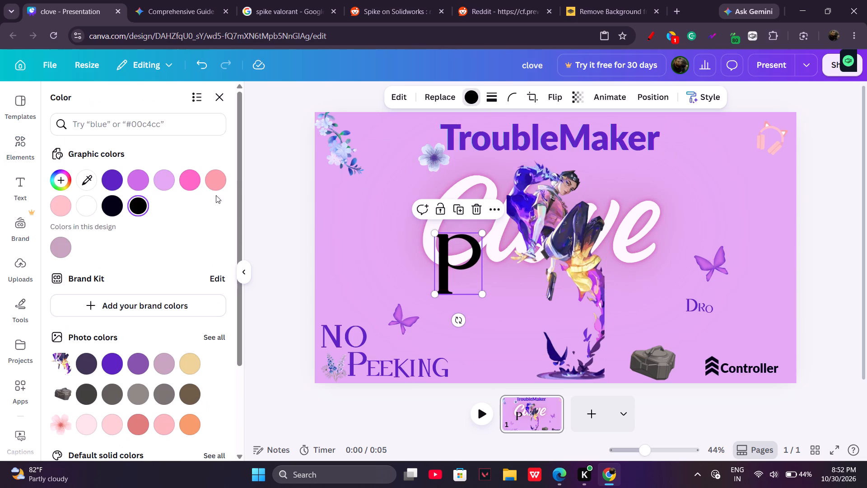
click(114, 178)
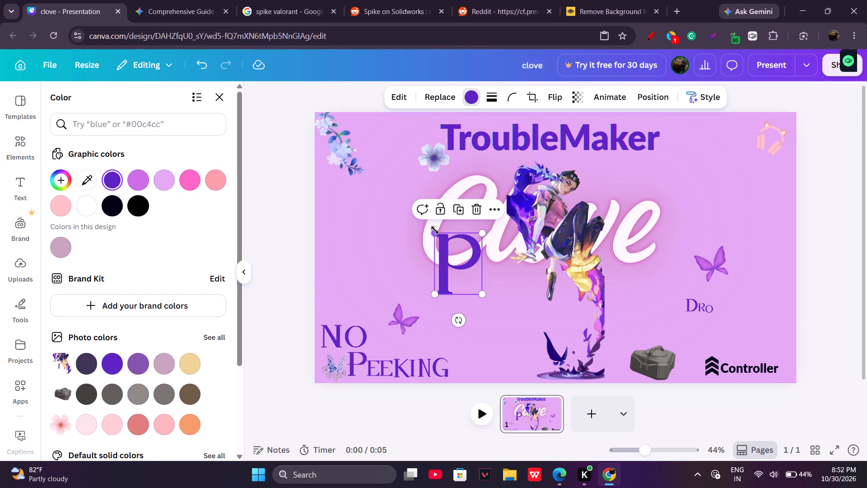
Shrink the purple P further and move it beside the small "Dro" letters.
drag(435, 235, 465, 265)
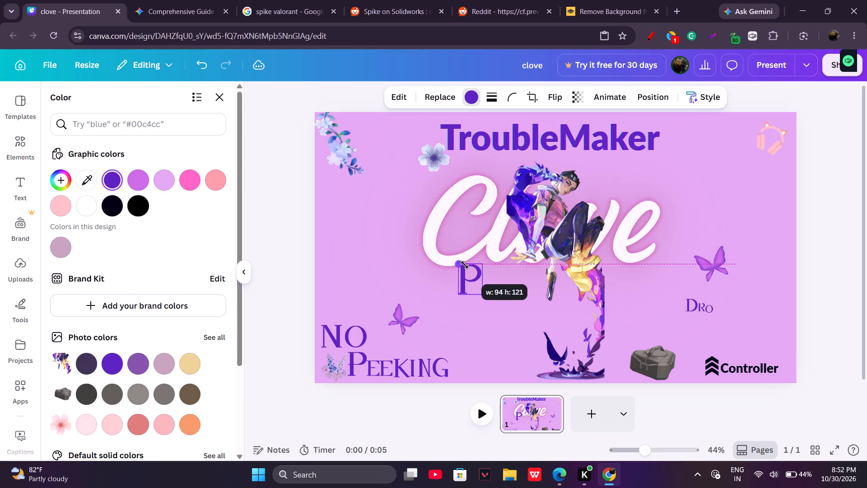
drag(465, 265, 467, 269)
drag(481, 319, 727, 374)
drag(726, 340, 730, 332)
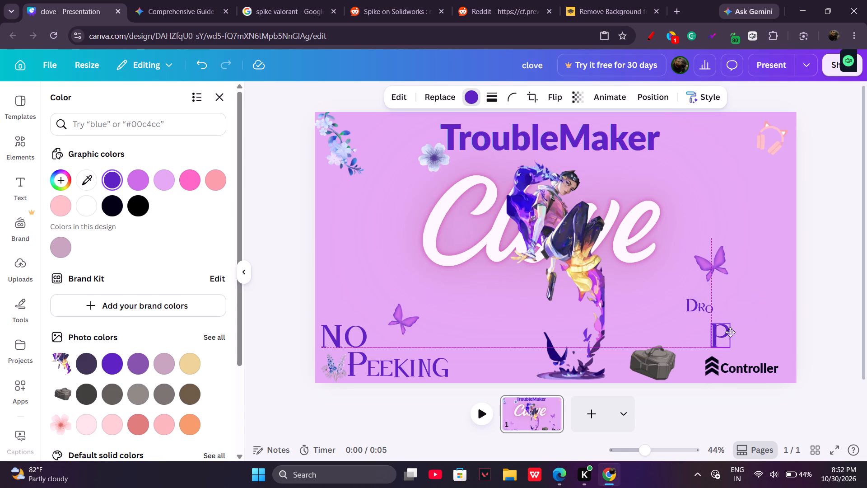
drag(730, 332, 728, 309)
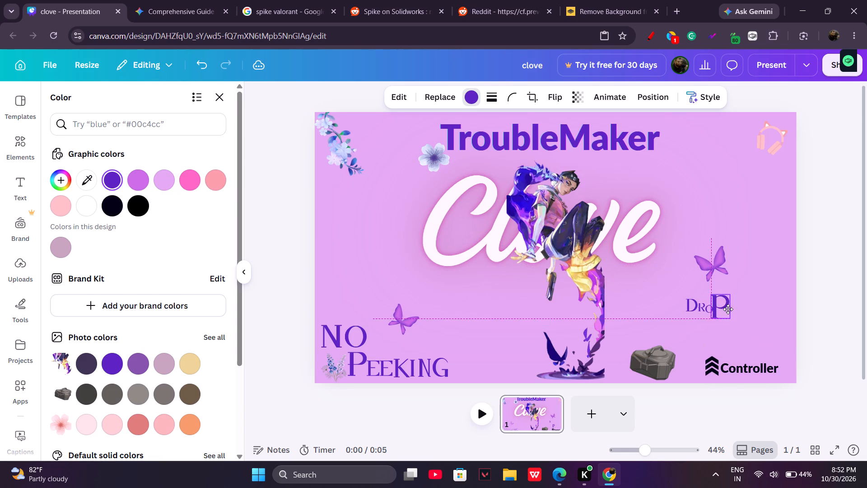
drag(728, 309, 728, 313)
Reduce the P to small-cap size and set it right after the O on the same baseline to spell "Drop".
drag(711, 298, 720, 309)
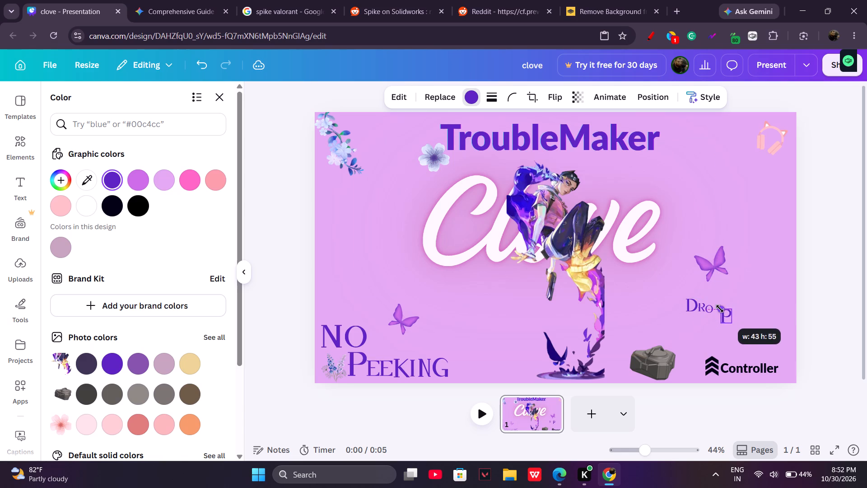
drag(720, 309, 718, 307)
drag(737, 344, 731, 331)
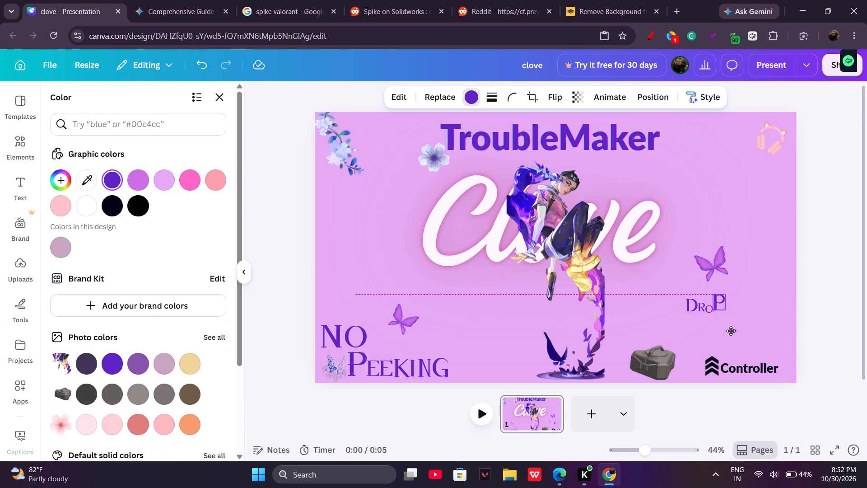
drag(731, 331, 731, 332)
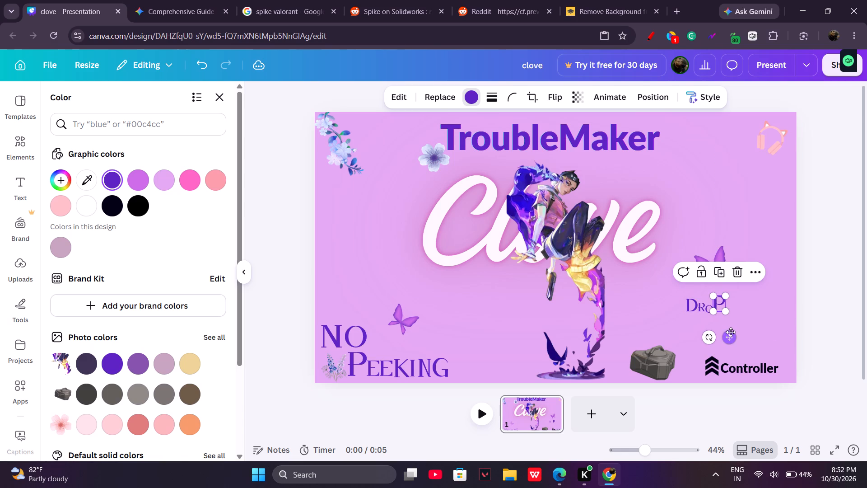
drag(709, 297, 714, 305)
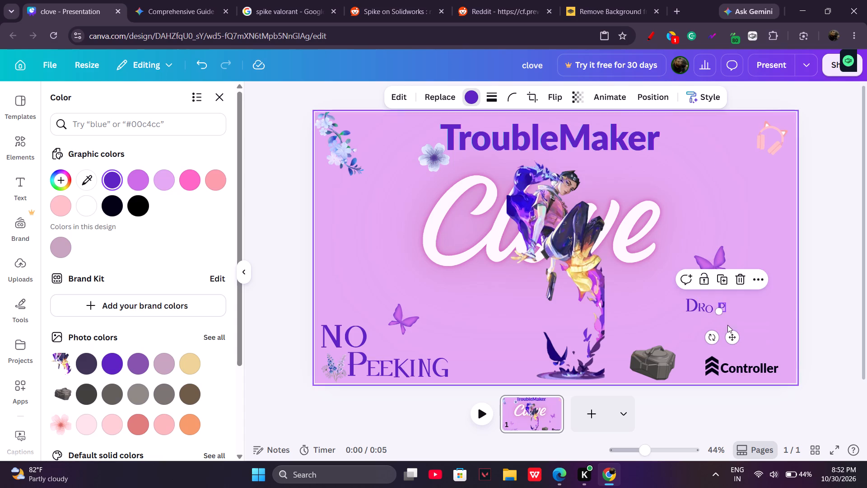
click(731, 332)
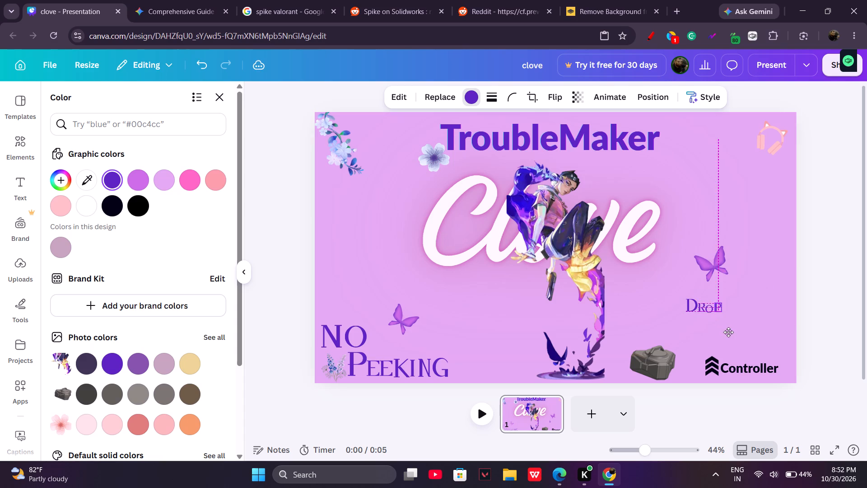
drag(728, 332, 723, 332)
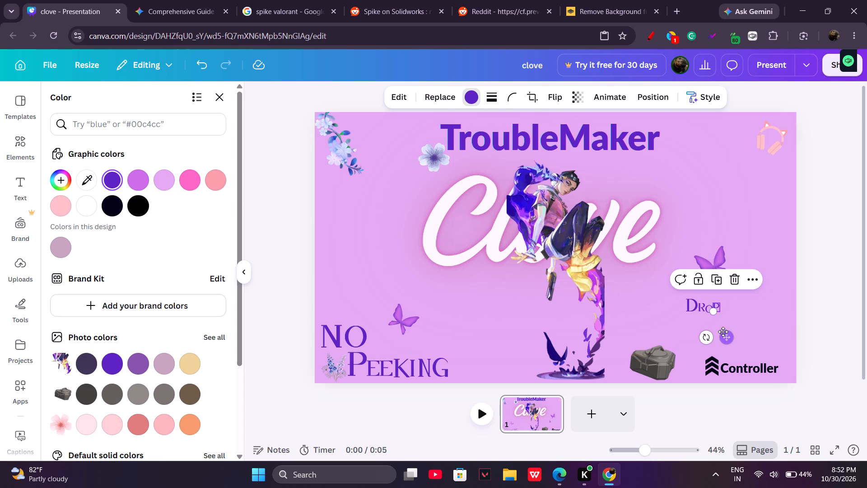
click(746, 321)
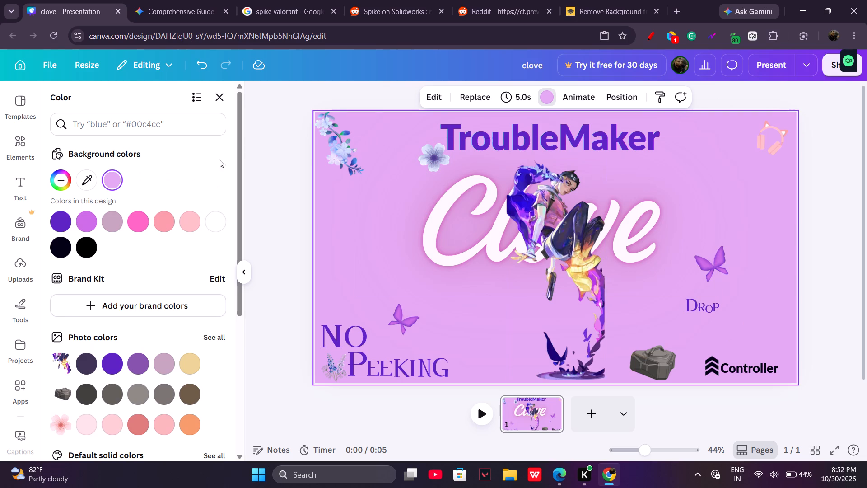
Find the black serif I graphic among the recommended letters and add it to the slide.
click(5, 143)
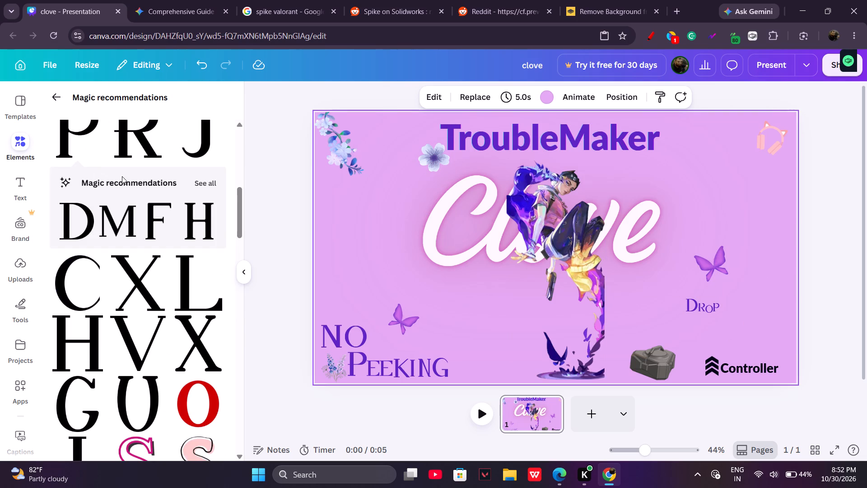
scroll(122, 176, up, 1)
scroll(128, 265, up, 3)
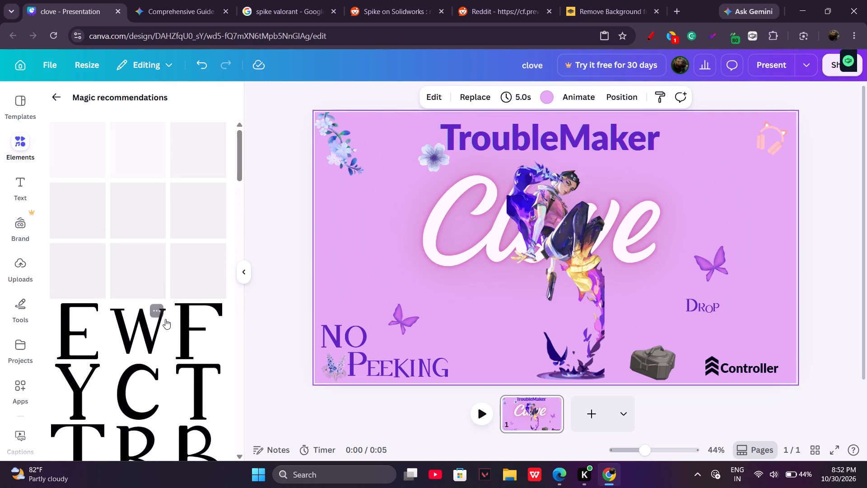
scroll(165, 319, down, 1)
scroll(165, 319, up, 2)
scroll(146, 286, up, 2)
scroll(146, 286, down, 2)
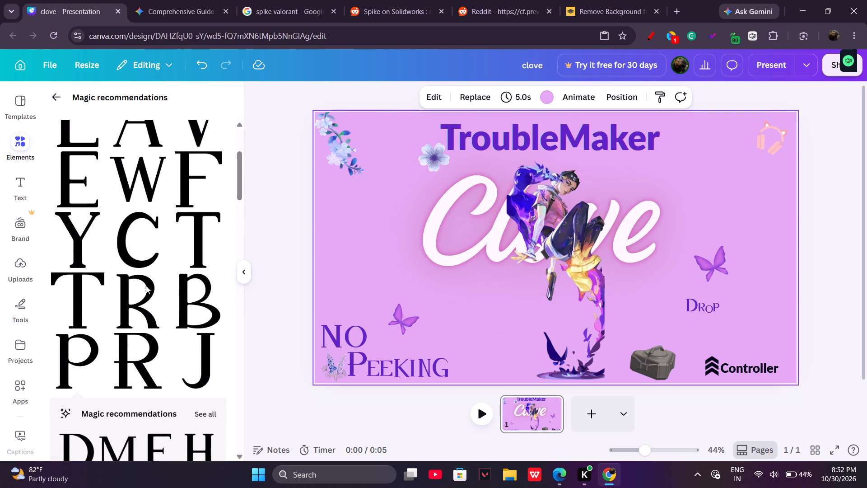
scroll(146, 286, down, 4)
scroll(146, 286, up, 2)
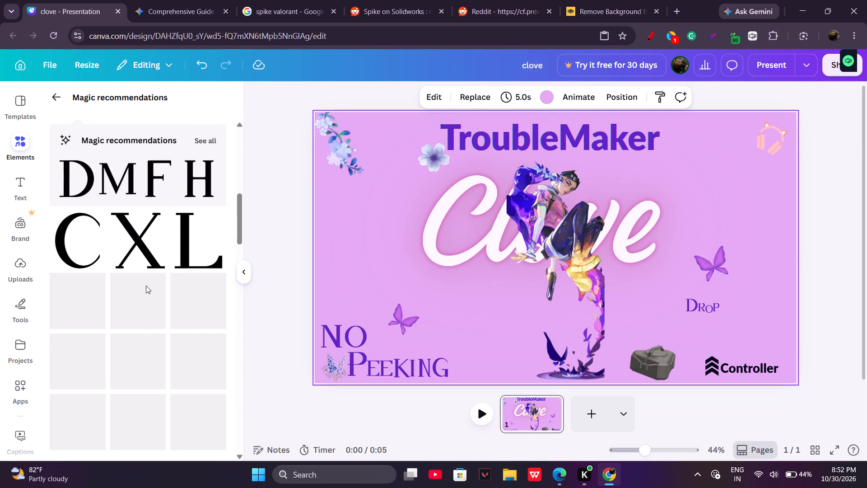
click(81, 422)
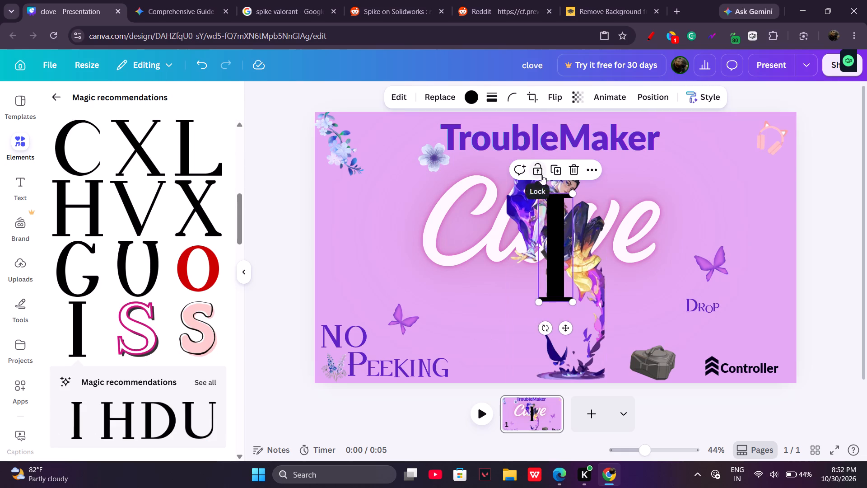
Shrink the I graphic to about 18 by 57 and move it beside the word "Drop".
drag(540, 197, 575, 273)
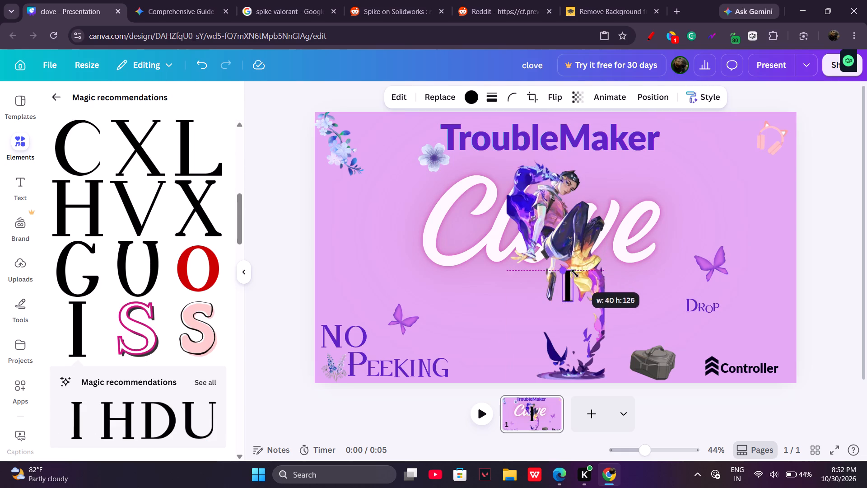
drag(575, 273, 575, 282)
drag(573, 327, 685, 338)
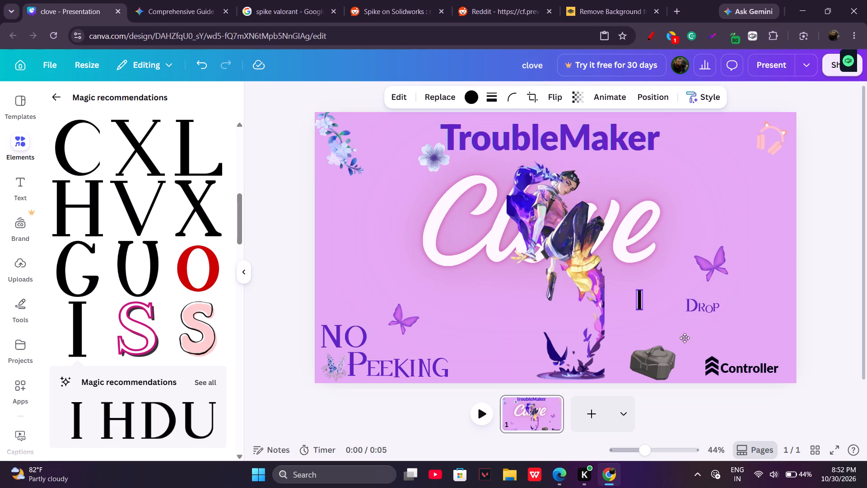
drag(685, 338, 738, 338)
drag(738, 295, 732, 304)
drag(739, 339, 743, 351)
Place the small black I directly after the P of "Drop", level with the other letters.
click(736, 313)
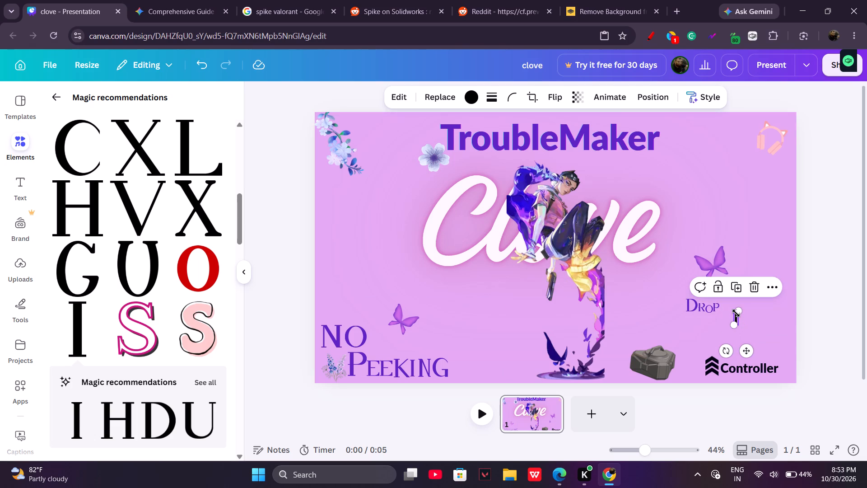
drag(738, 311, 737, 315)
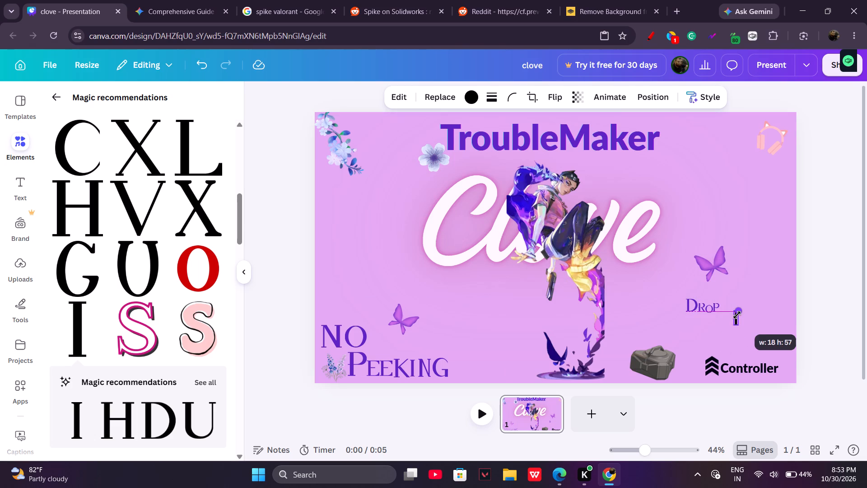
drag(737, 315, 727, 341)
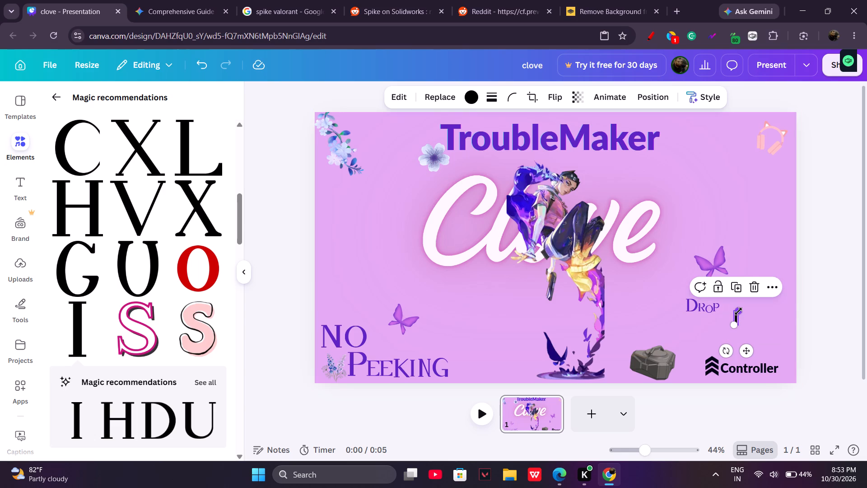
drag(738, 311, 736, 318)
drag(740, 353, 736, 349)
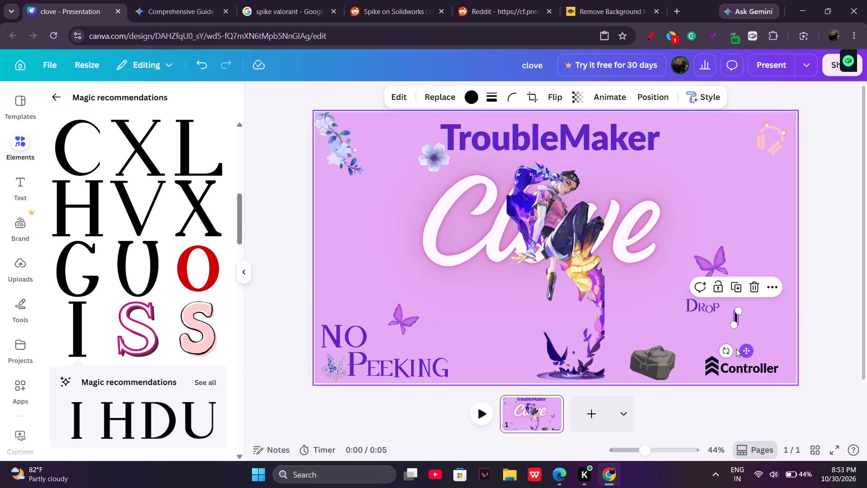
drag(736, 349, 726, 347)
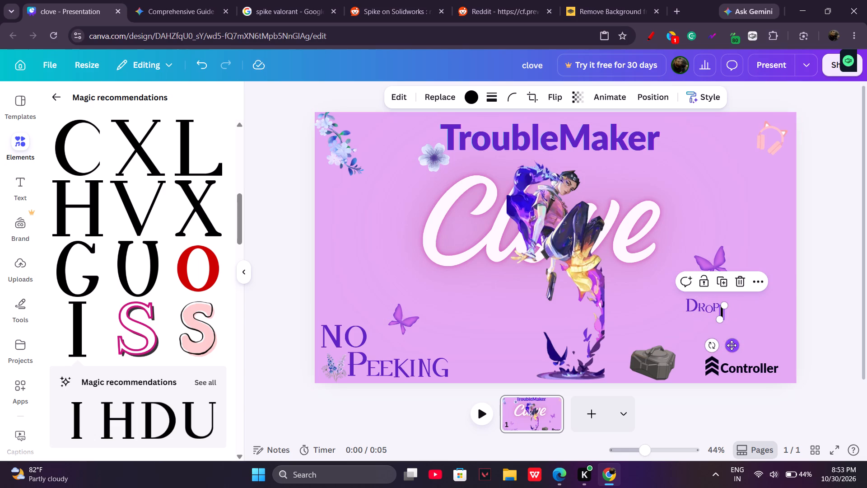
drag(732, 345, 732, 340)
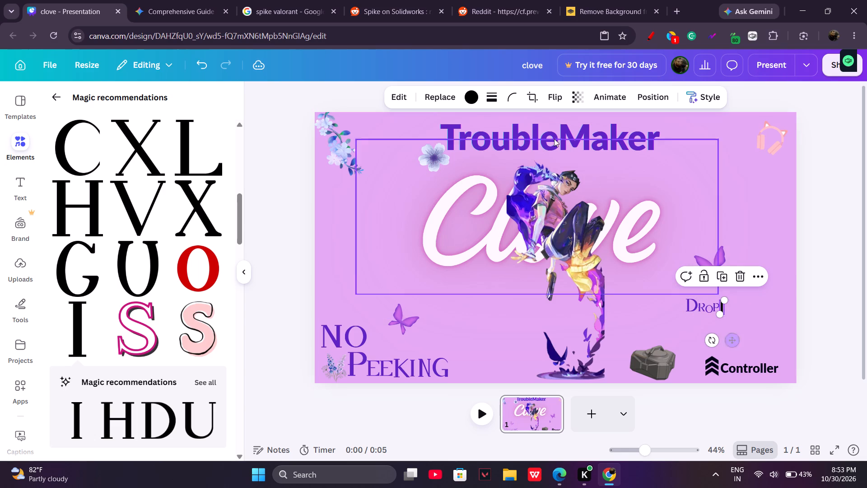
Recolor the black I after "Drop" in the same dark purple as the other letters.
click(474, 100)
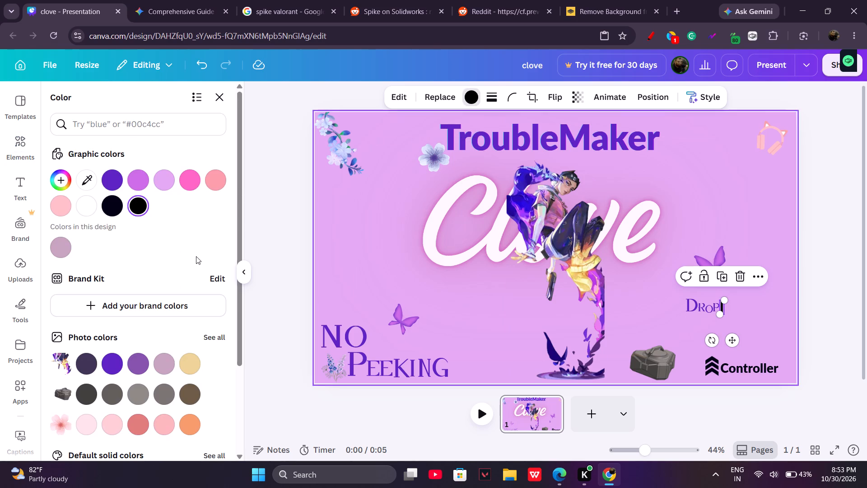
click(107, 184)
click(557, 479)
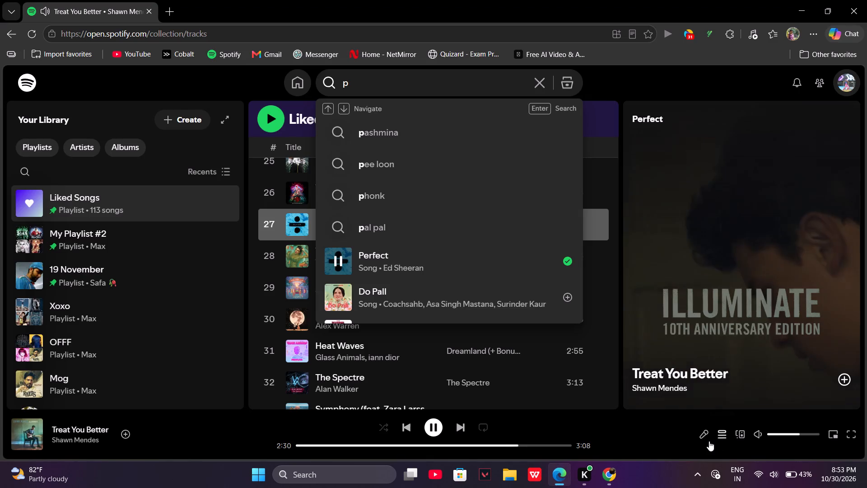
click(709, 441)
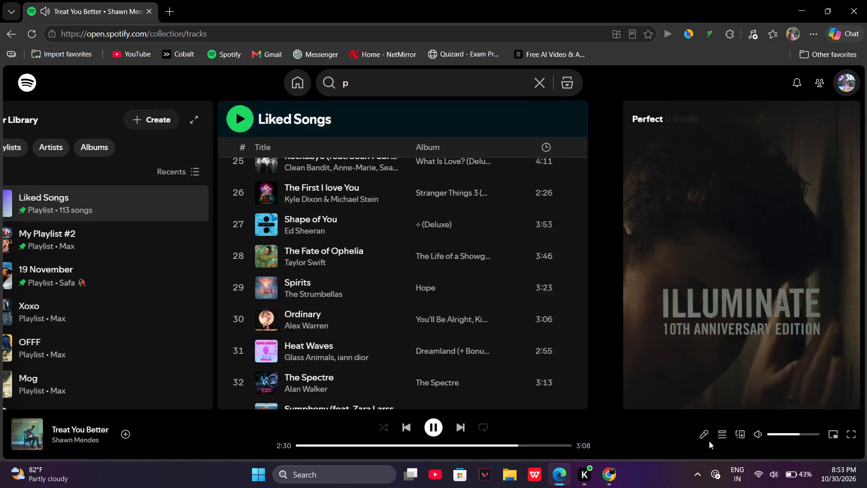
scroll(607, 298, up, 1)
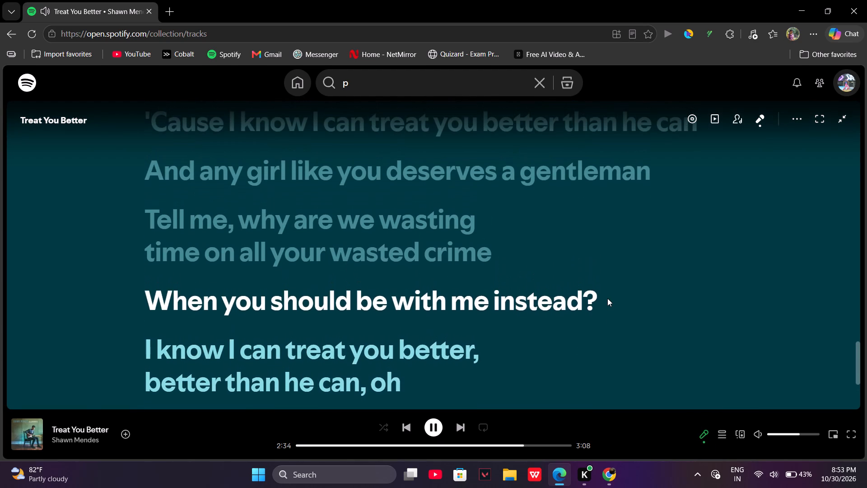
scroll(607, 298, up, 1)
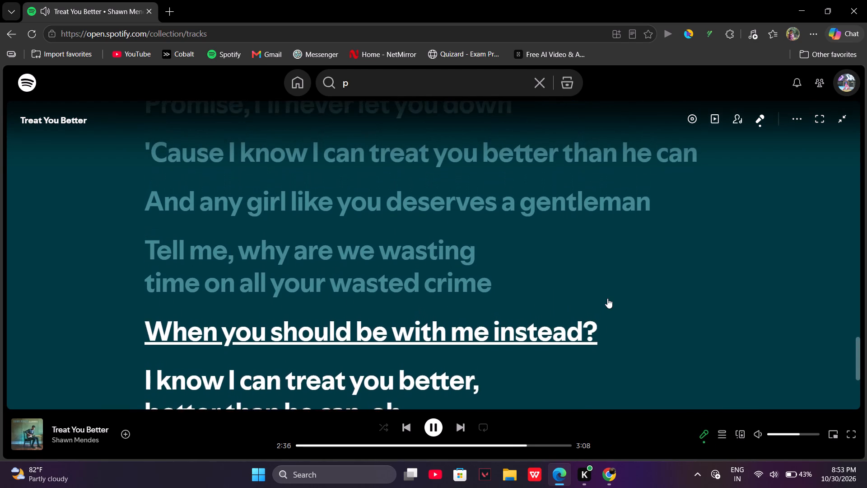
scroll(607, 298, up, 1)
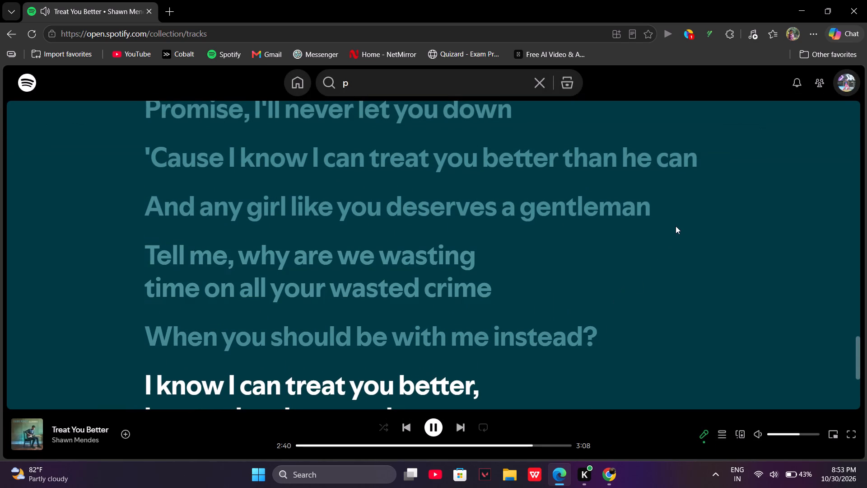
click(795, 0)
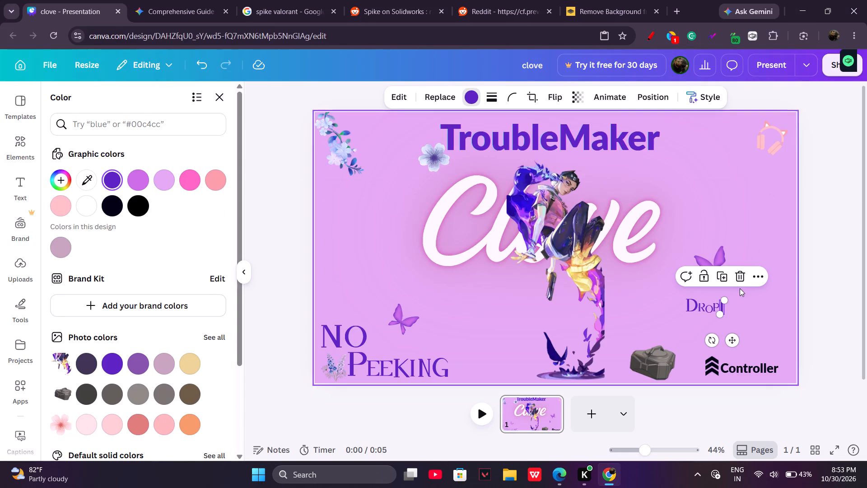
Look through the recommended letter graphics for the next letter to follow "DropI".
click(18, 151)
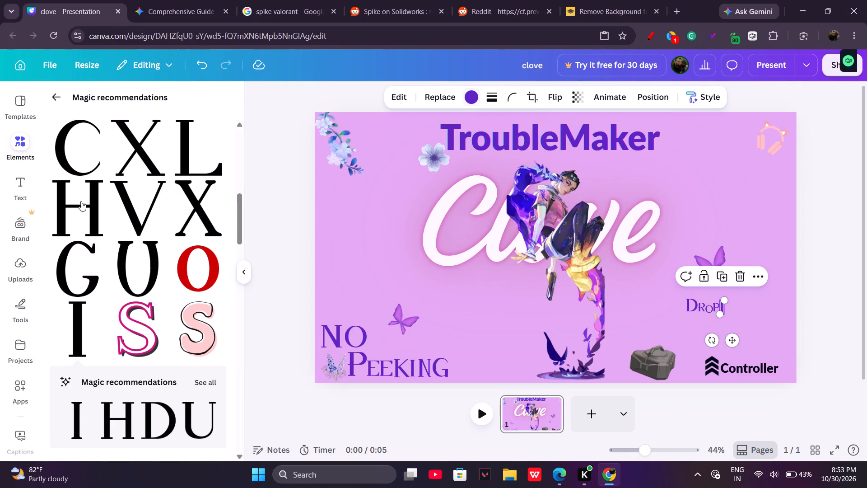
scroll(125, 230, up, 3)
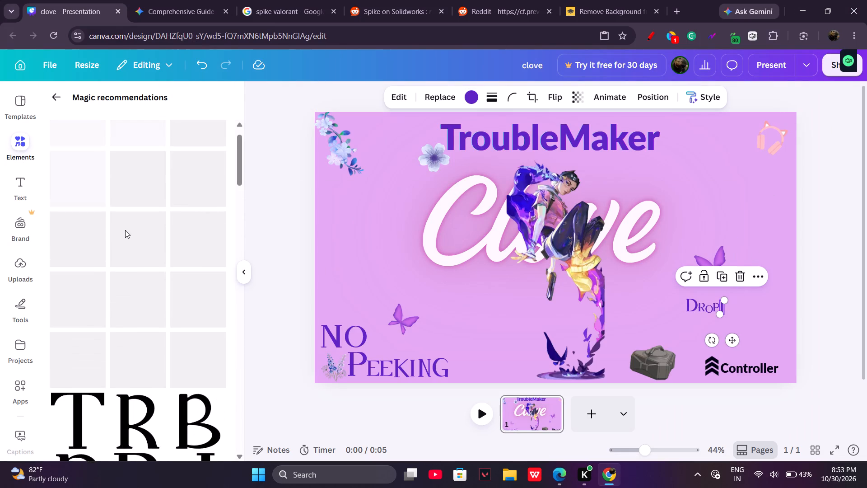
scroll(125, 230, up, 5)
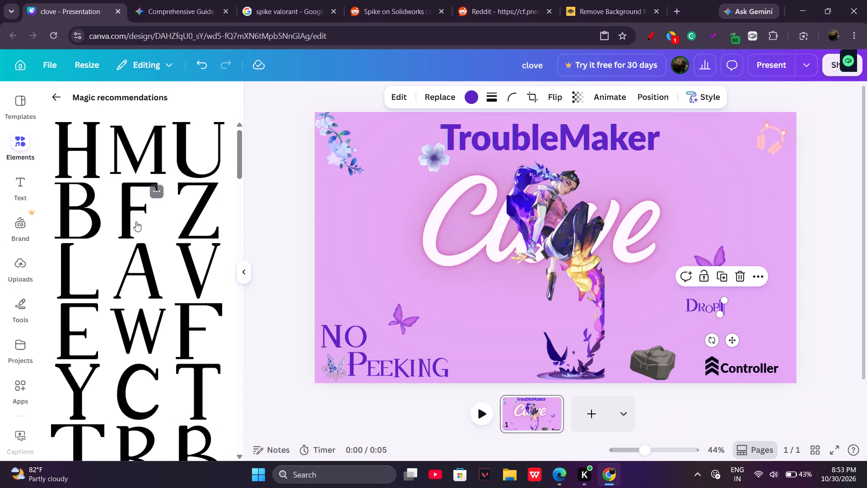
scroll(136, 221, up, 1)
scroll(130, 275, down, 5)
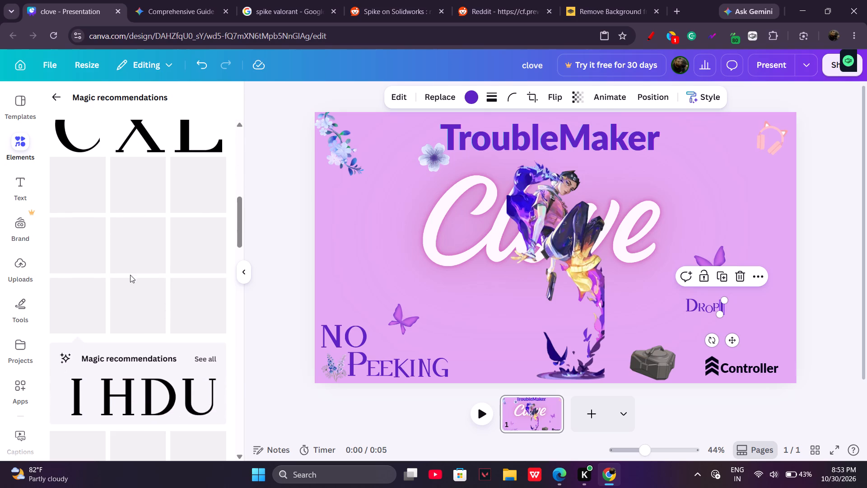
scroll(146, 326, up, 1)
scroll(136, 307, down, 2)
scroll(136, 307, up, 5)
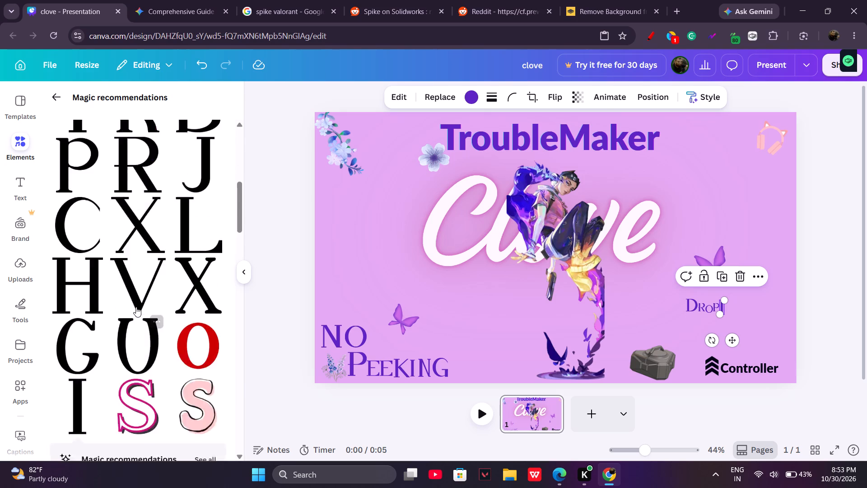
scroll(136, 307, up, 5)
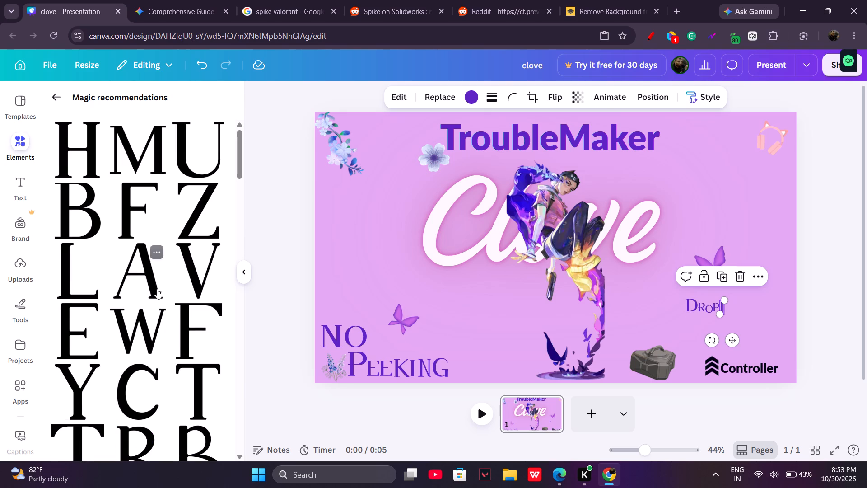
scroll(157, 289, up, 1)
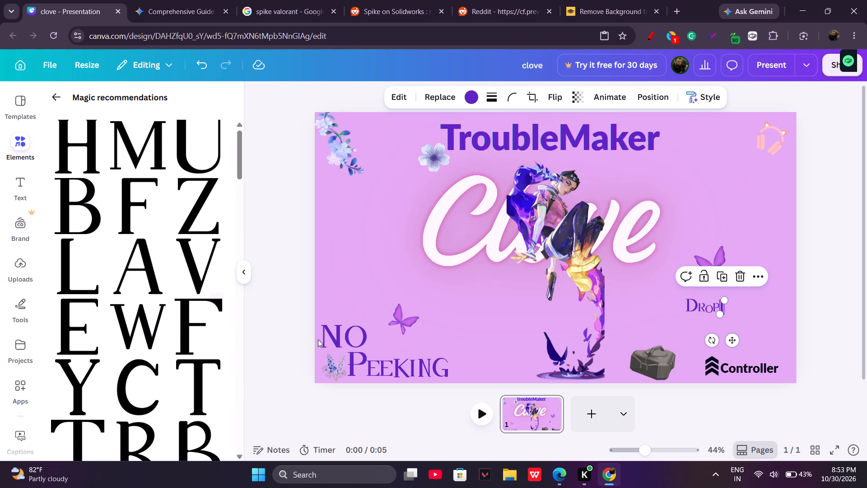
Copy the purple N from "NO", paste it on the slide and move the copy beside "DropI".
click(333, 337)
right_click(333, 337)
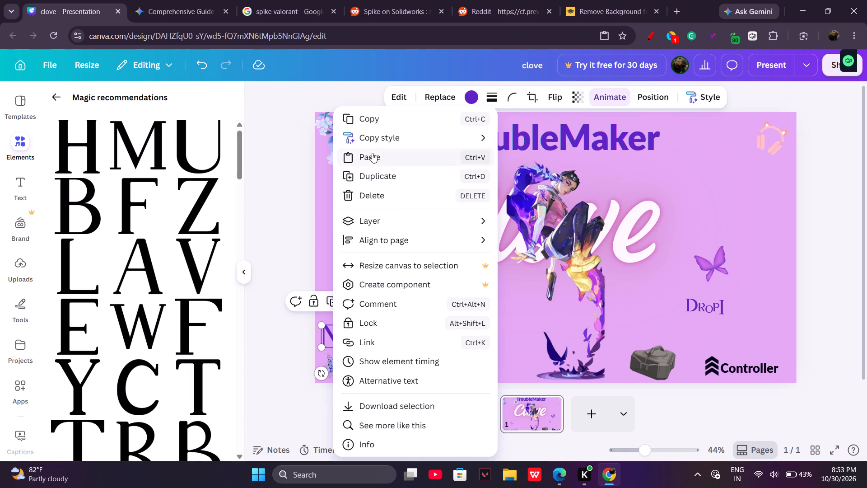
click(366, 125)
right_click(389, 245)
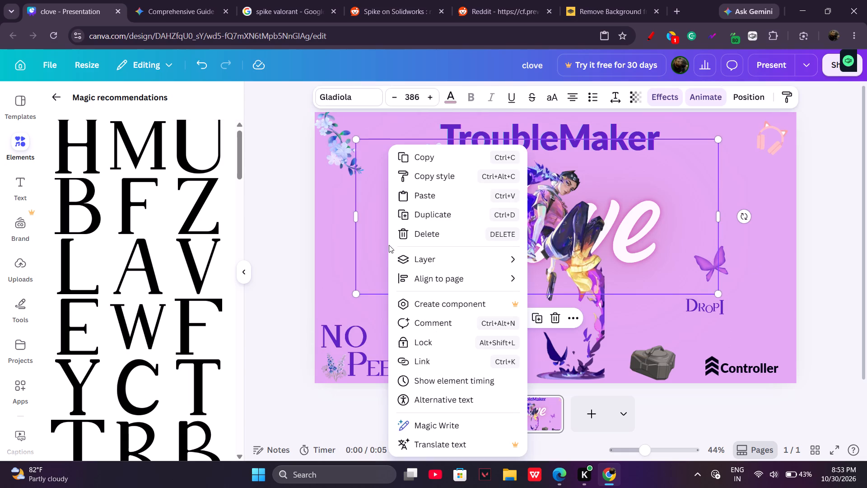
click(423, 190)
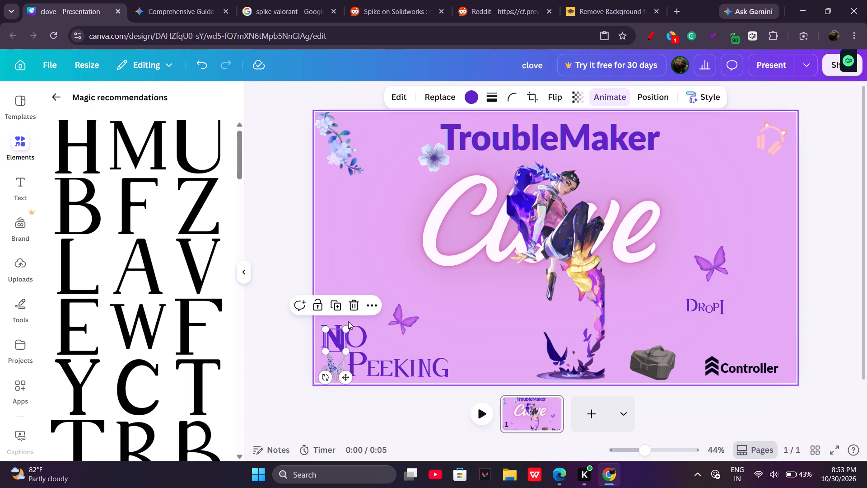
drag(331, 341, 607, 300)
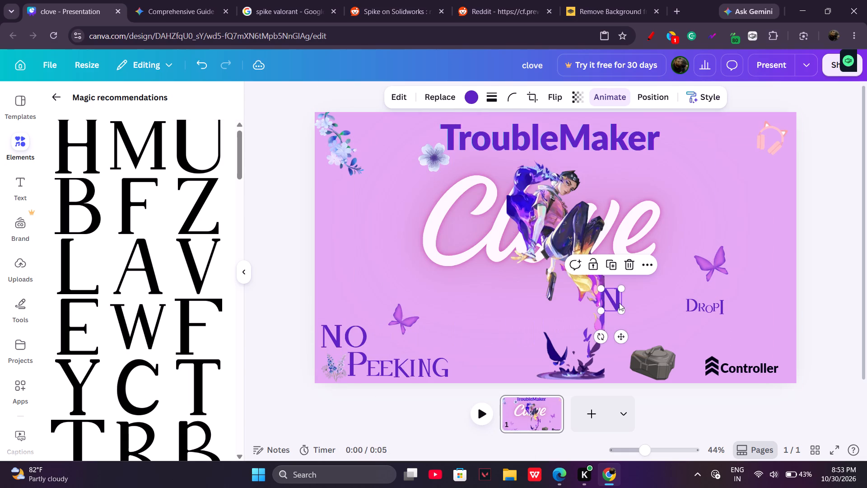
drag(617, 301, 747, 311)
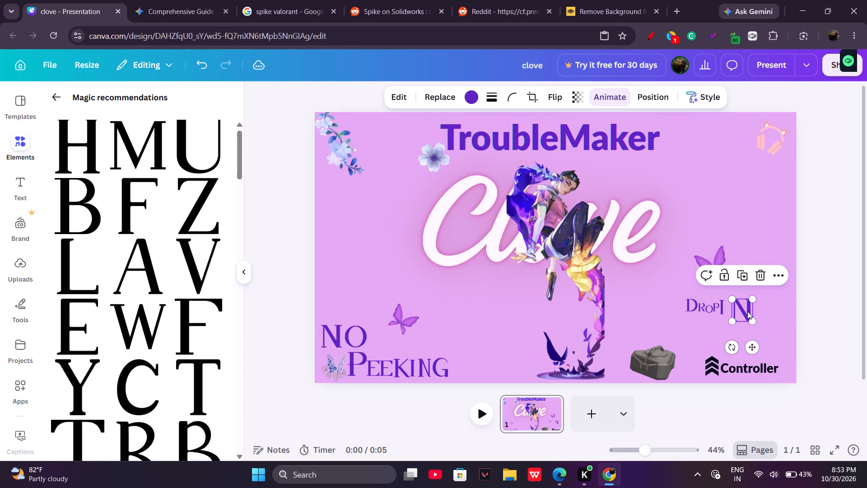
Shrink the copied N to the I's height and set it directly after the I, level with it.
drag(753, 300, 747, 311)
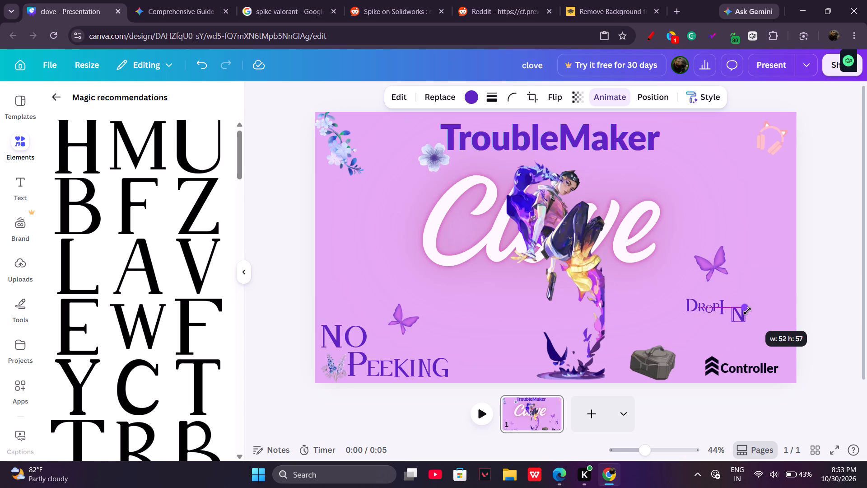
drag(747, 311, 744, 313)
drag(744, 343, 737, 334)
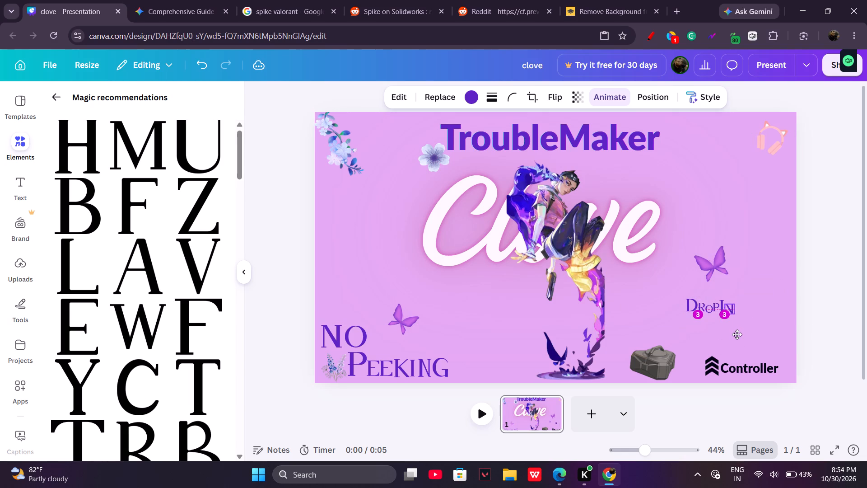
drag(737, 334, 736, 333)
click(761, 332)
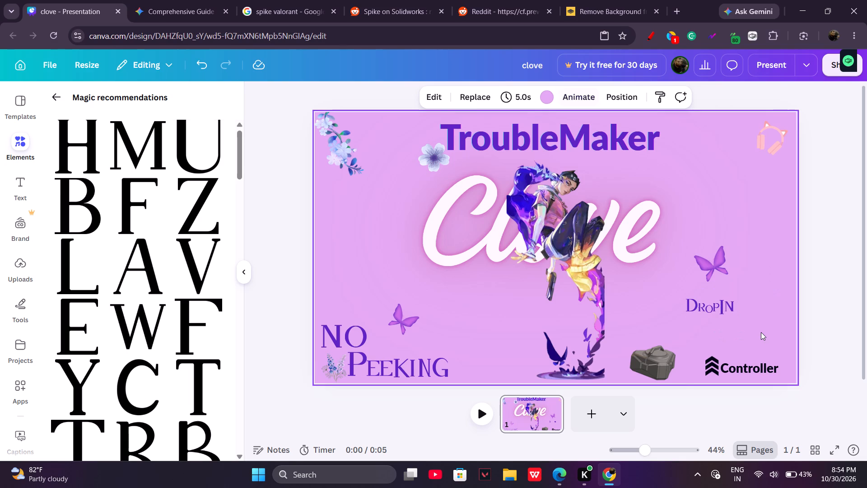
Copy the purple G from the end of "Peeking", paste it and move the copy beside "DropIN".
click(442, 366)
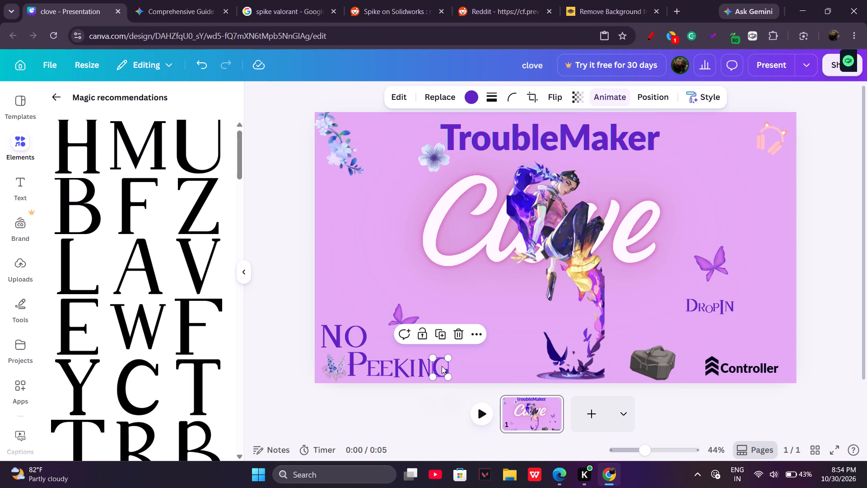
right_click(442, 366)
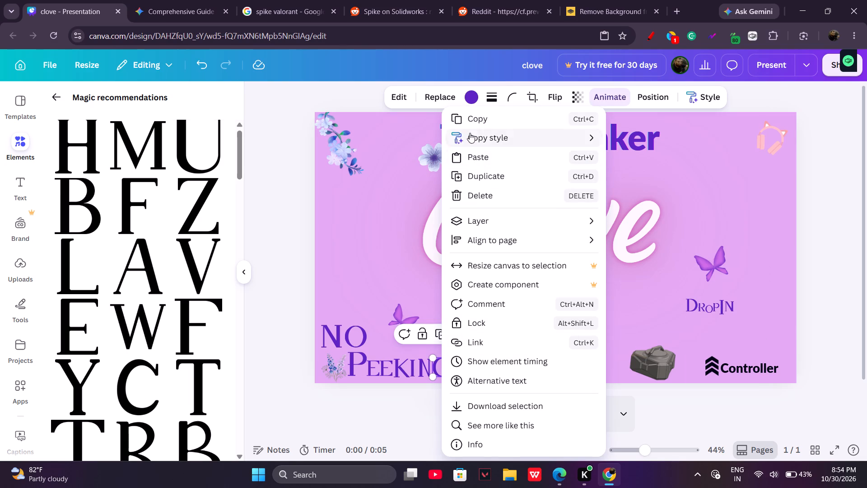
click(476, 123)
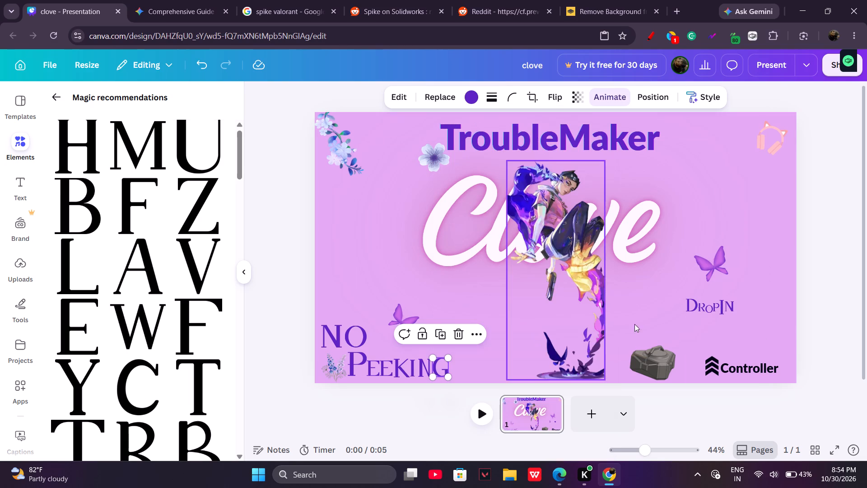
right_click(759, 288)
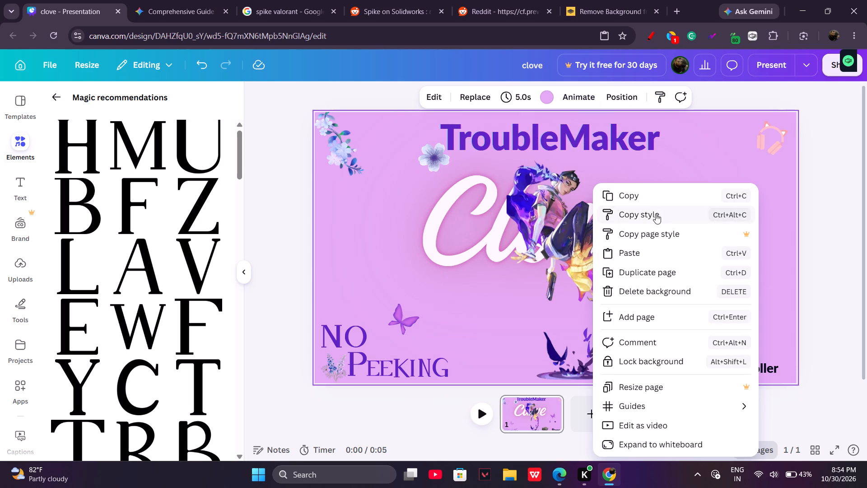
click(665, 253)
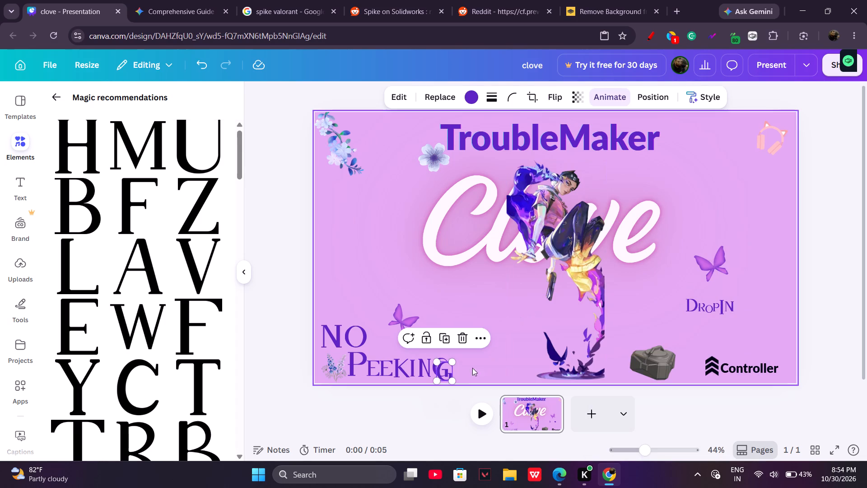
drag(441, 372, 742, 308)
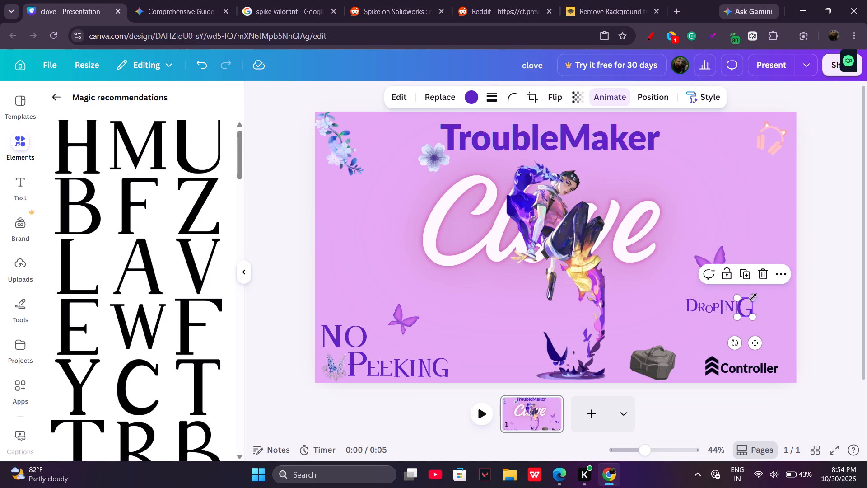
Shrink the copied G to the N's height and align it directly after the N to spell "Droping".
drag(753, 297, 746, 301)
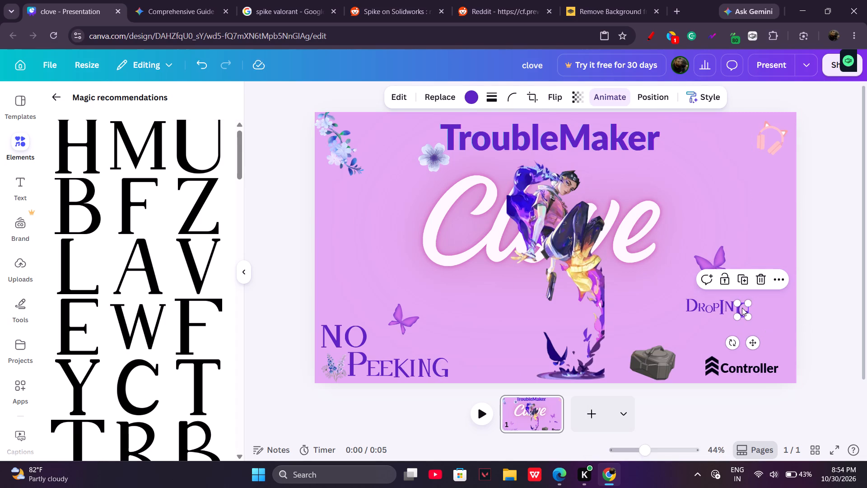
click(751, 341)
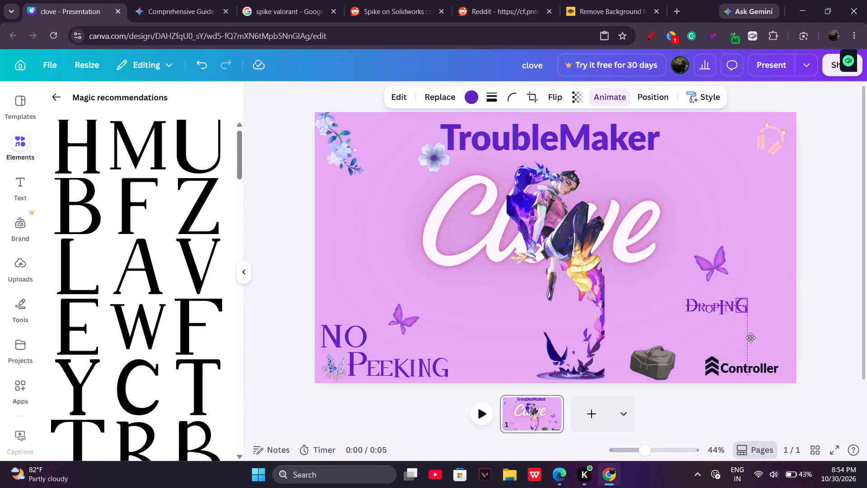
click(777, 327)
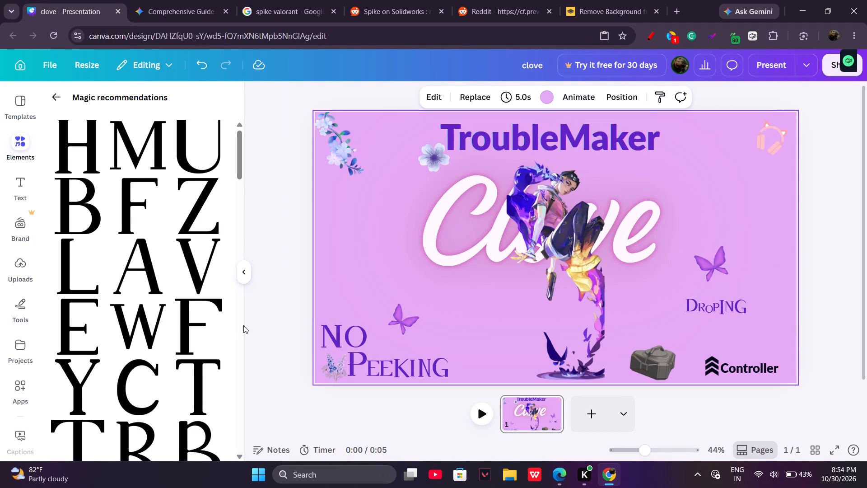
Add the black serif A from the recommended letters, place it in the empty area before the "Clove" title and shrink it.
scroll(165, 357, up, 2)
click(134, 285)
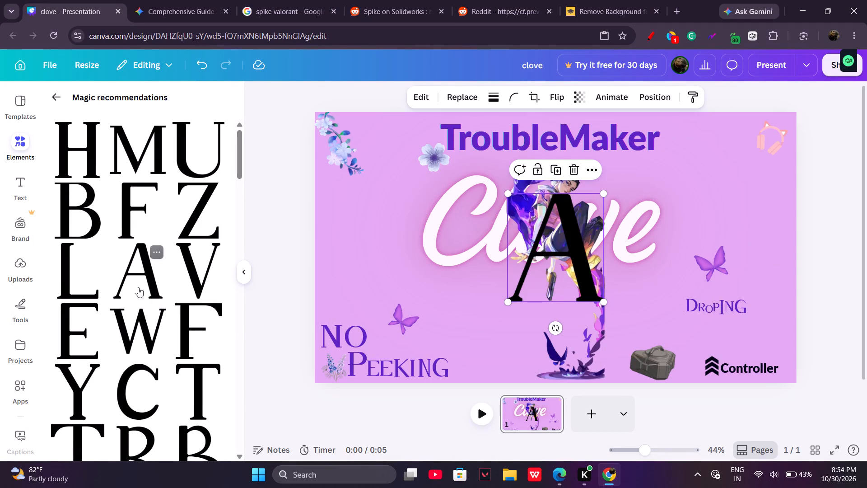
drag(569, 250, 440, 293)
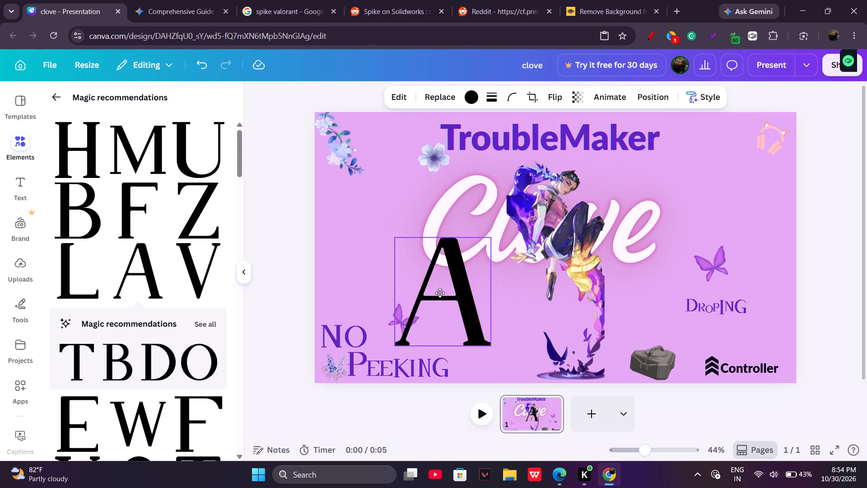
drag(440, 293, 403, 254)
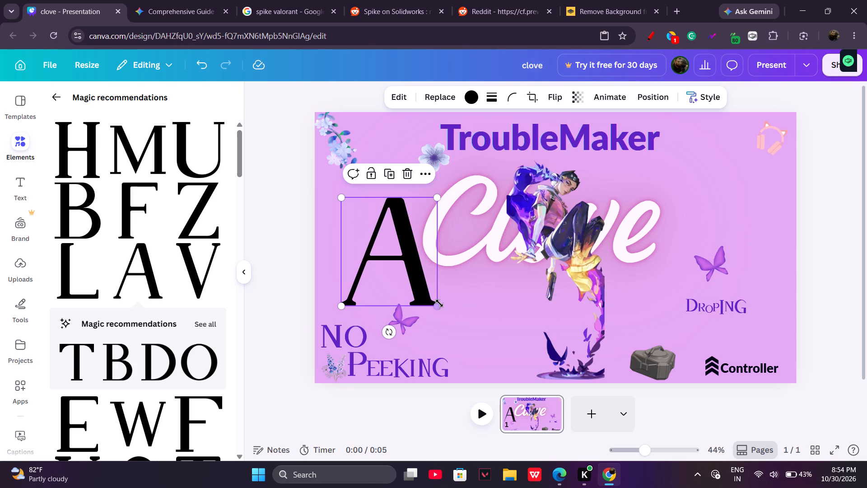
drag(439, 303, 379, 237)
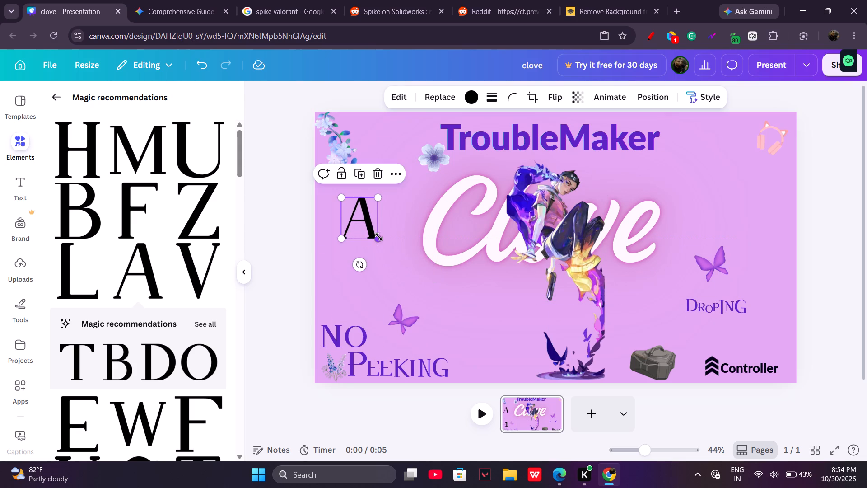
Recolor the black serif A to the dark purple of the other letters and shrink it to about 78 by 88.
click(470, 94)
click(114, 177)
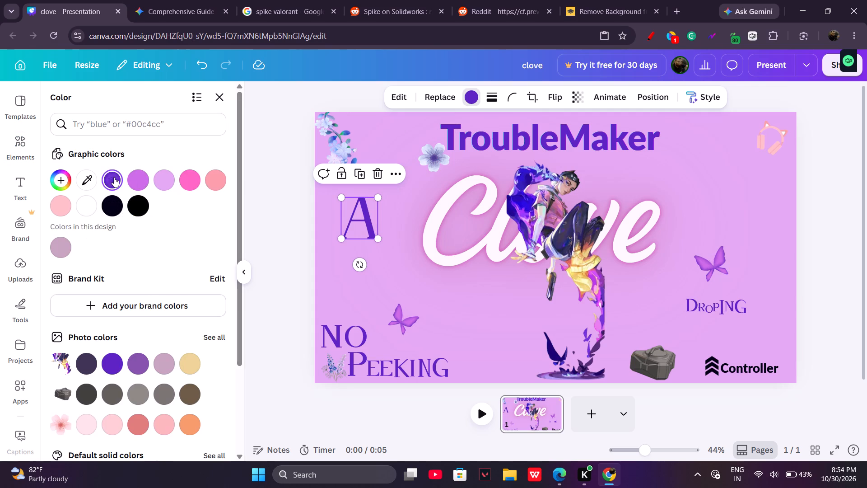
drag(340, 197, 359, 216)
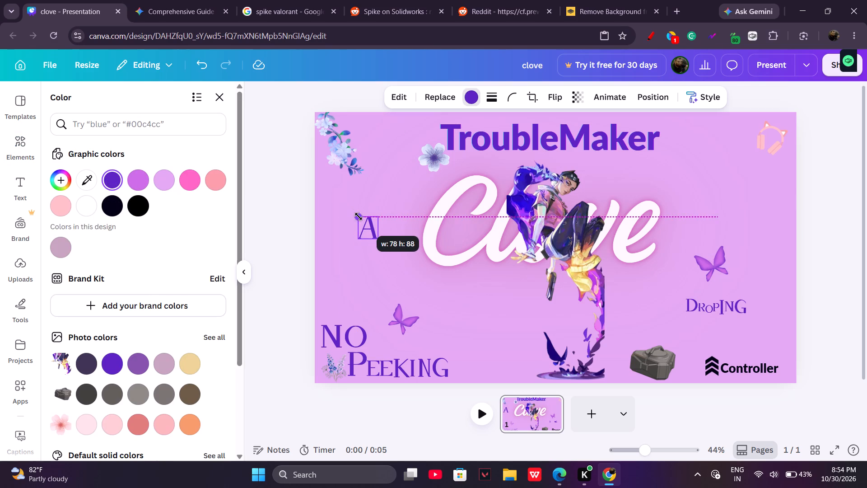
drag(359, 216, 360, 217)
Move the A below "Droping", shrink it further and set it just under the D.
drag(376, 264, 700, 377)
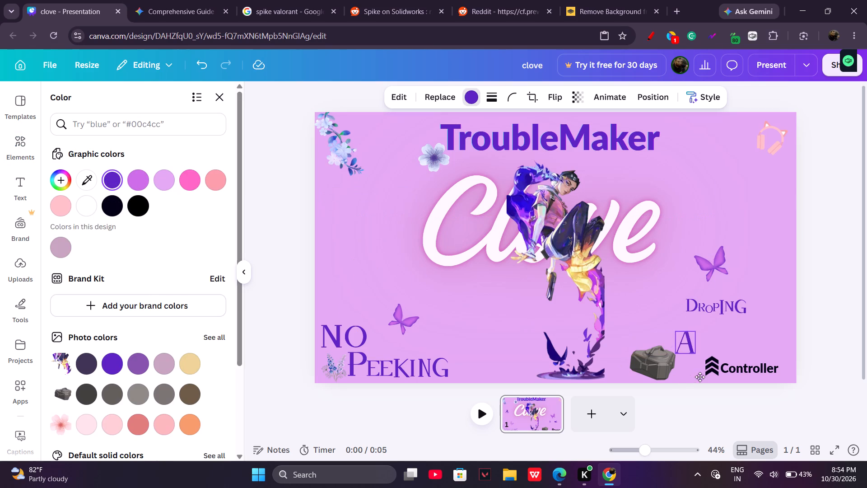
drag(700, 377, 698, 366)
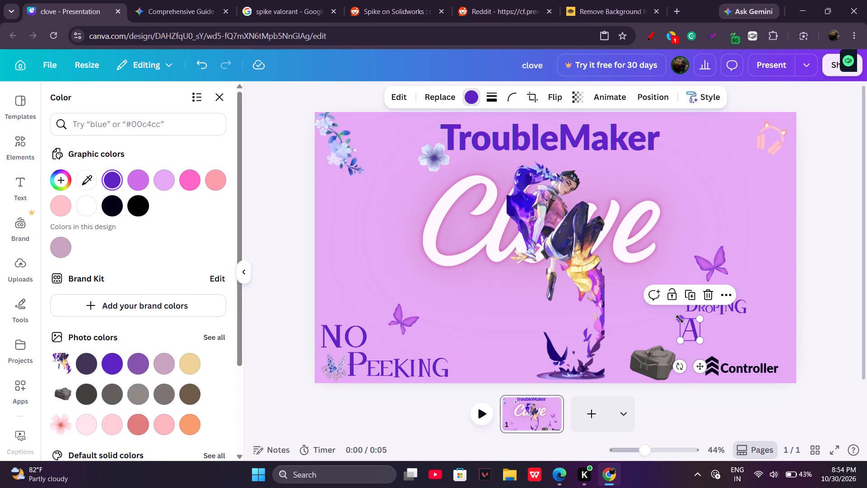
drag(680, 319, 686, 328)
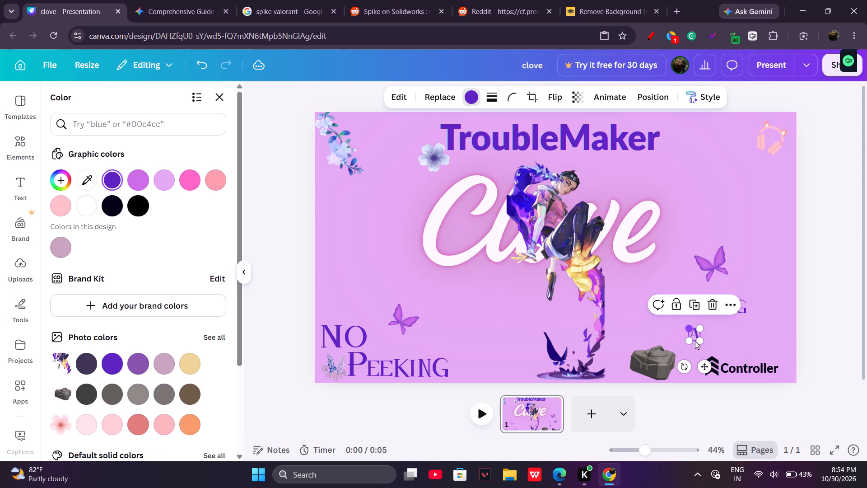
drag(702, 363, 706, 356)
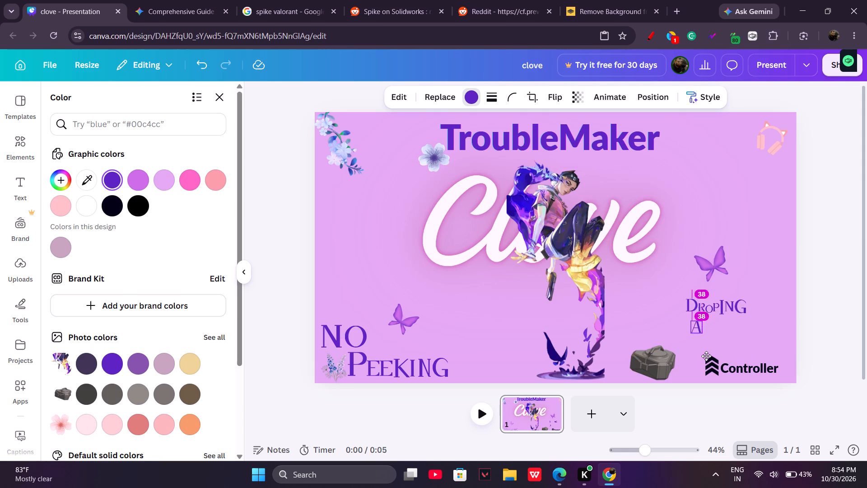
drag(706, 356, 697, 354)
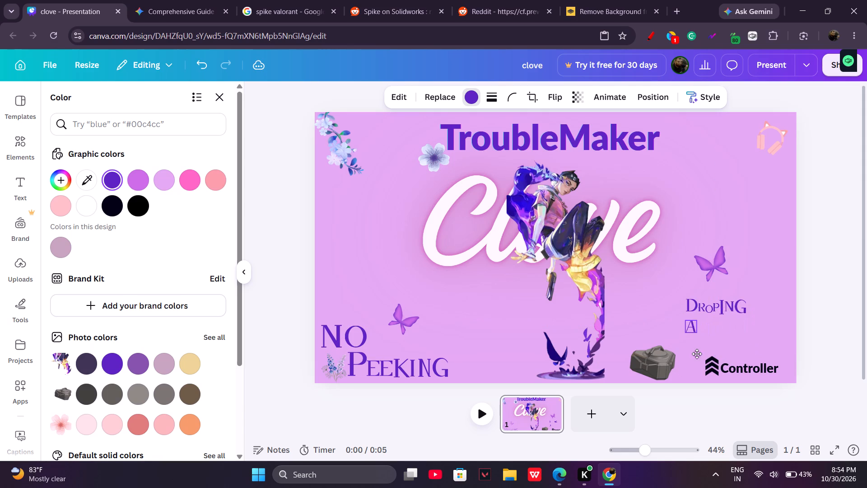
drag(697, 354, 696, 354)
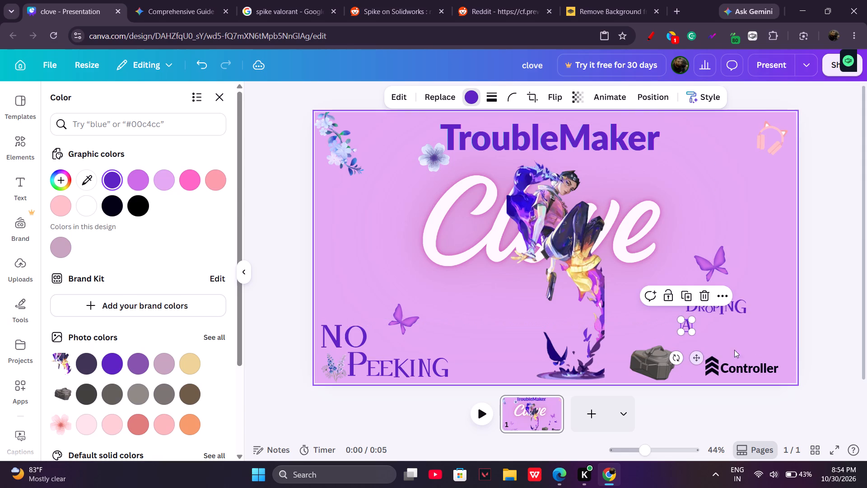
click(743, 346)
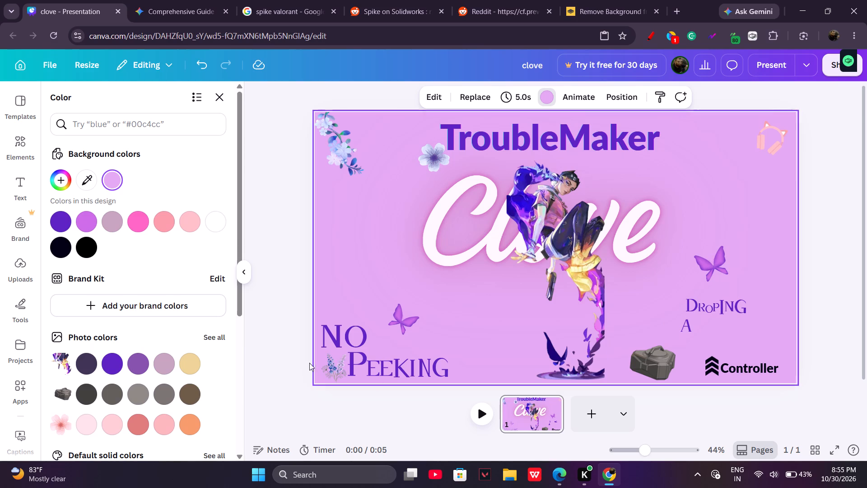
Look through the recommended letter graphics for the next serif letter to follow the A.
click(15, 150)
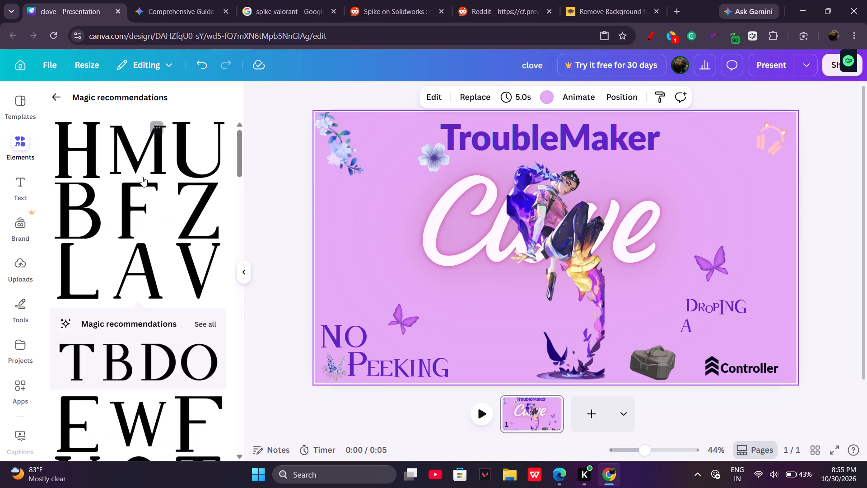
scroll(185, 209, up, 1)
scroll(185, 330, down, 5)
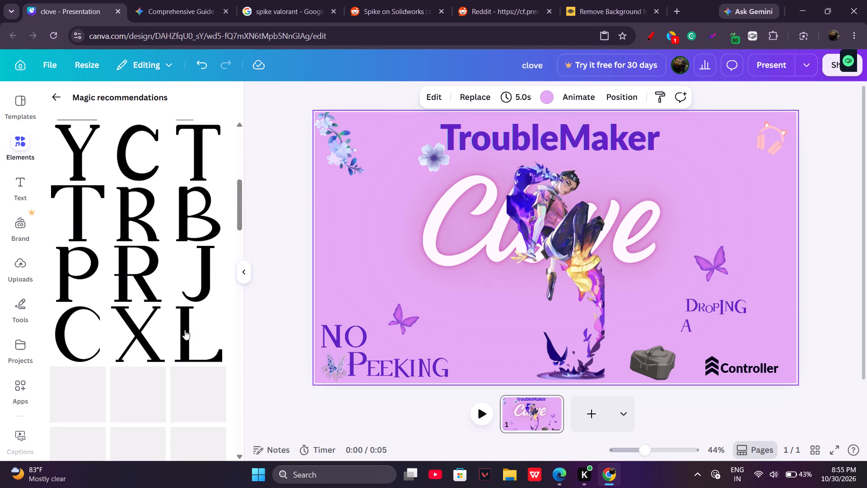
scroll(185, 330, down, 1)
scroll(185, 330, up, 8)
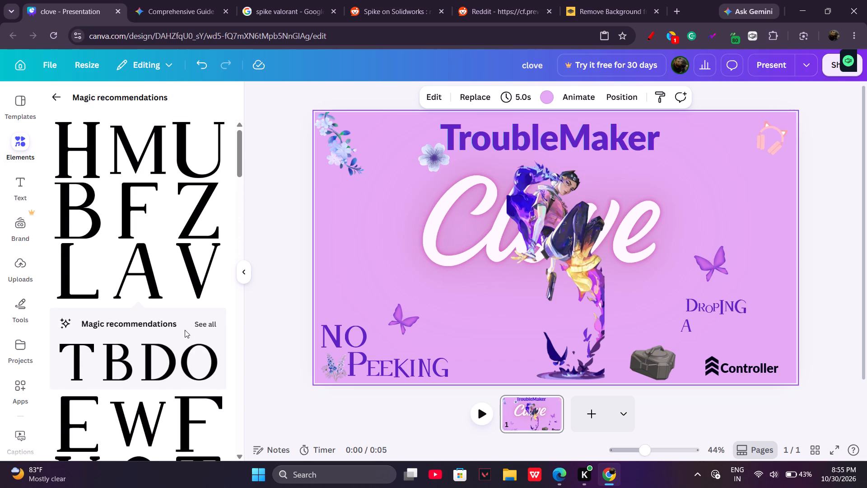
scroll(91, 235, down, 3)
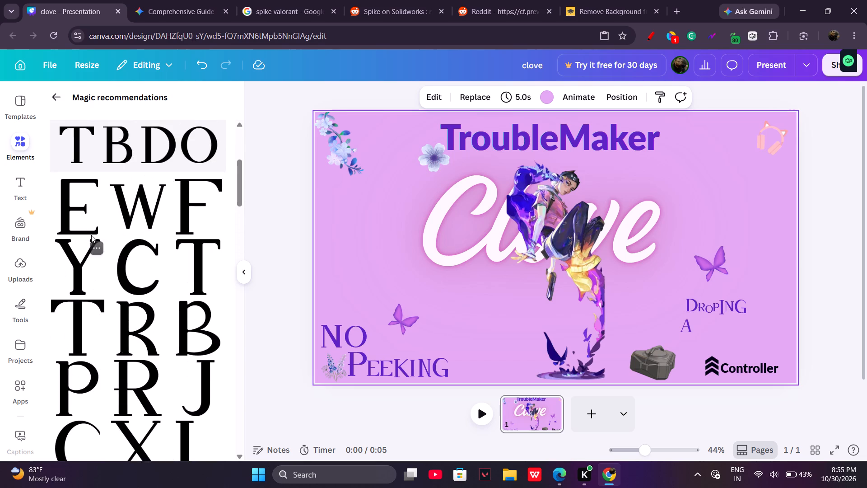
scroll(91, 235, down, 3)
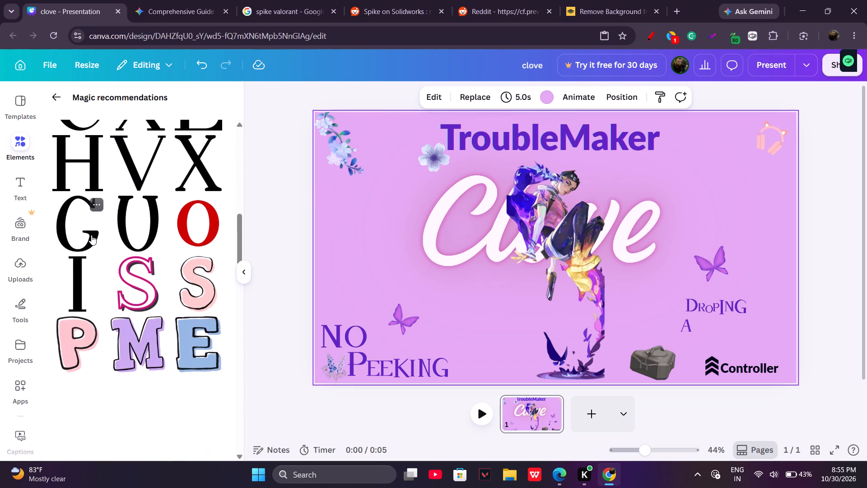
scroll(91, 235, down, 3)
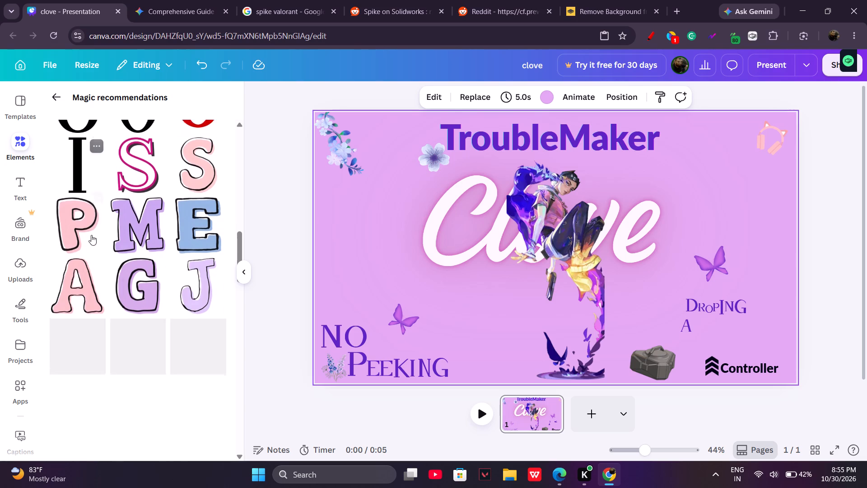
scroll(91, 235, down, 3)
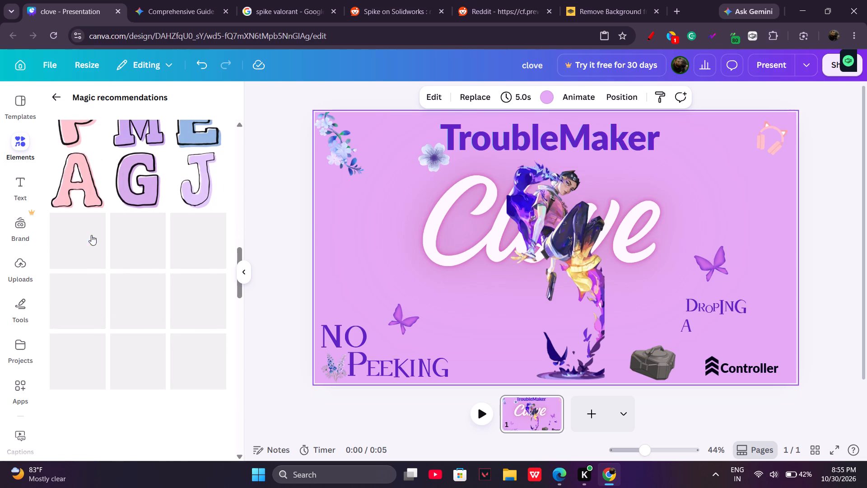
scroll(91, 235, down, 4)
scroll(91, 235, up, 2)
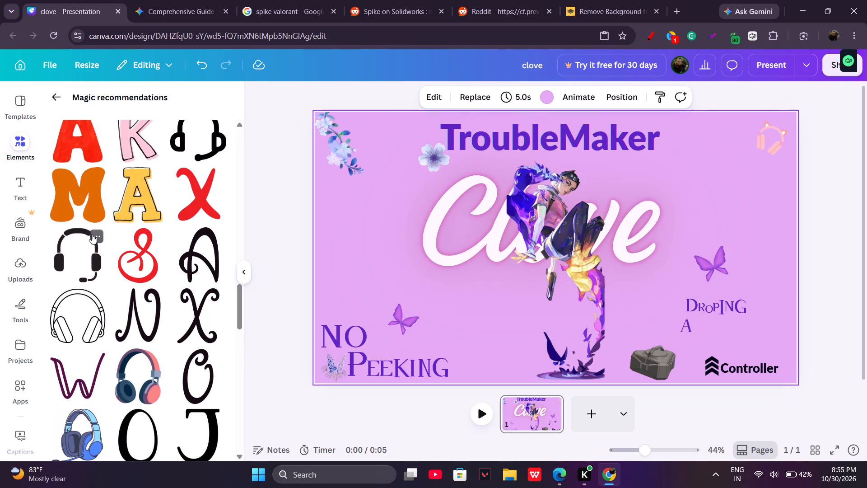
scroll(92, 230, down, 6)
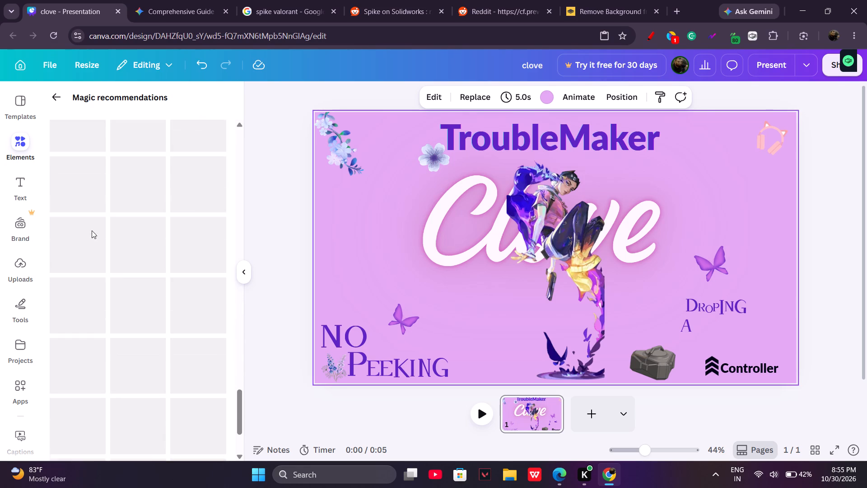
Search the elements for "S", browse all the graphics results and add the plain black serif S to the slide.
click(20, 177)
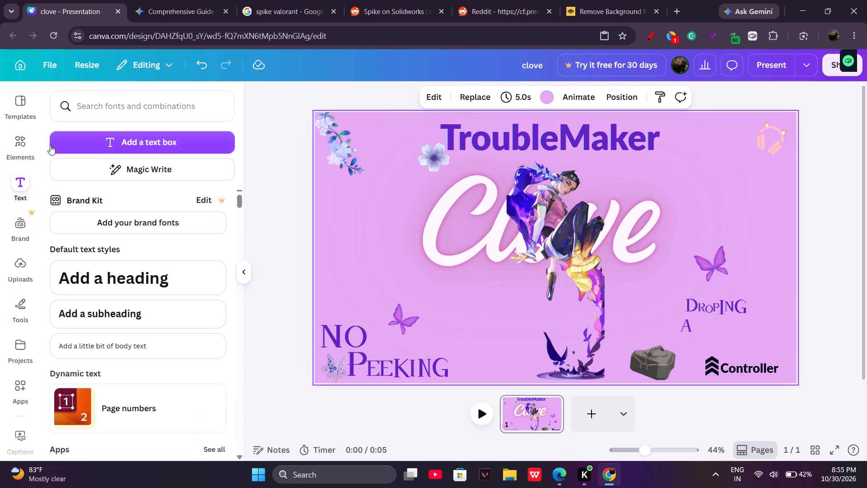
click(32, 136)
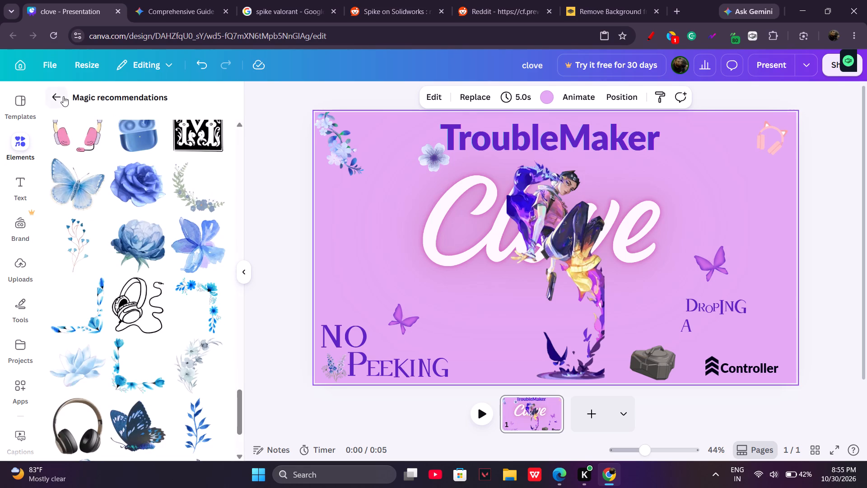
click(63, 96)
click(84, 104)
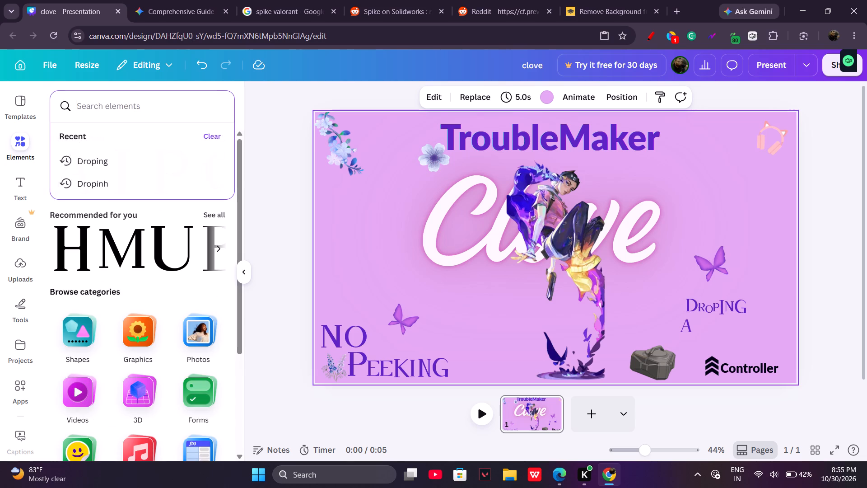
key(Return)
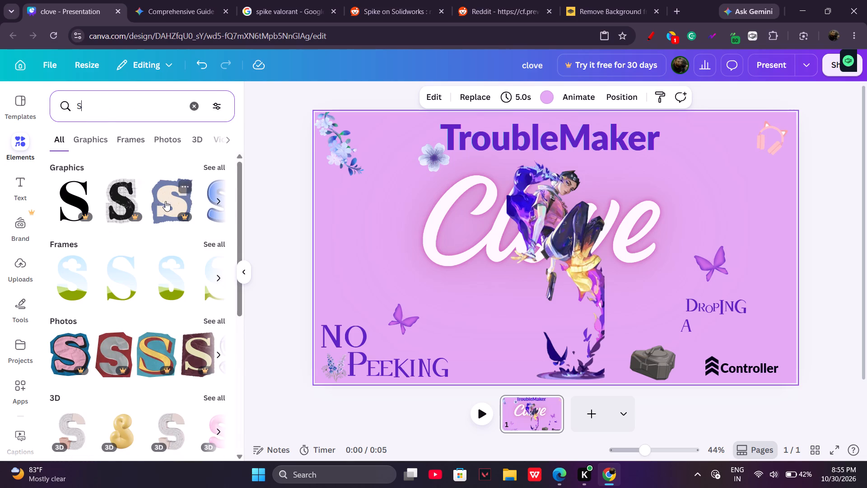
click(216, 171)
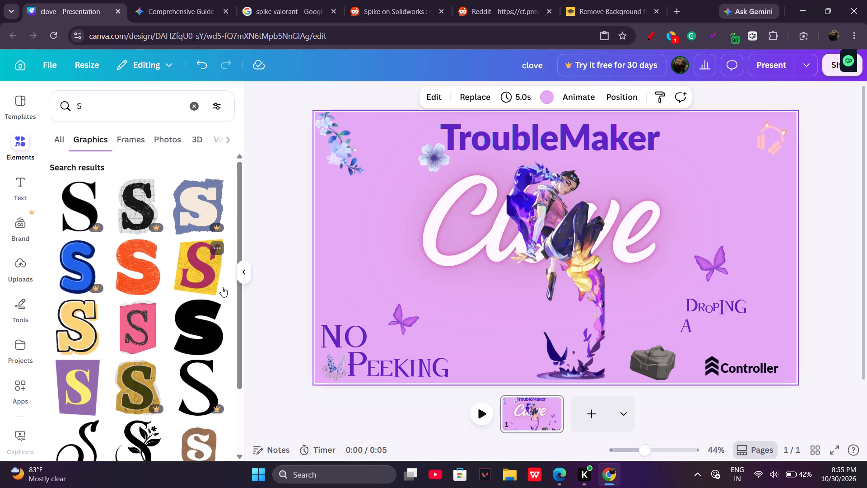
scroll(222, 310, down, 3)
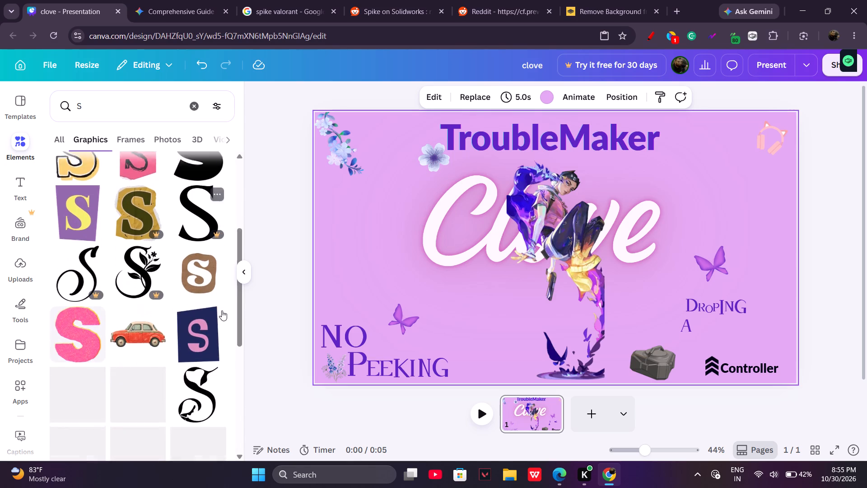
scroll(222, 310, down, 2)
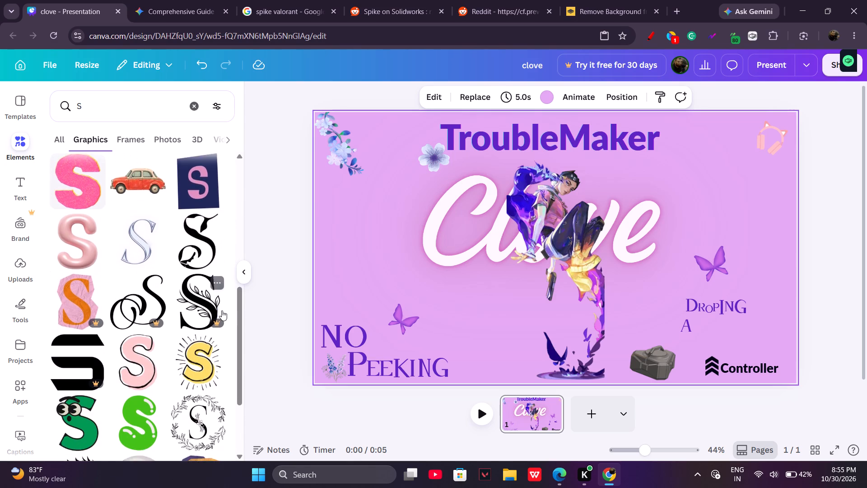
scroll(222, 310, down, 2)
scroll(222, 310, up, 8)
scroll(151, 294, down, 4)
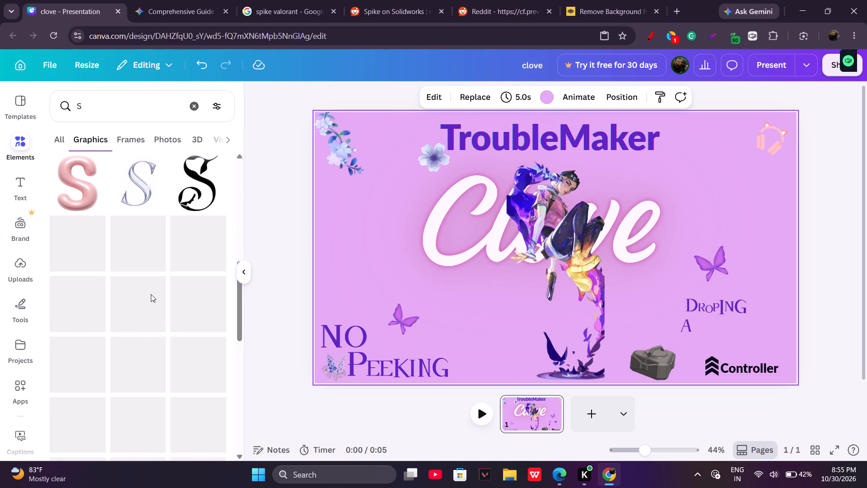
scroll(151, 294, up, 6)
click(79, 204)
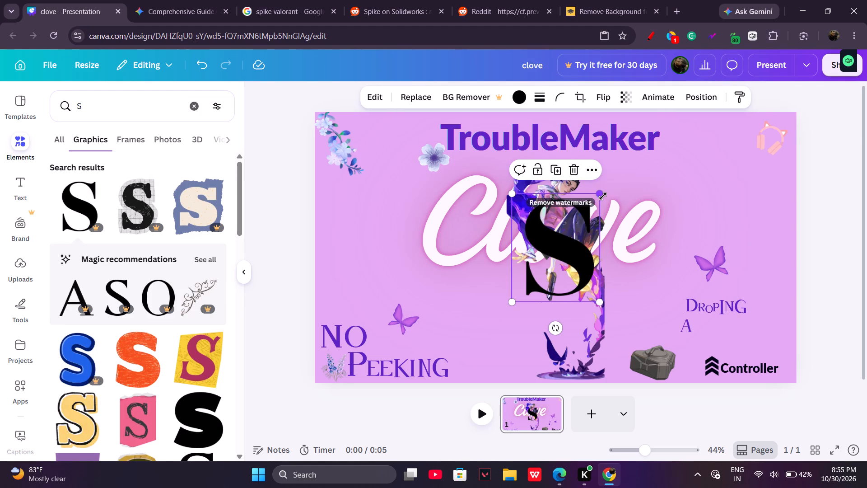
Shrink the S to a small letter below the "Clove" title and recolor it dark purple like the other letters.
drag(601, 196, 544, 265)
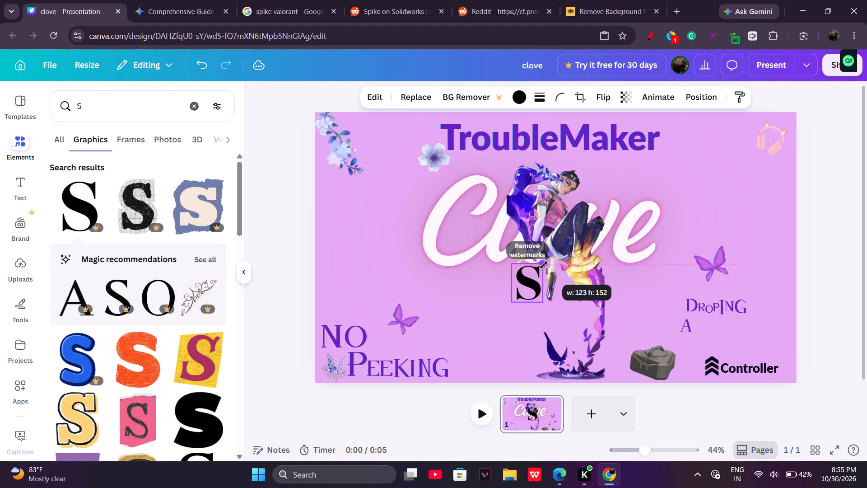
drag(544, 265, 538, 277)
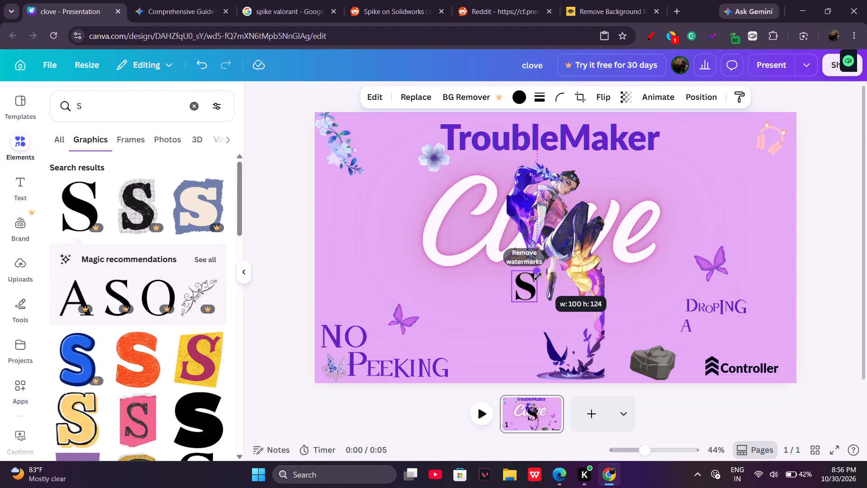
drag(538, 277, 538, 277)
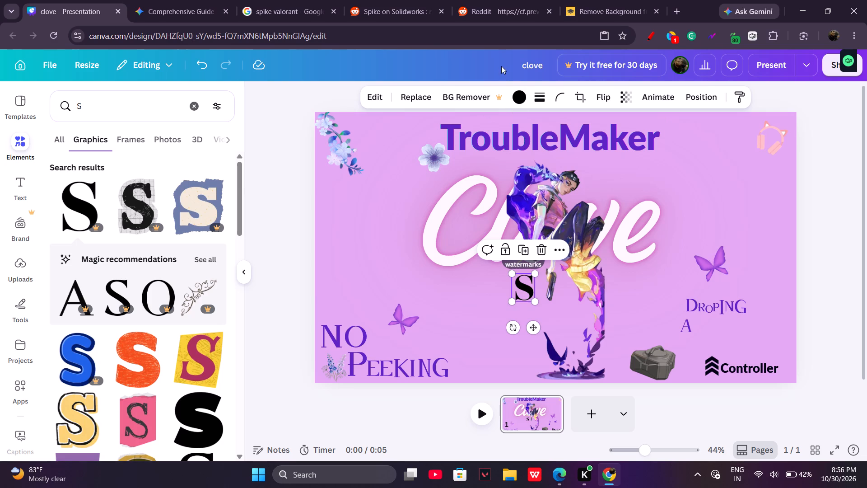
click(520, 91)
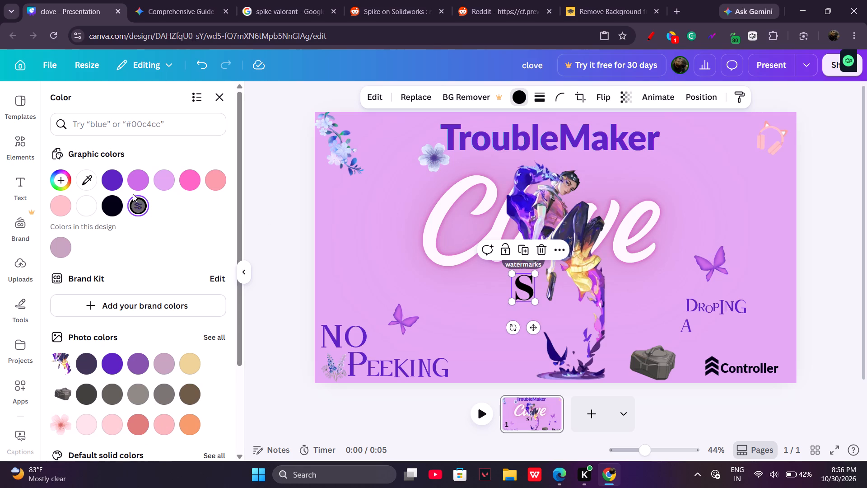
click(112, 175)
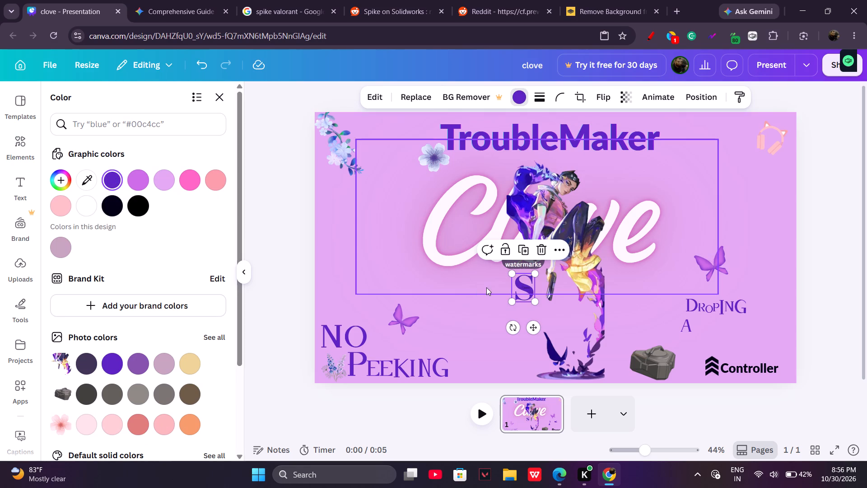
Move the S to the empty area between the character and the butterfly above "Peeking", and shrink it to about 69 by 85.
drag(529, 291, 479, 316)
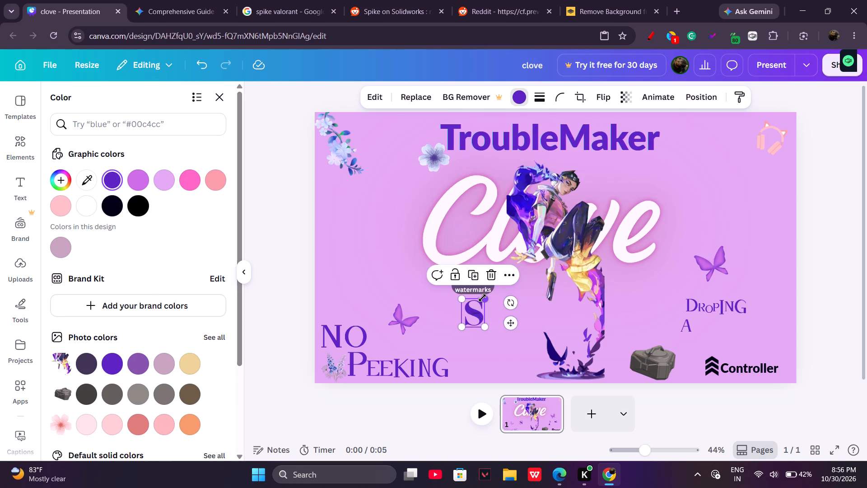
drag(482, 299, 475, 305)
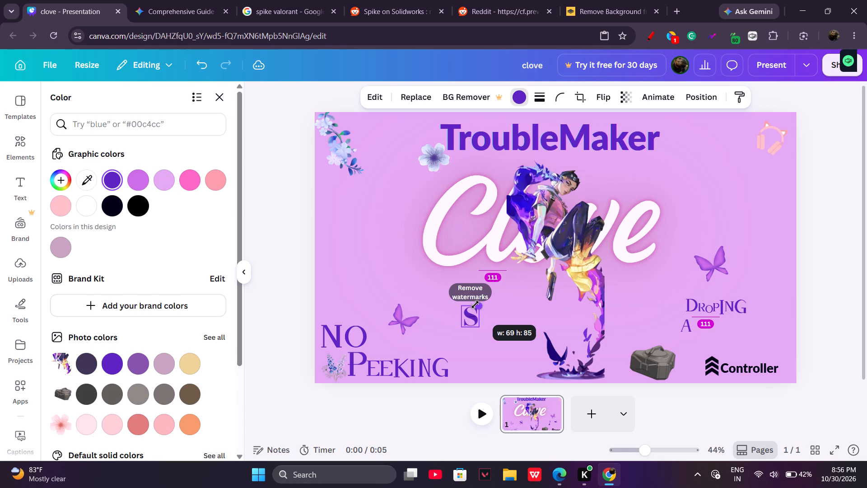
drag(475, 305, 474, 303)
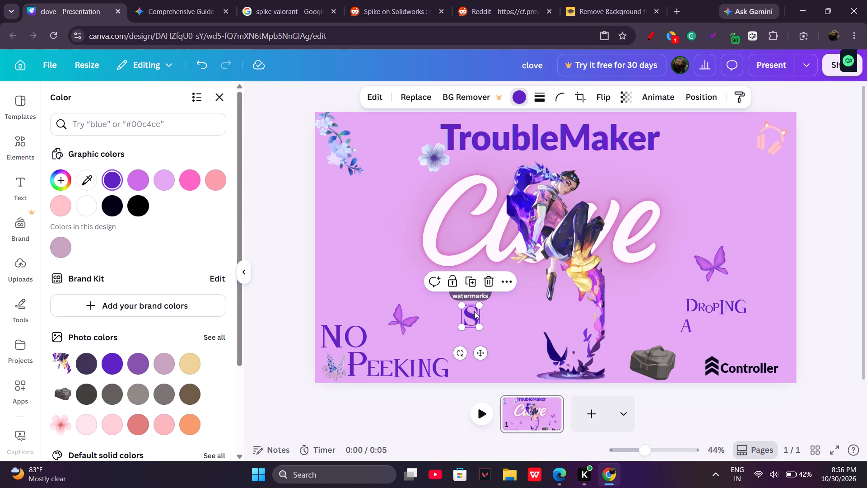
Shrink the purple S slightly and move it beside the A below "Droping".
drag(479, 307, 473, 313)
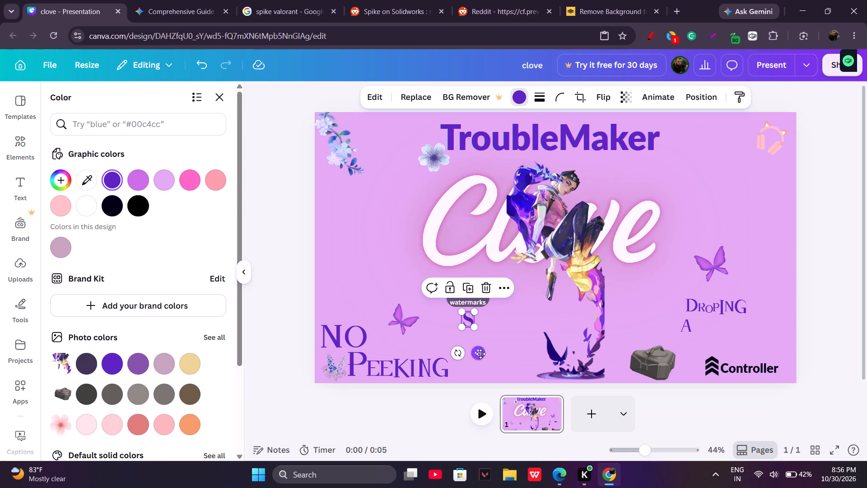
drag(478, 355, 714, 367)
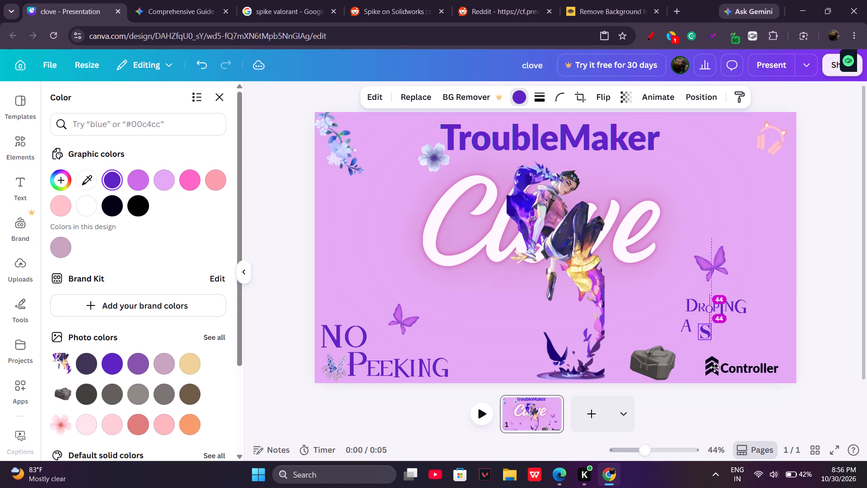
drag(714, 367, 718, 368)
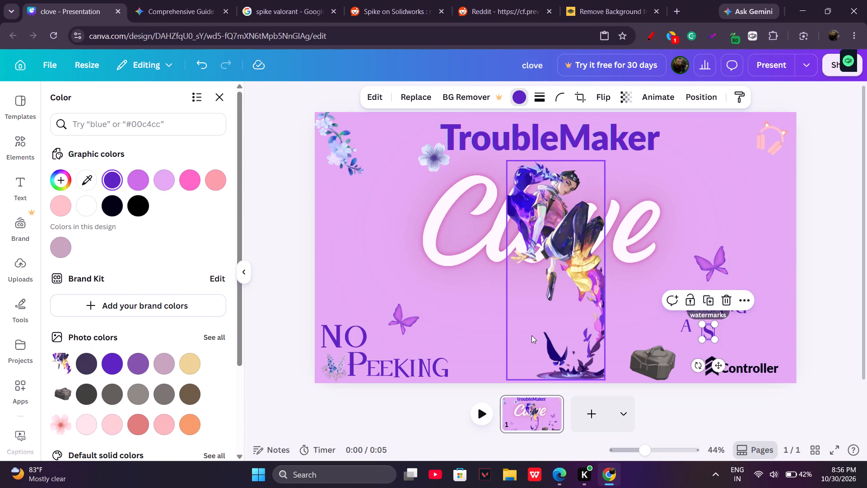
click(472, 343)
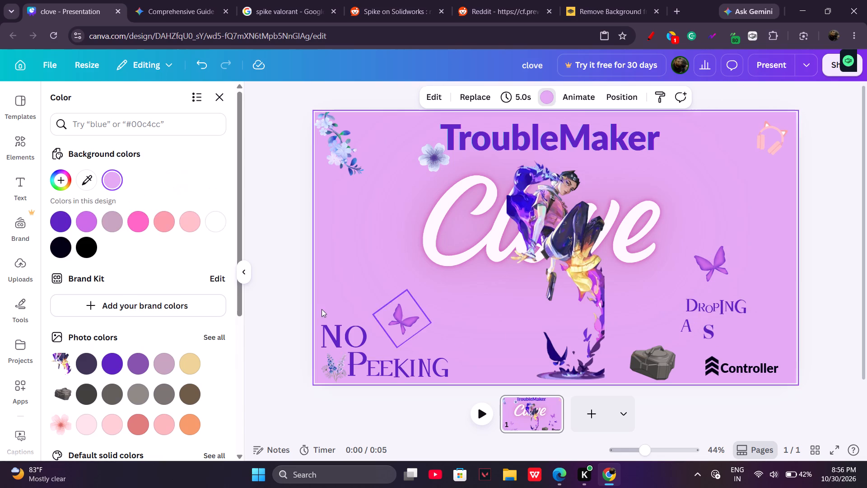
Search the element graphics for "M" and add the plain black serif M to the slide.
click(85, 129)
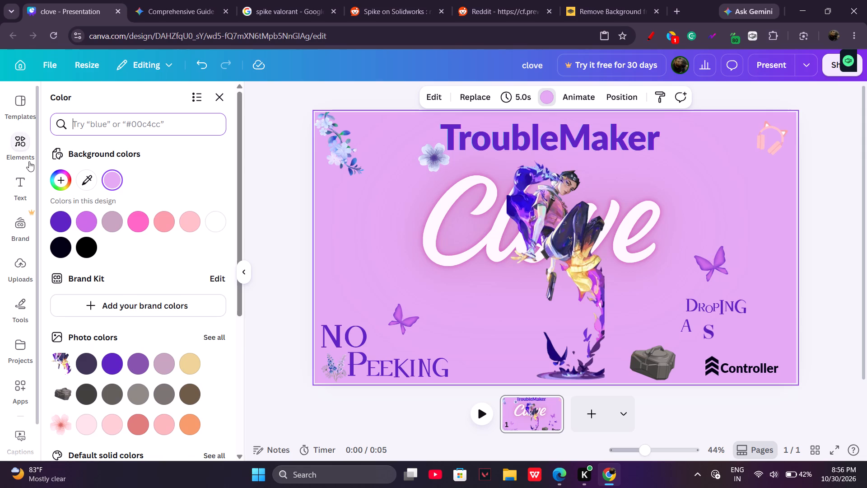
click(29, 161)
key(m)
key(Return)
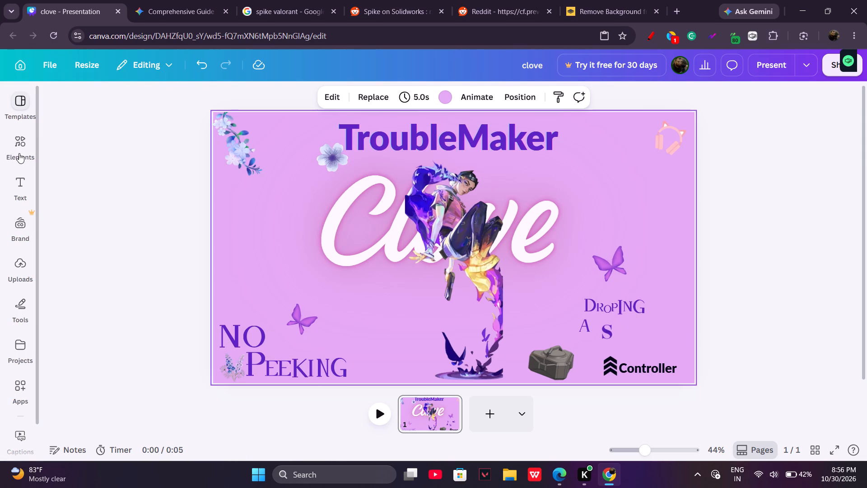
click(19, 153)
click(98, 112)
key(BackSpace)
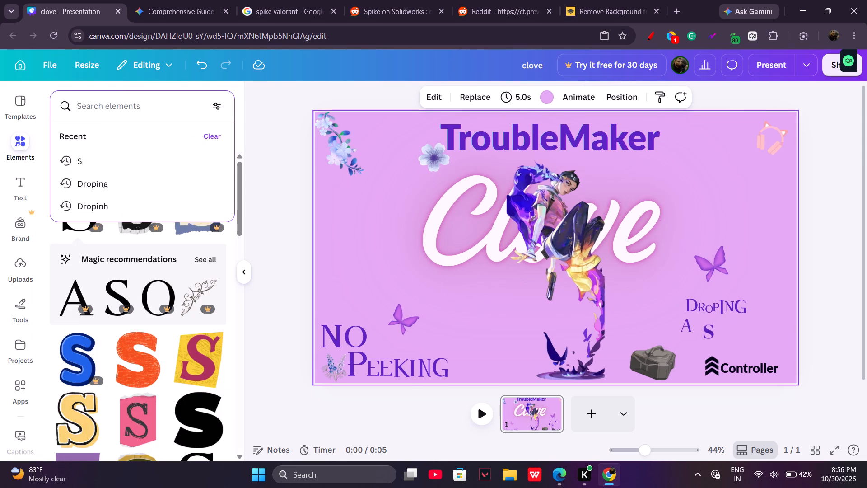
key(m)
key(Return)
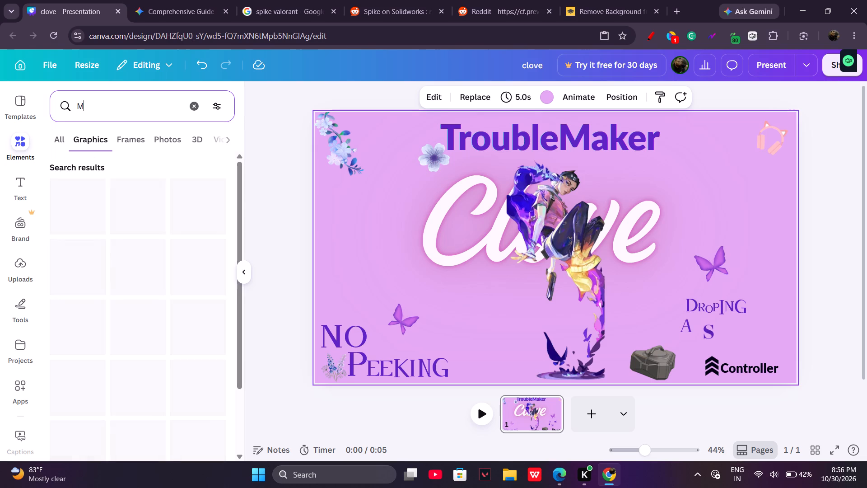
scroll(160, 218, down, 1)
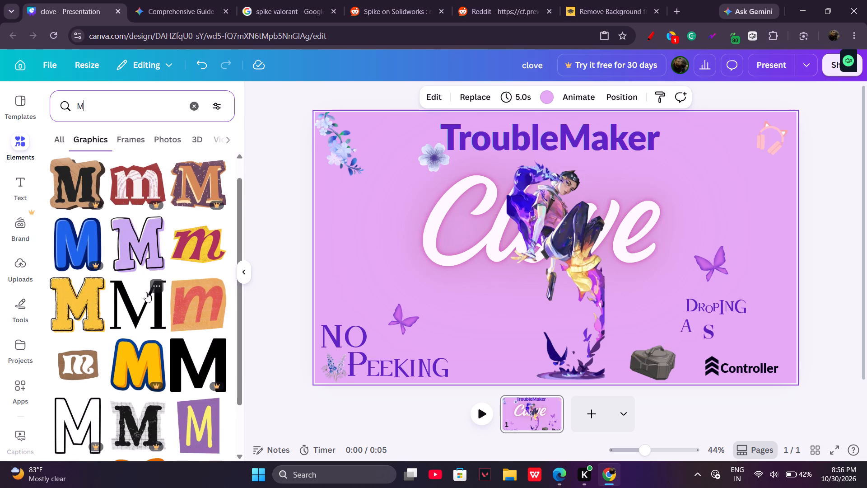
click(144, 302)
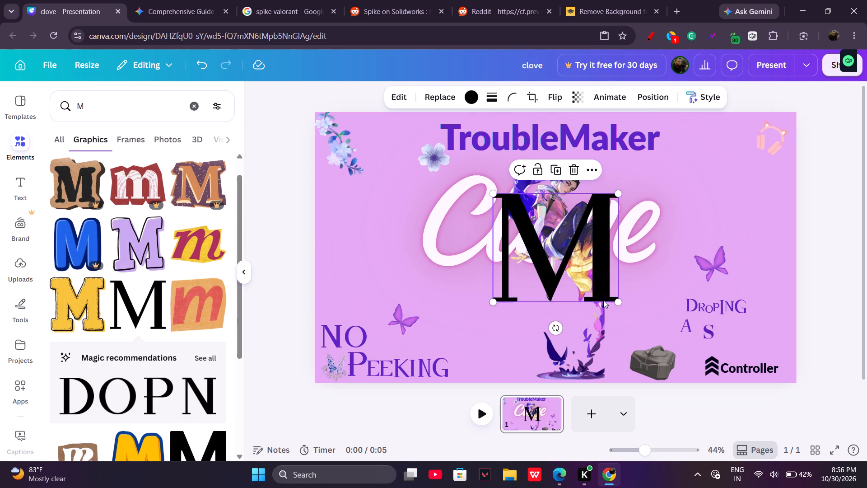
Shrink the M to about 50 by 44 and place it directly after the S below "Droping".
drag(619, 302, 513, 222)
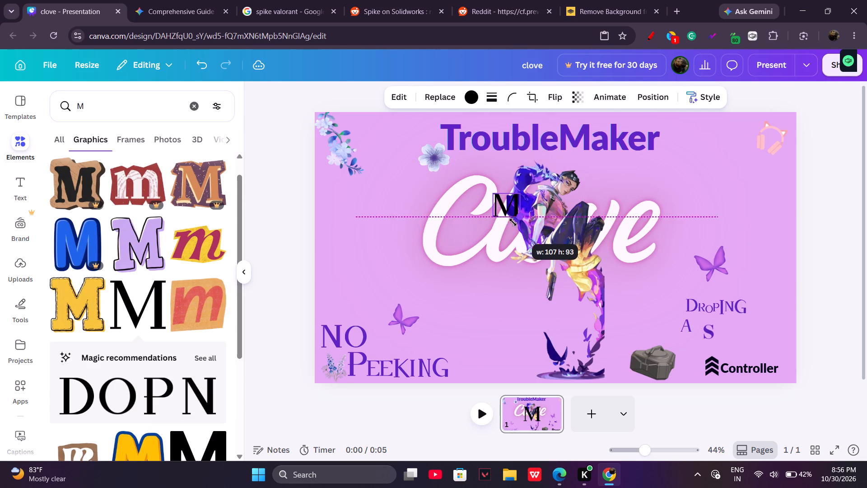
drag(513, 222, 508, 218)
drag(512, 234, 735, 366)
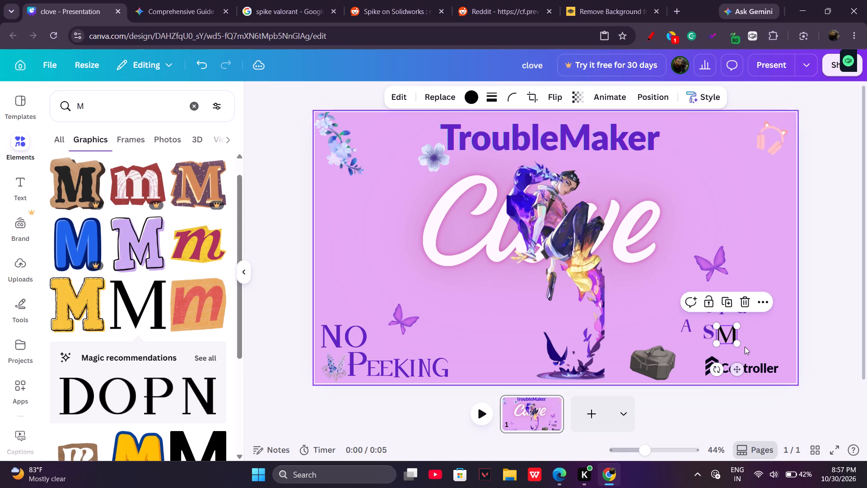
drag(738, 344, 728, 341)
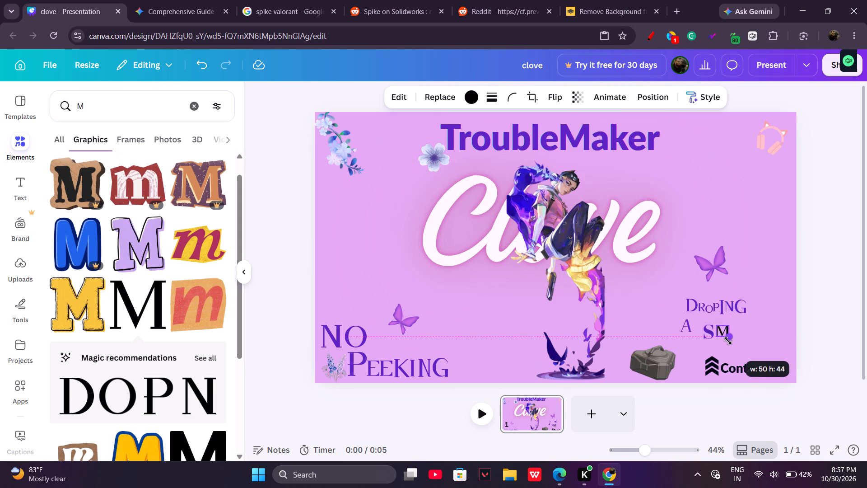
drag(728, 341, 728, 342)
click(734, 363)
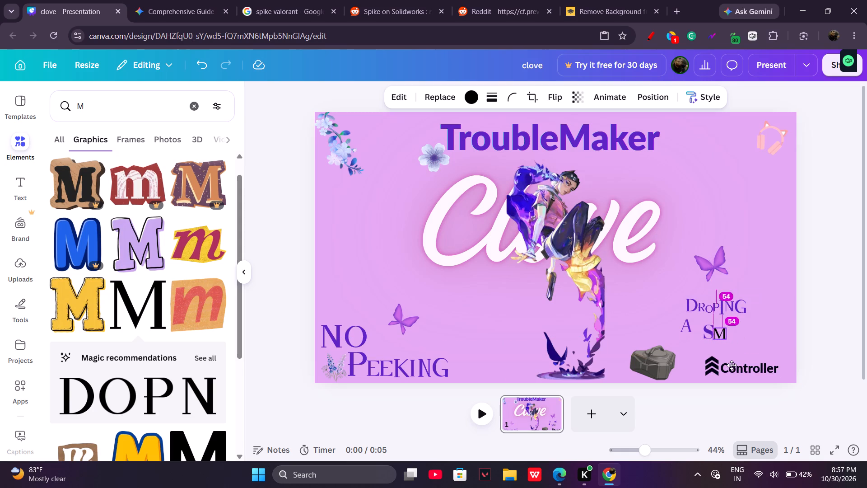
double_click(733, 365)
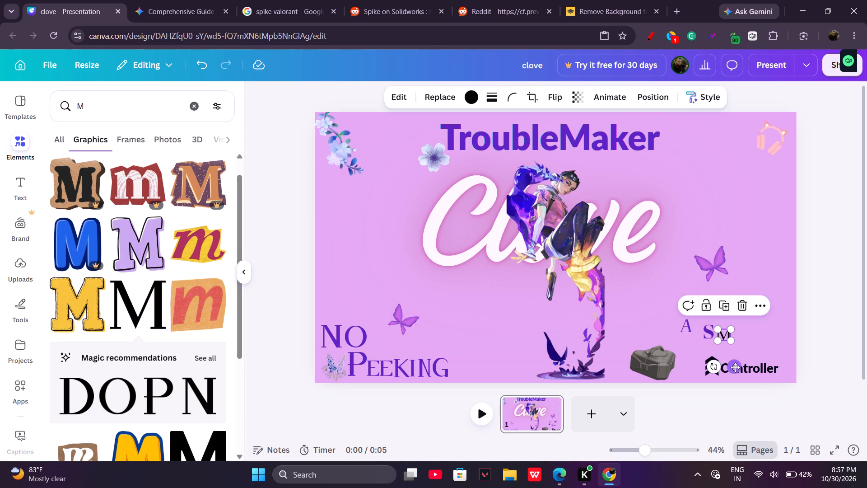
click(735, 367)
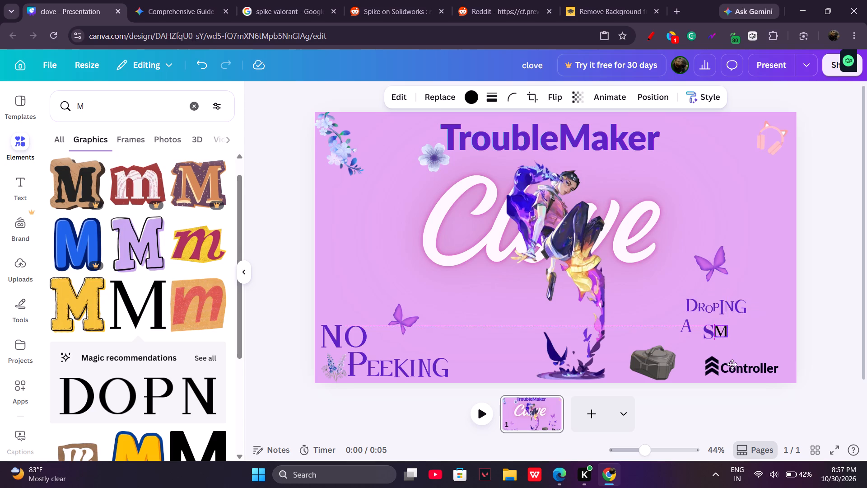
click(734, 367)
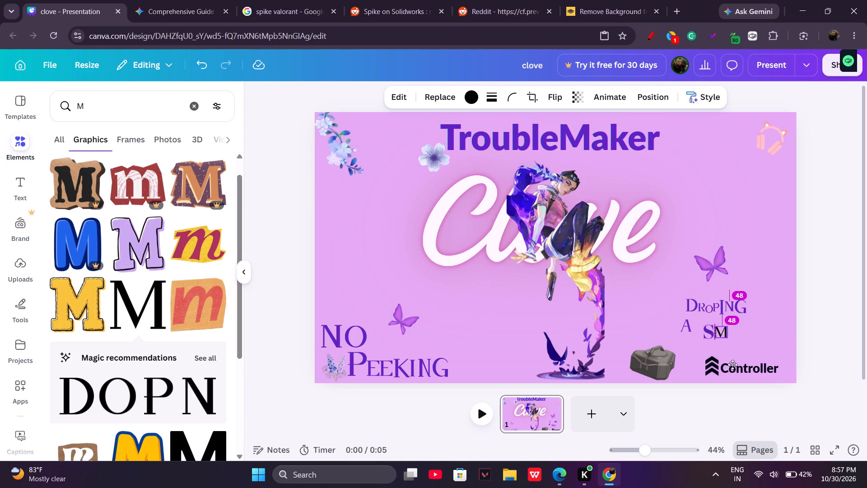
click(732, 367)
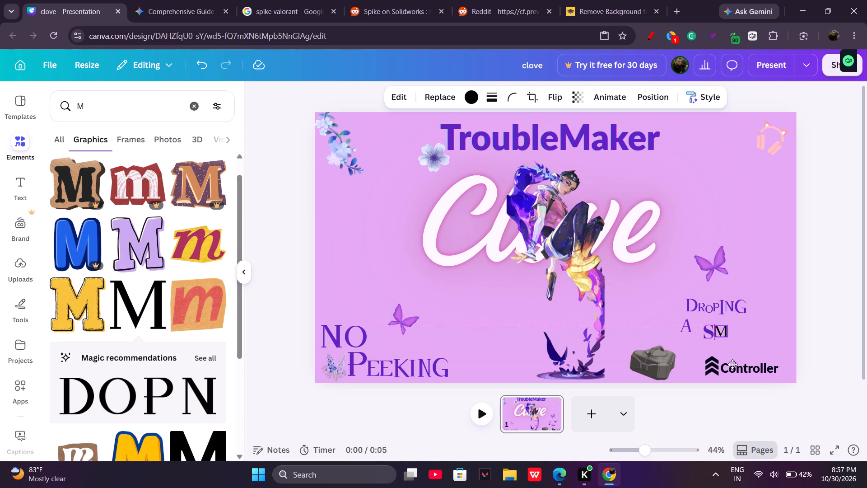
click(753, 350)
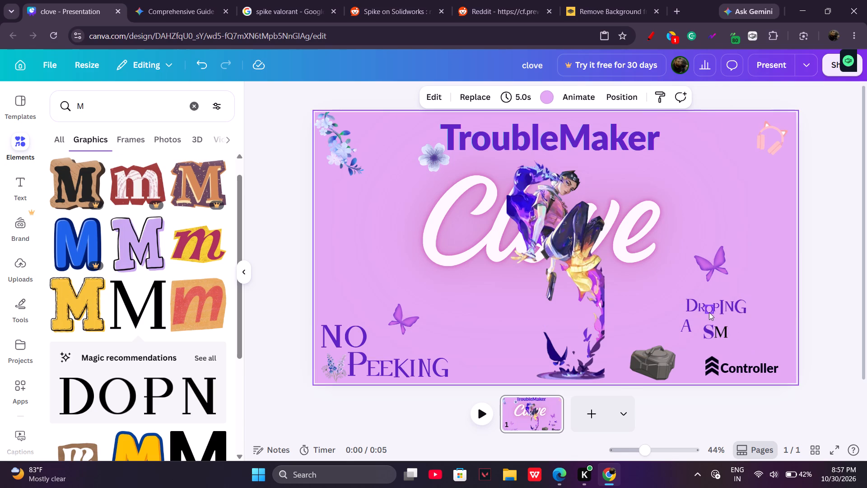
Copy the purple O from "Droping", paste it and place the copy directly after the M.
right_click(709, 312)
click(606, 123)
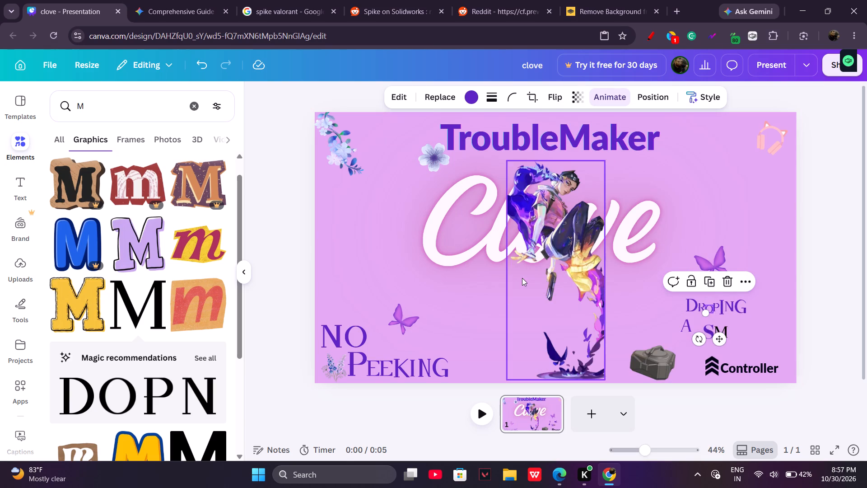
right_click(484, 317)
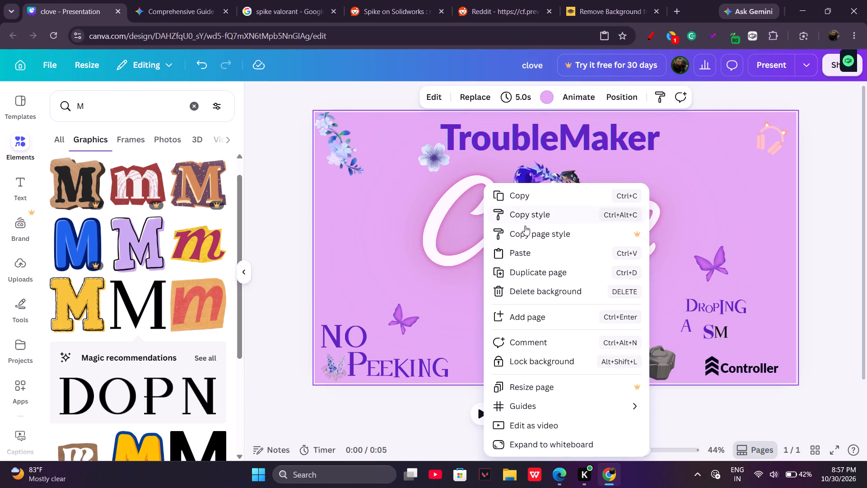
click(531, 250)
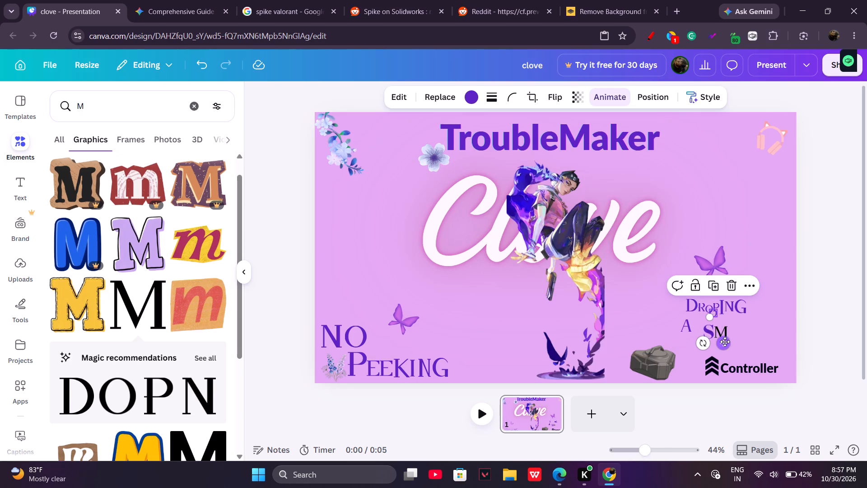
drag(725, 343, 746, 364)
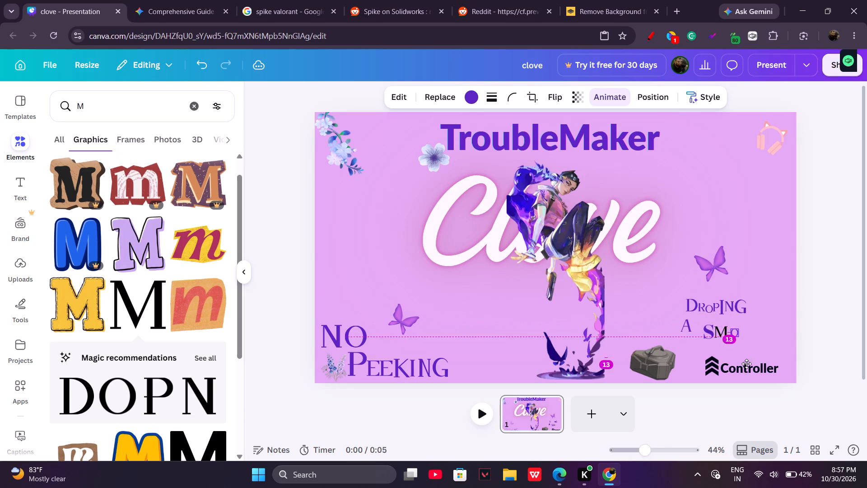
drag(746, 364, 744, 364)
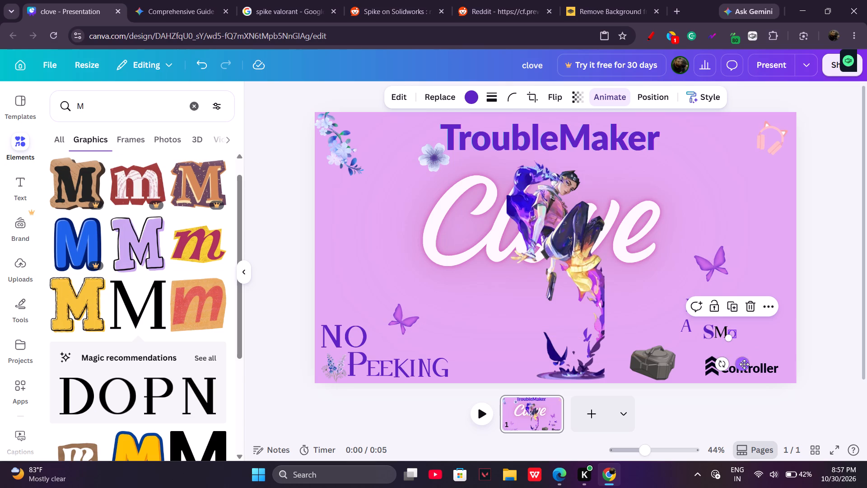
click(755, 342)
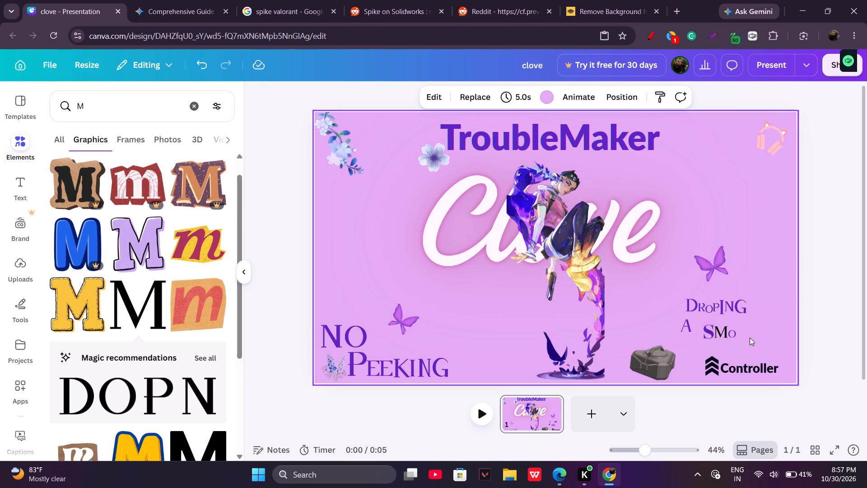
Recolor the black M dark purple to match the other letters.
click(724, 333)
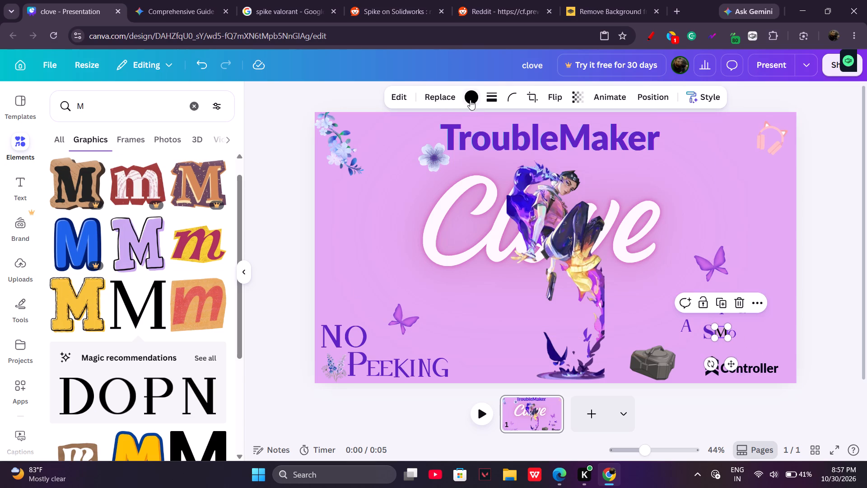
click(468, 100)
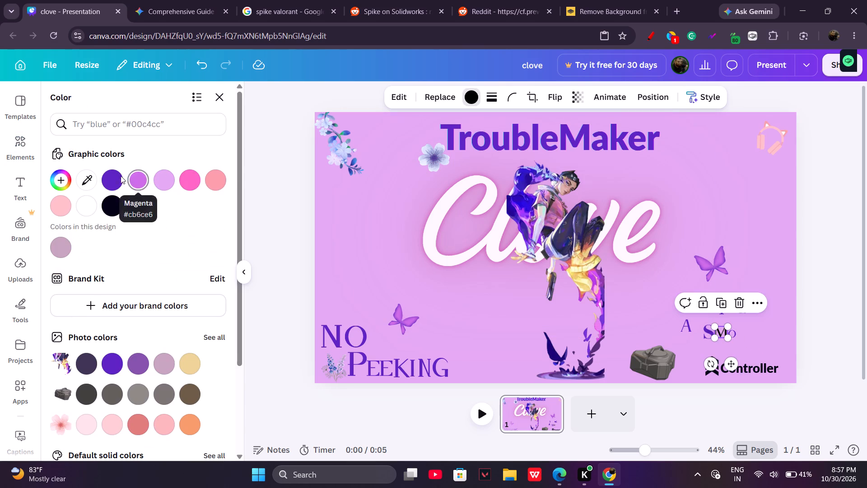
click(119, 176)
click(740, 336)
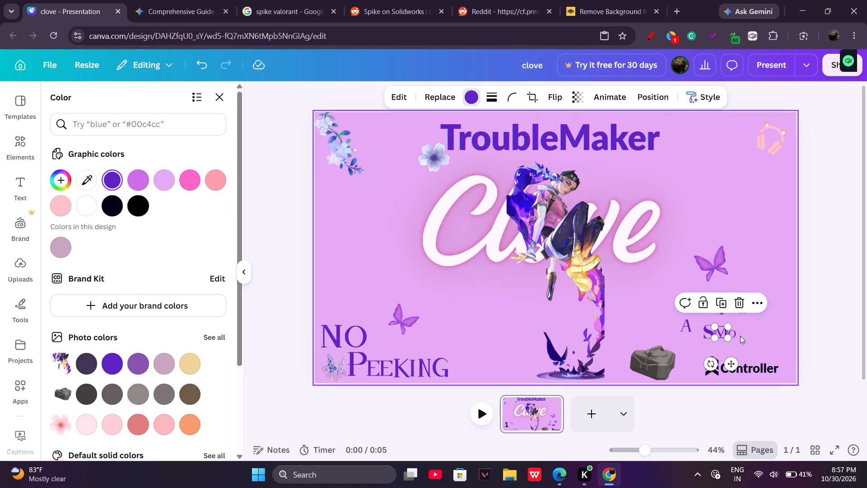
Search the element graphics for "K" and add the plain black serif K to the slide.
click(736, 334)
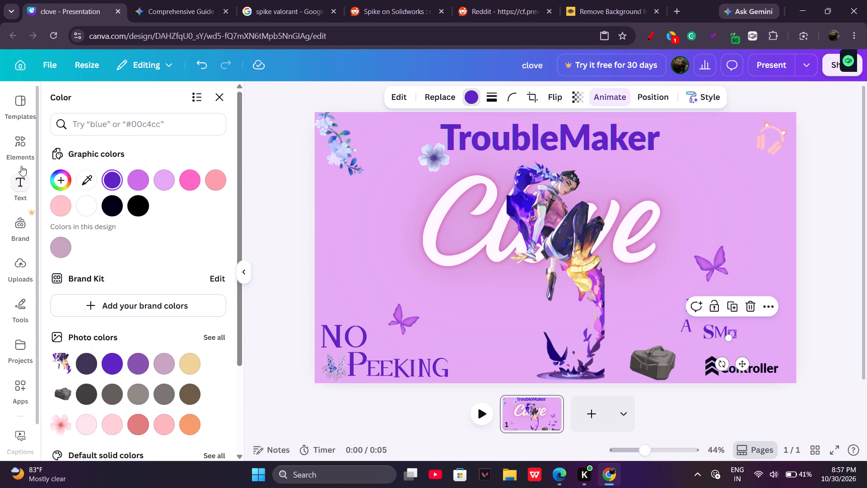
click(18, 145)
click(126, 121)
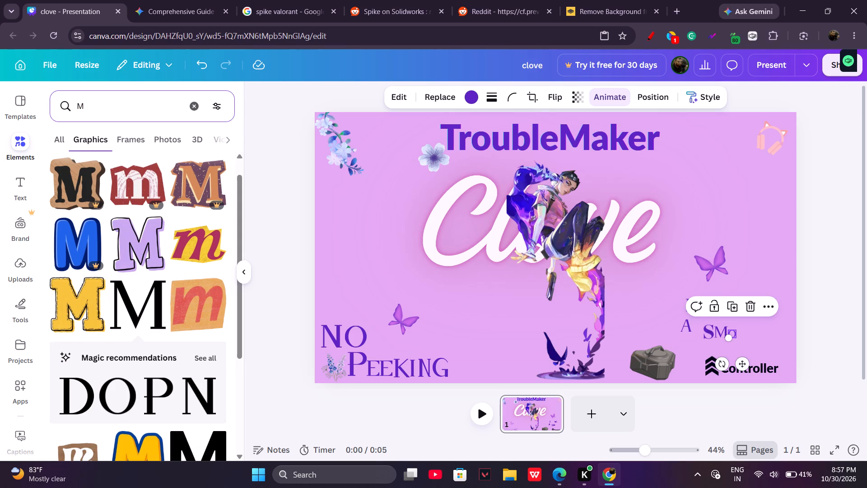
key(BackSpace)
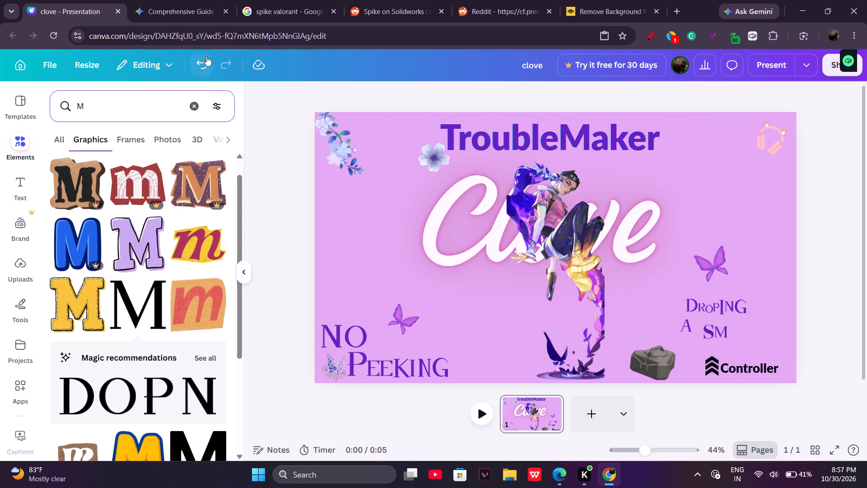
click(205, 60)
click(118, 112)
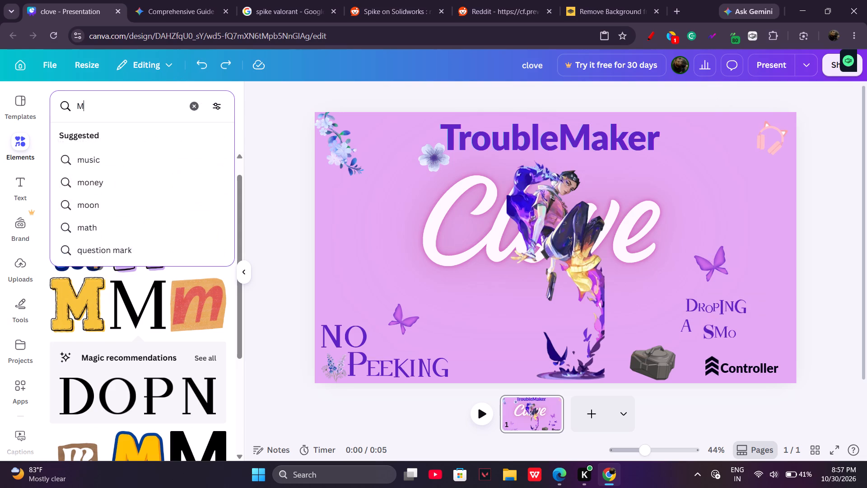
key(BackSpace)
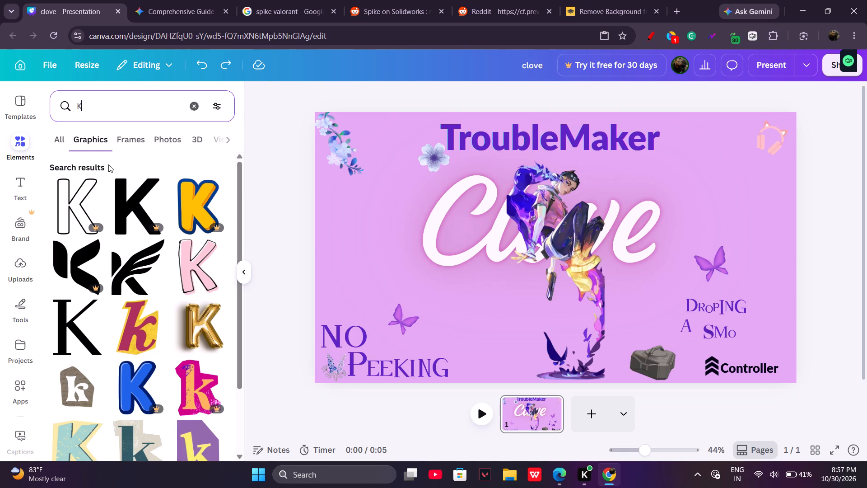
click(64, 315)
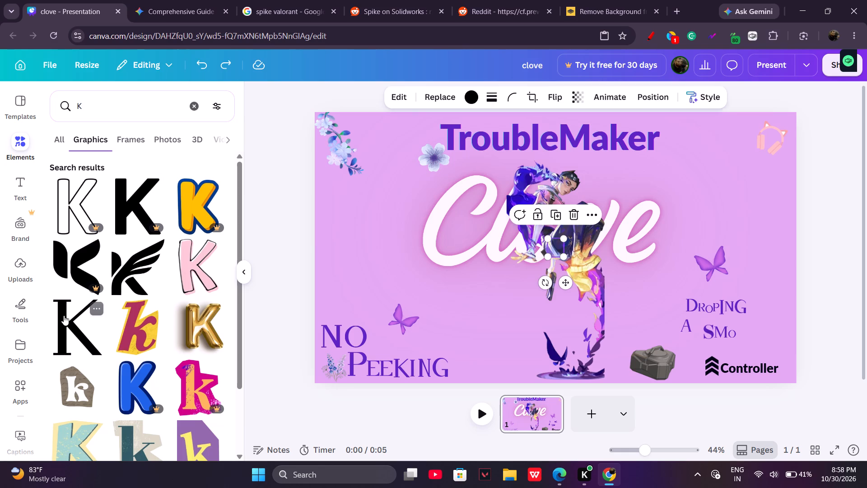
Place the black K directly after the O of "Smo" and shrink it to about 45 by 51.
drag(567, 282, 587, 296)
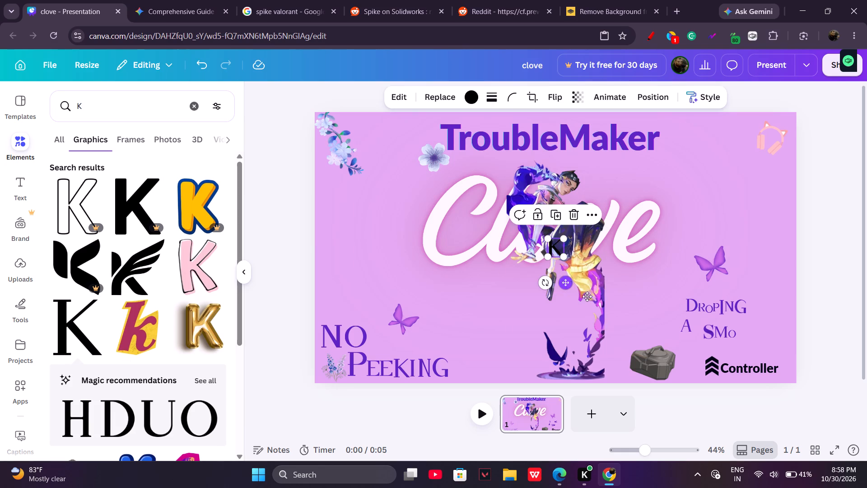
drag(587, 296, 755, 366)
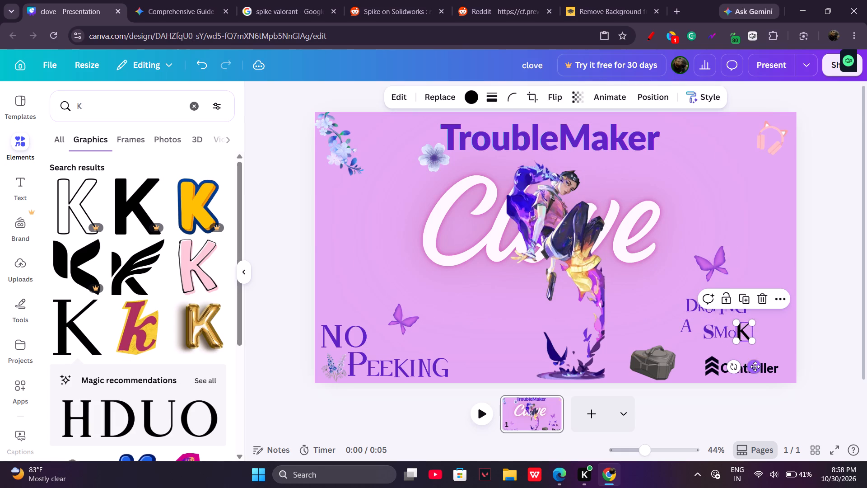
drag(755, 325, 750, 330)
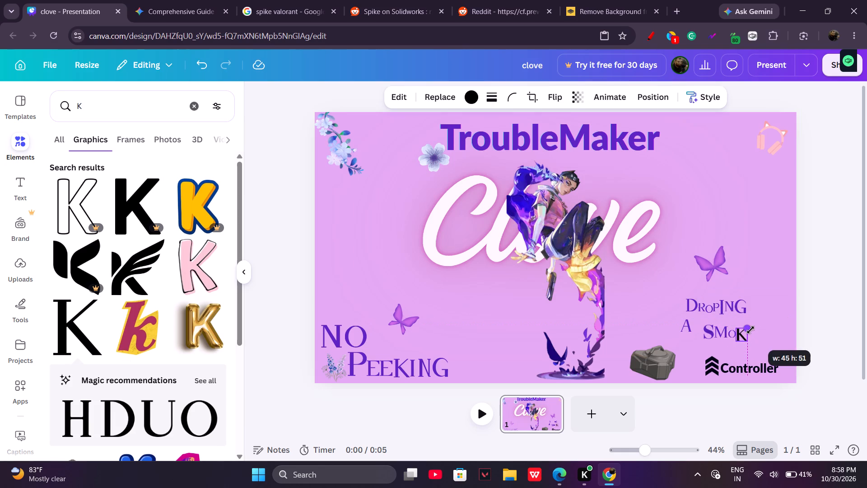
drag(750, 330, 750, 330)
click(747, 364)
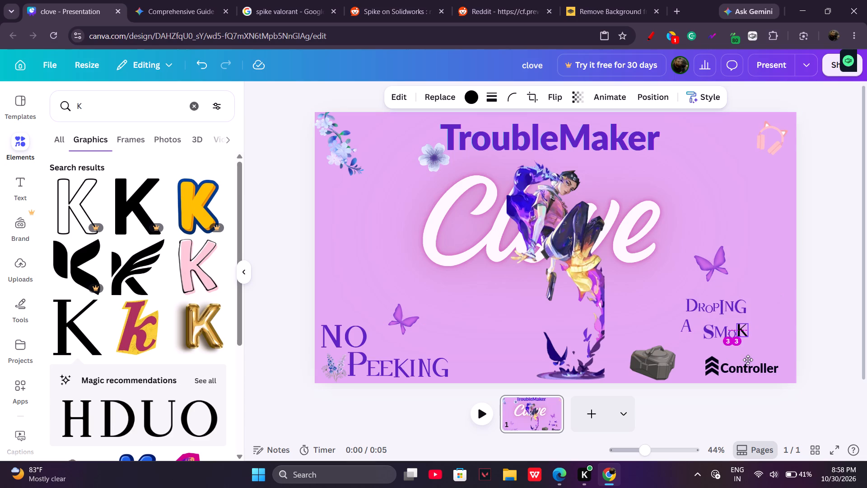
Recolor the black K dark purple to match the other letters.
click(462, 102)
drag(462, 102, 469, 101)
click(469, 101)
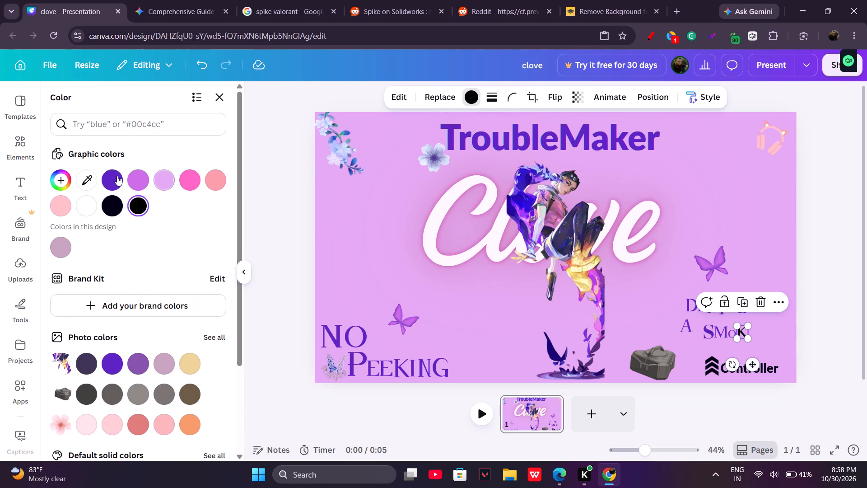
click(117, 176)
click(736, 199)
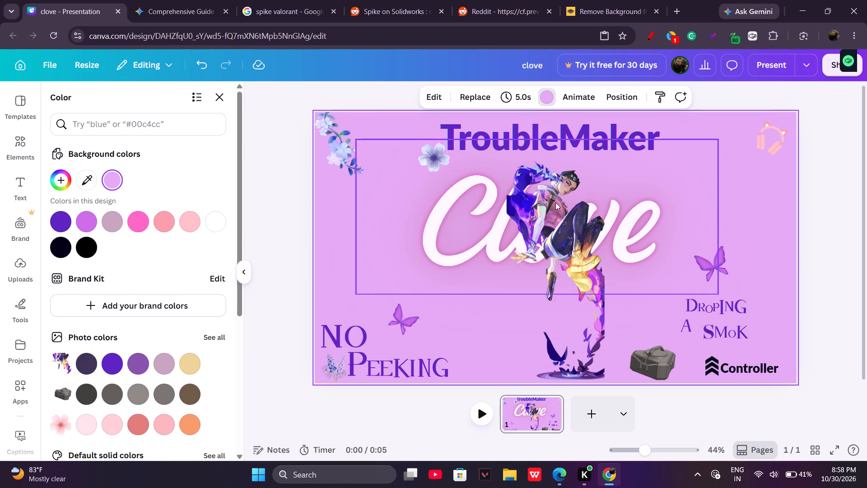
Switch to Spotify in Edge, skip ahead to "Night Changes" by One Direction, and return to the slide.
click(559, 469)
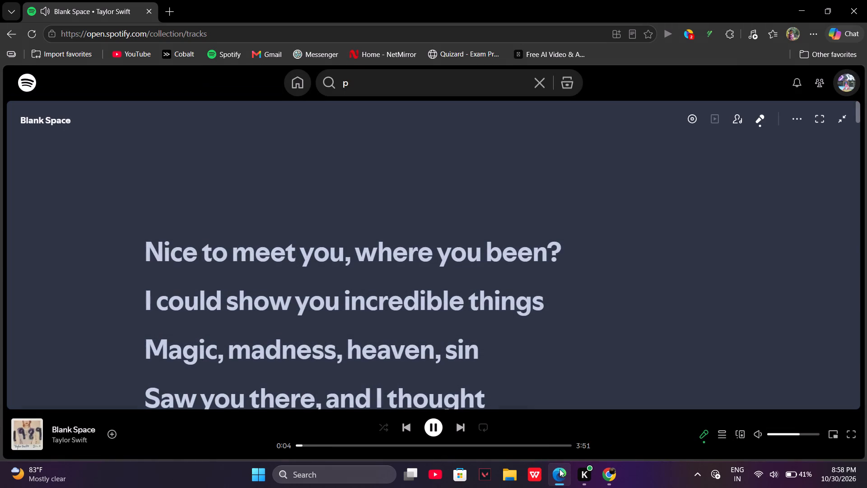
click(470, 428)
click(461, 425)
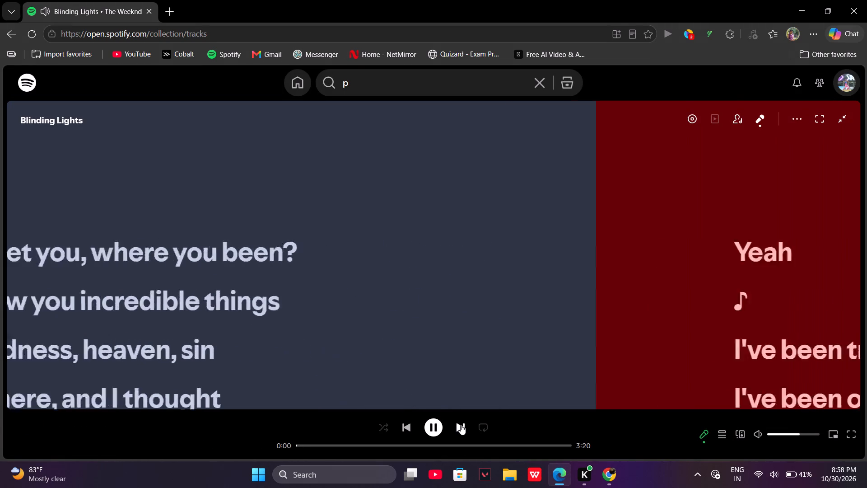
click(461, 425)
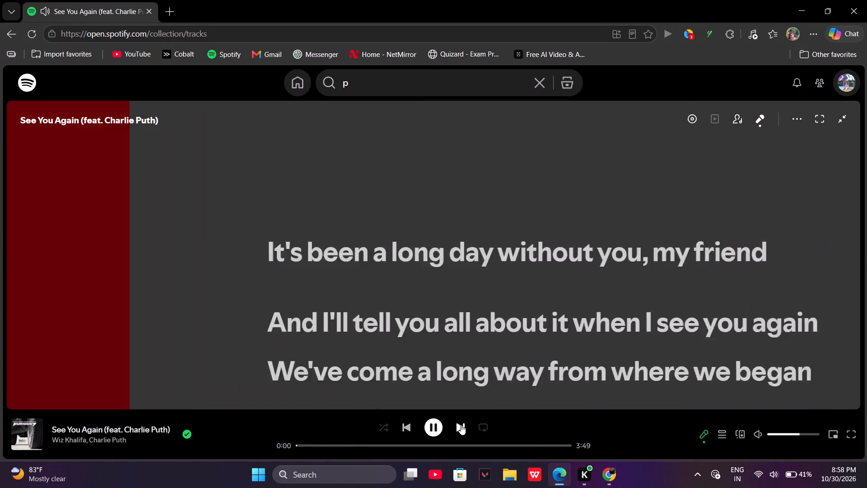
click(461, 425)
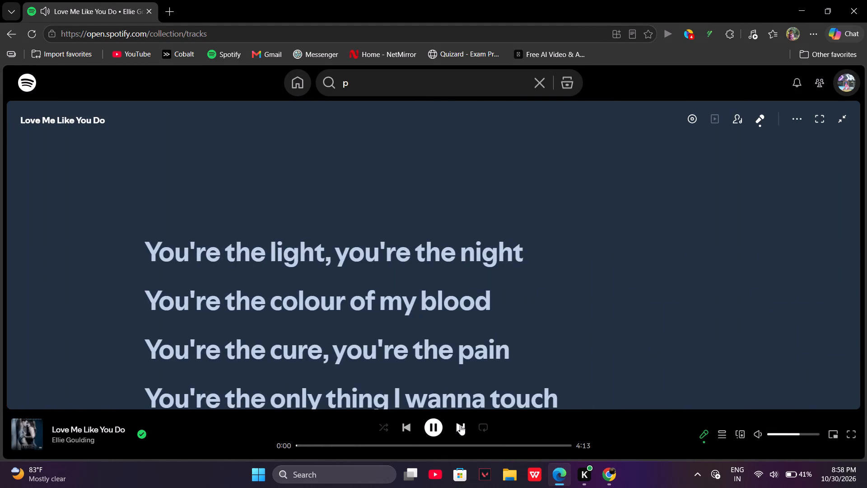
click(460, 428)
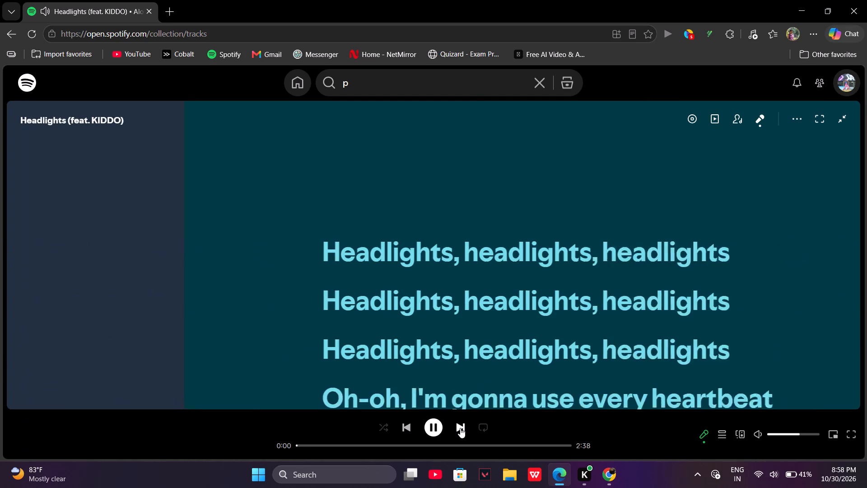
click(460, 428)
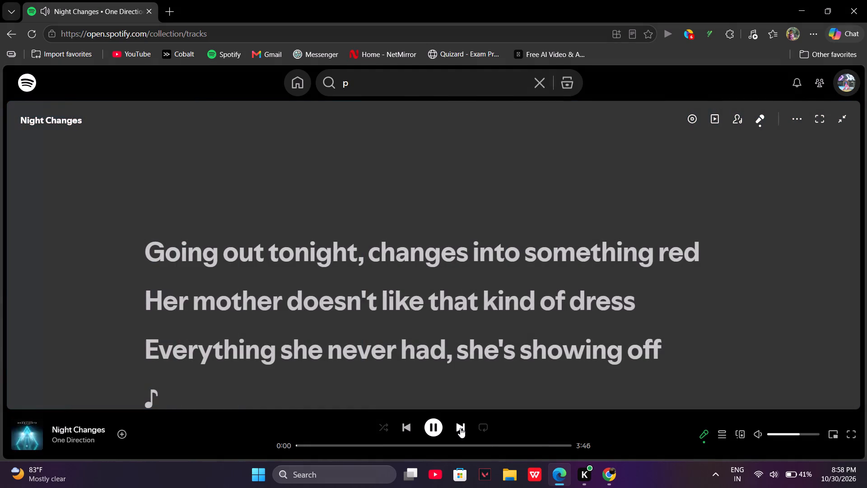
drag(460, 428, 739, 11)
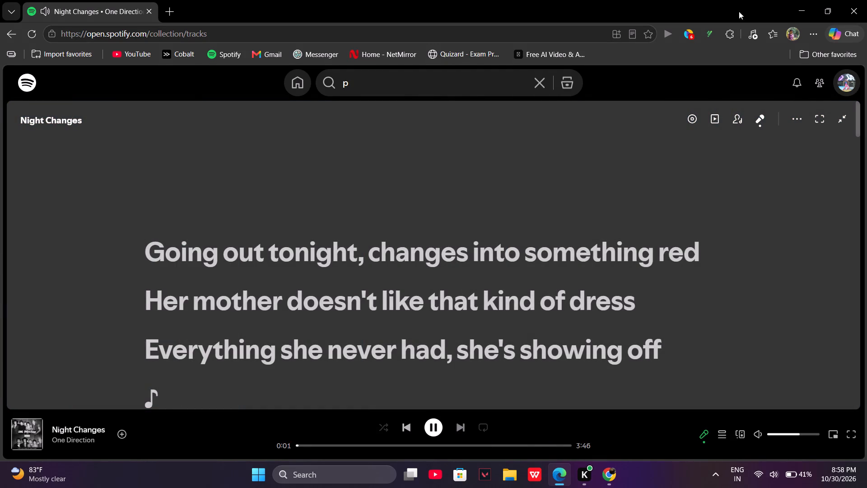
drag(739, 11, 797, 0)
click(797, 0)
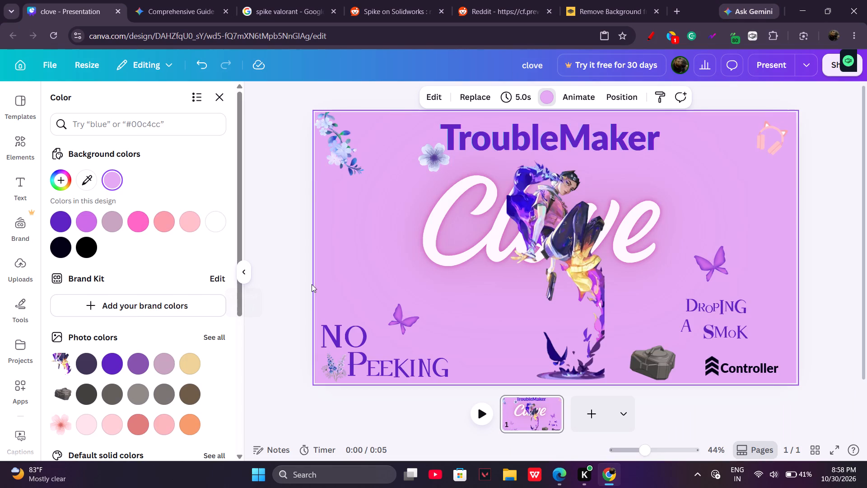
Copy a purple E from "Peeking", paste it and place the copy directly after the K to complete "Smoke".
right_click(384, 371)
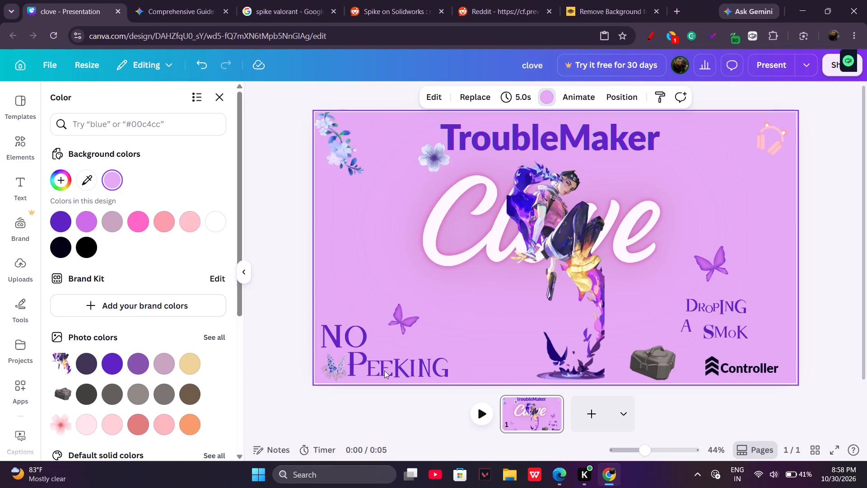
click(431, 124)
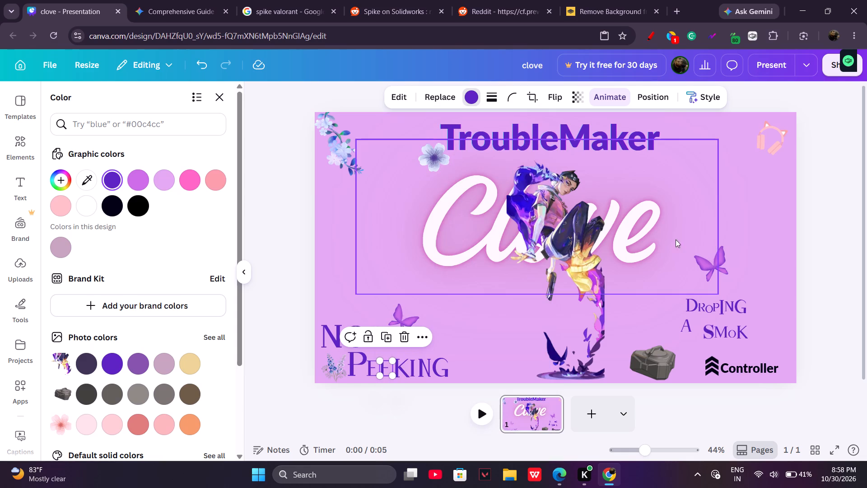
right_click(762, 331)
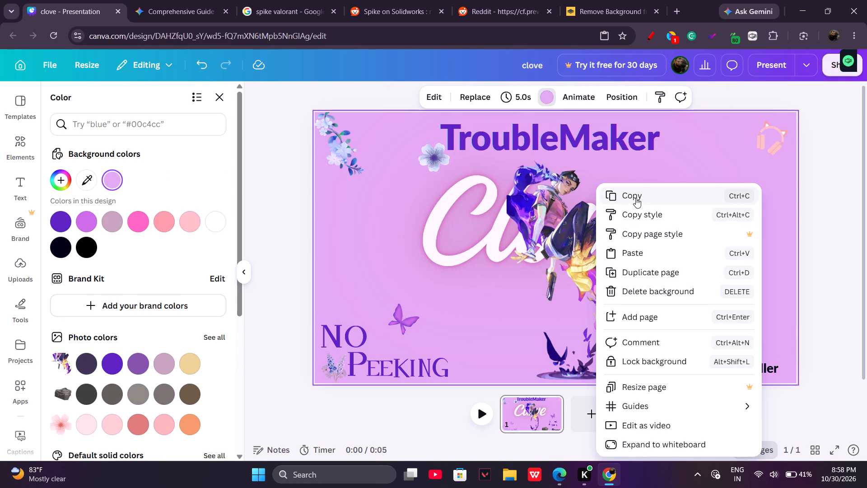
click(651, 251)
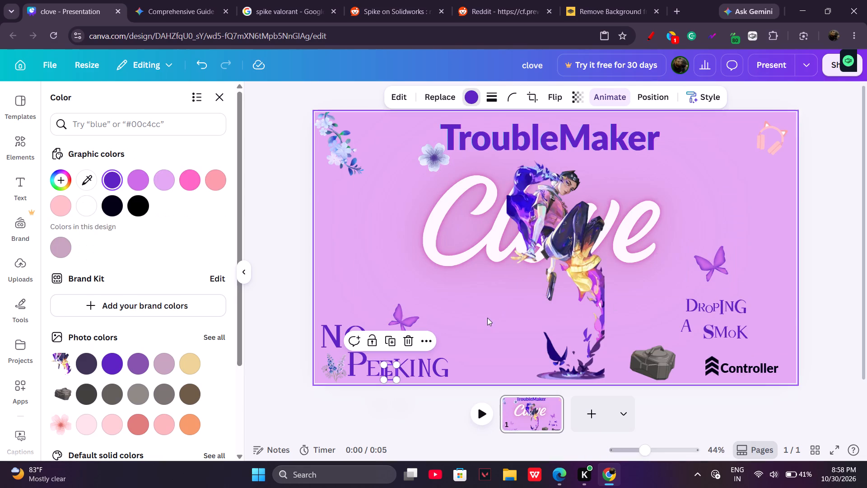
drag(389, 371, 747, 339)
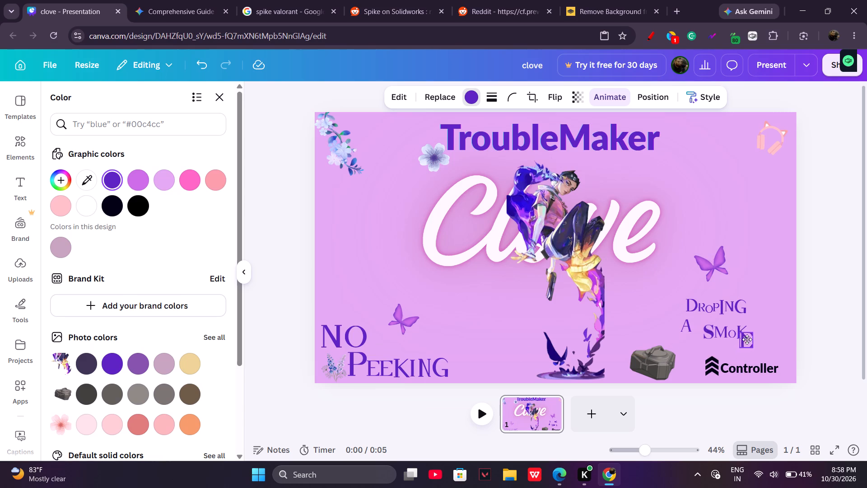
drag(747, 339, 750, 334)
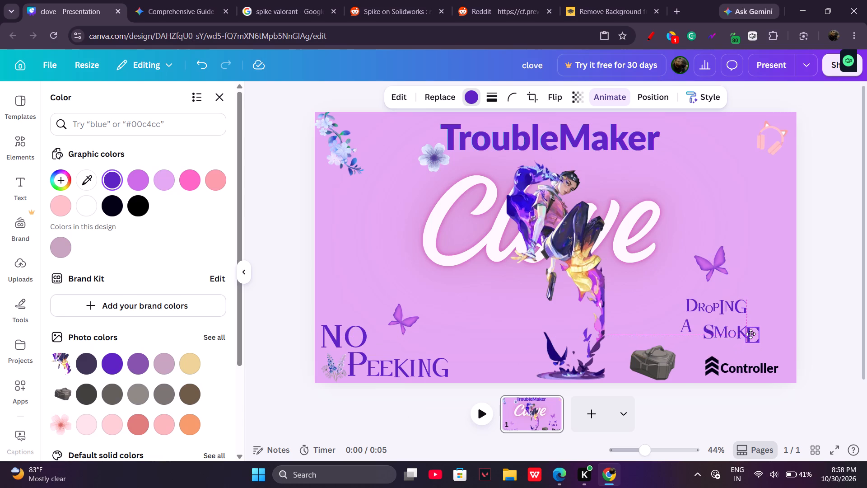
Shrink the copied purple E to match the other letters and align it directly after the K of "Smoke".
drag(750, 334, 753, 332)
drag(762, 323, 760, 326)
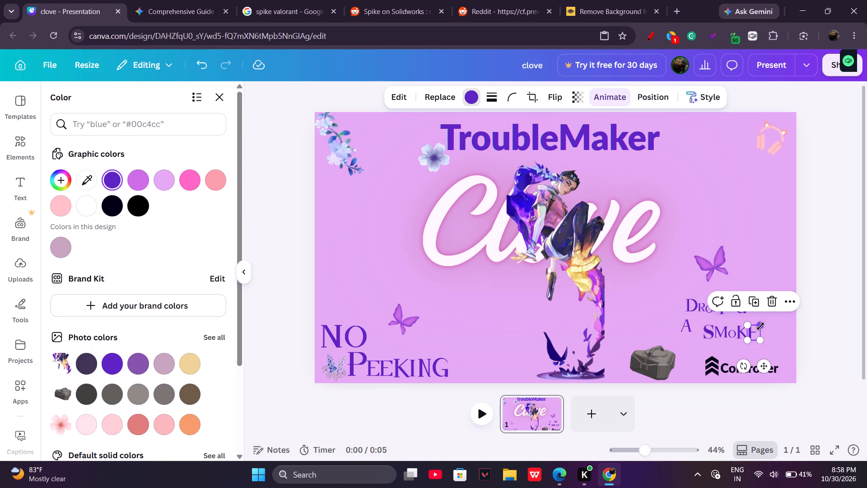
drag(760, 326, 759, 328)
drag(762, 362, 763, 360)
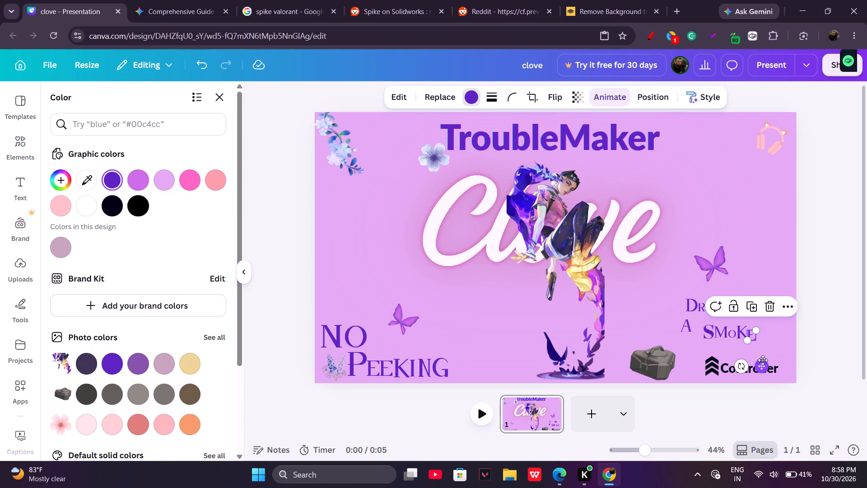
drag(763, 360, 762, 357)
click(819, 339)
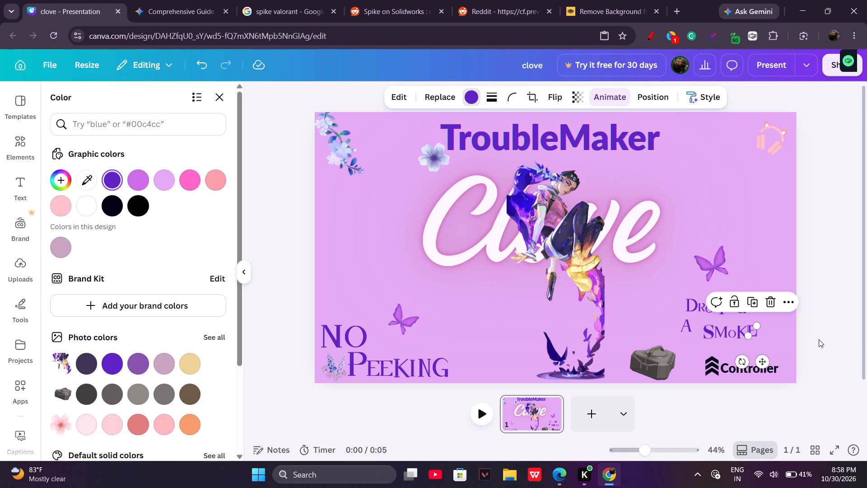
click(821, 338)
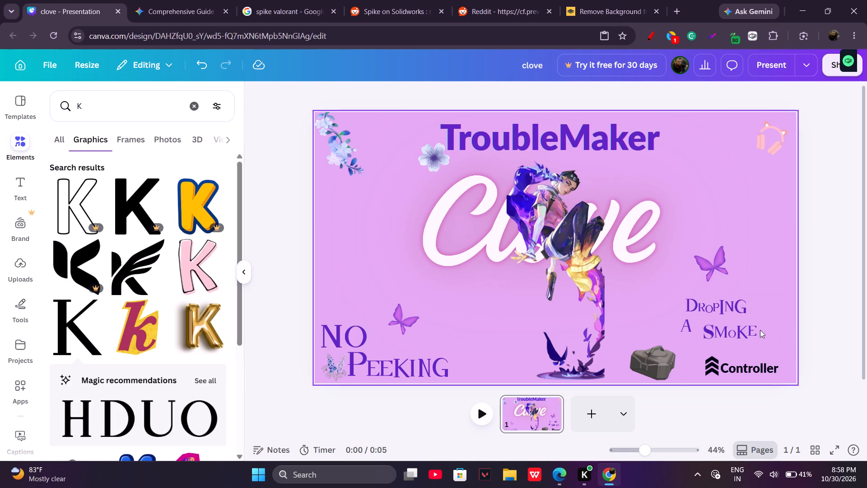
click(753, 328)
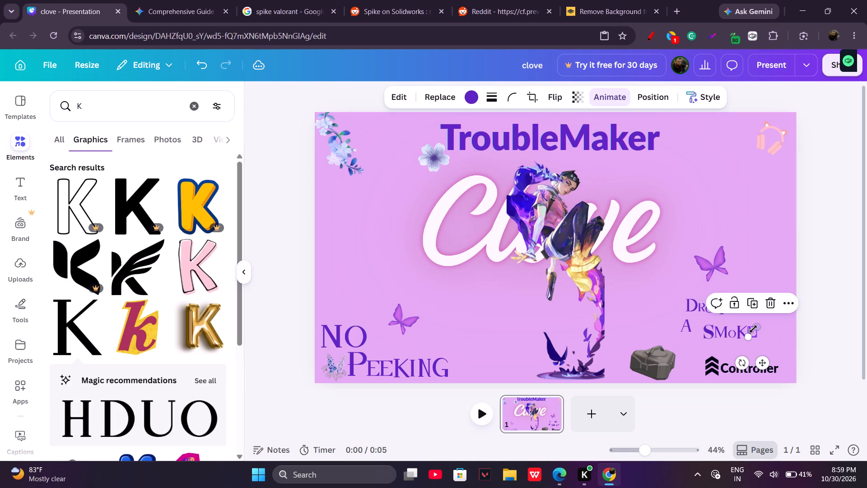
click(825, 347)
Open the Riot Client from its background icon in the system tray.
click(691, 487)
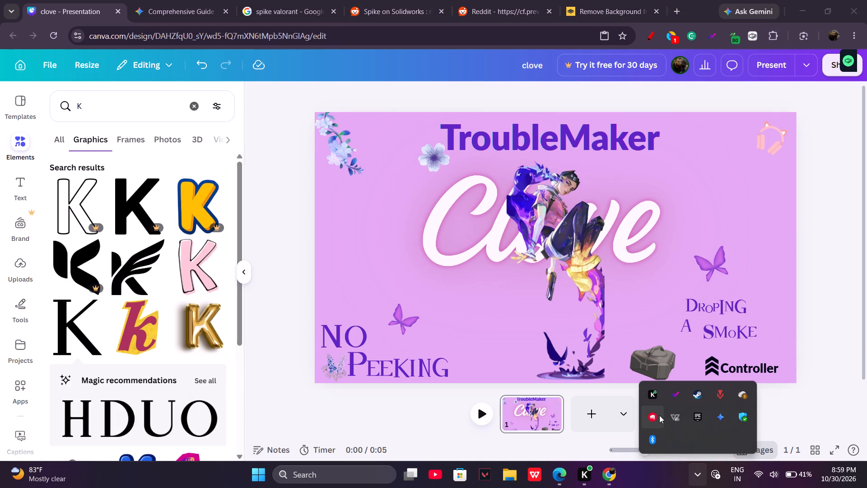
click(659, 415)
double_click(659, 415)
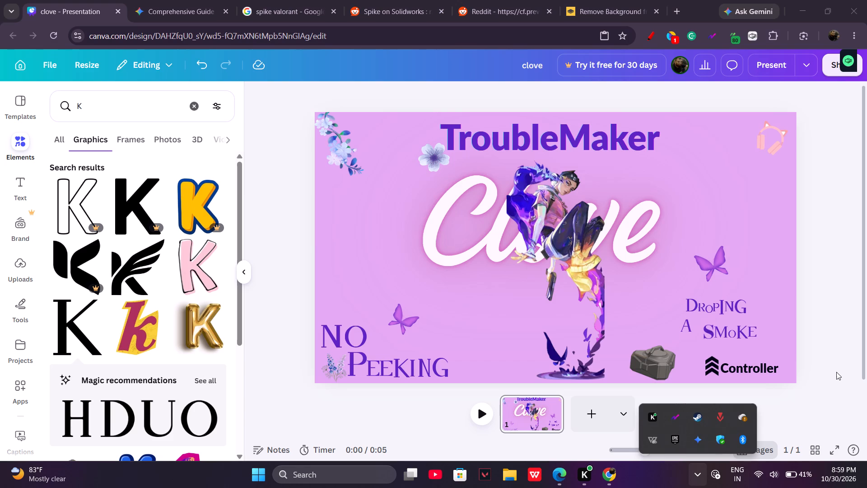
click(836, 372)
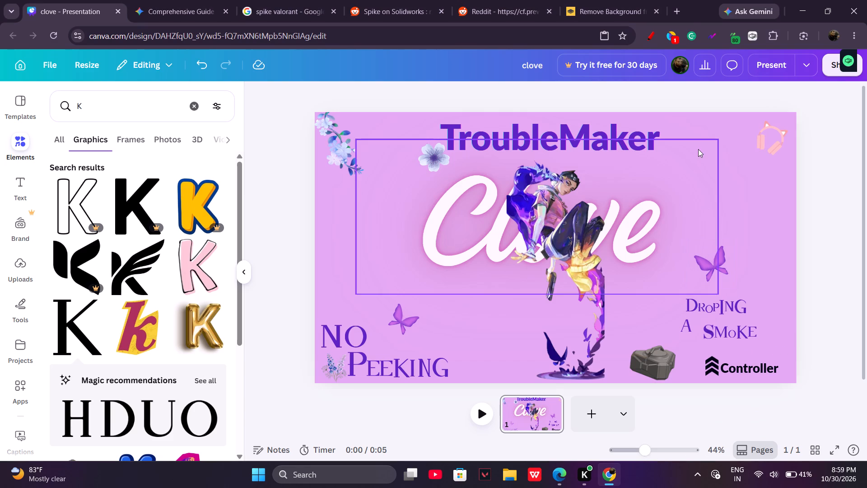
Open Gmail in a new Chrome tab.
click(681, 4)
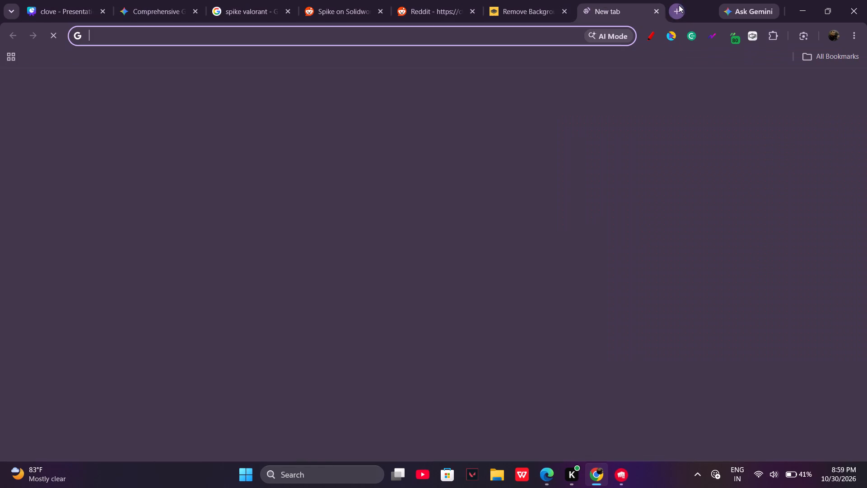
click(753, 84)
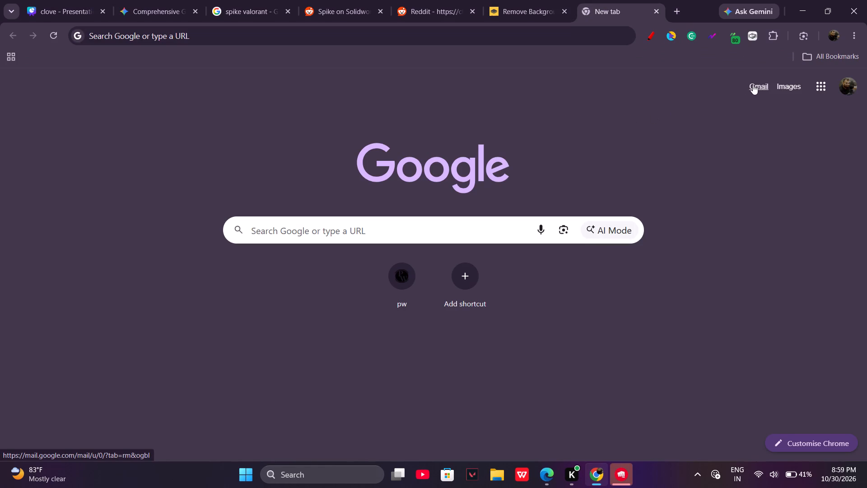